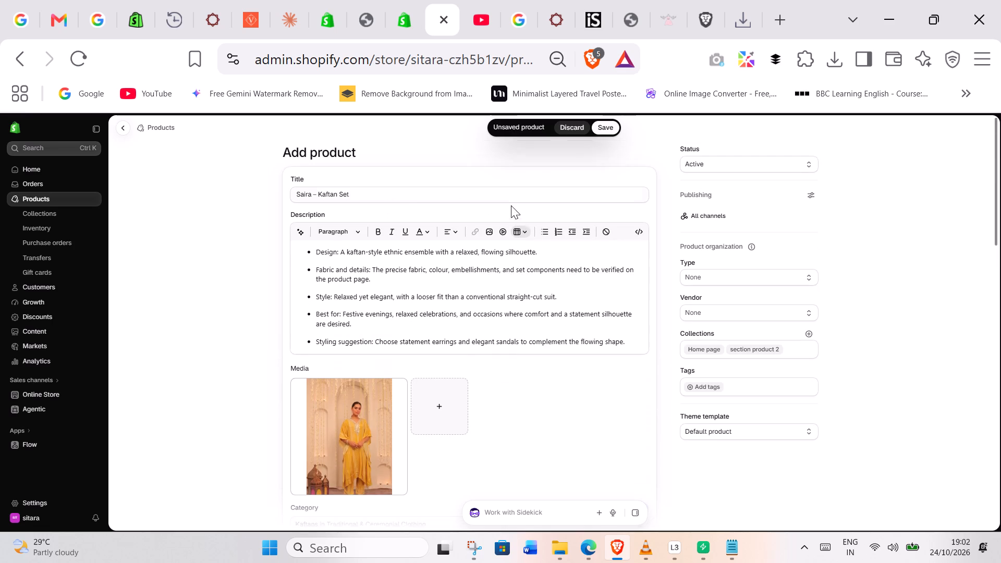
double_click(602, 126)
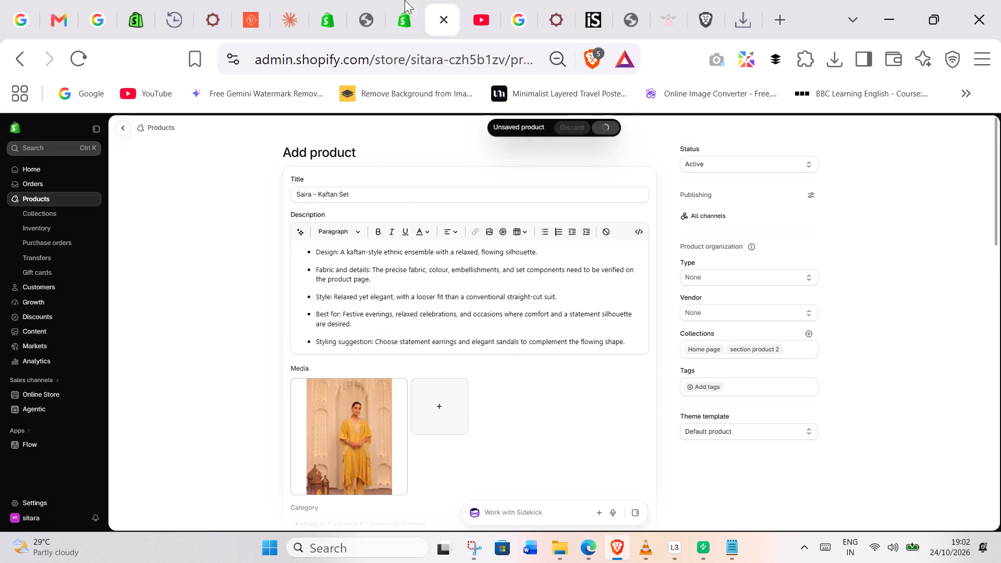
In the theme editor, assign the section 3 product collection to the first TRENDING WITH CELEBRITIES featured collection and save the theme.
click(404, 0)
scroll(451, 230, down, 8)
scroll(381, 279, down, 1)
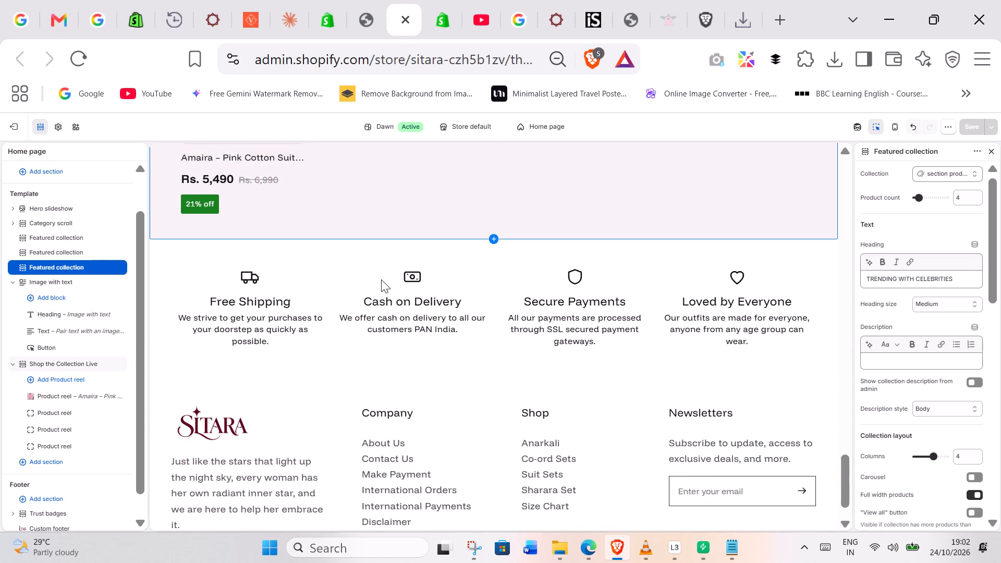
scroll(381, 279, down, 2)
scroll(381, 279, up, 4)
scroll(460, 330, up, 11)
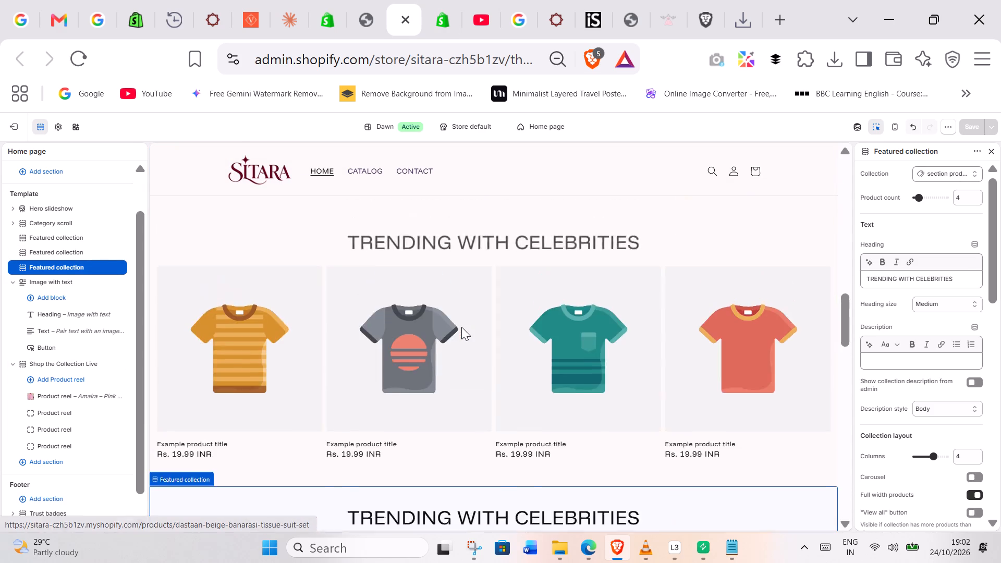
scroll(431, 337, down, 2)
click(724, 305)
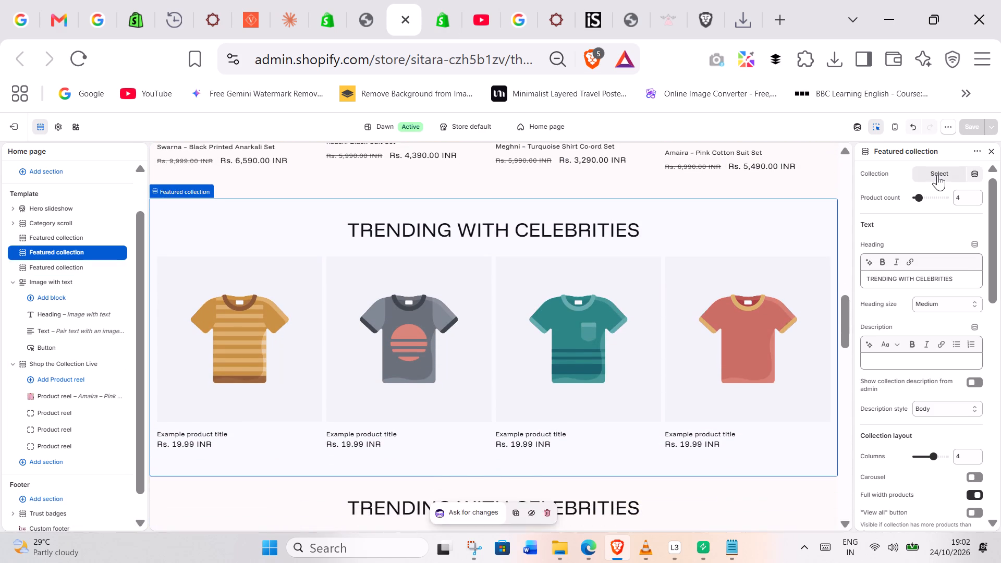
click(937, 175)
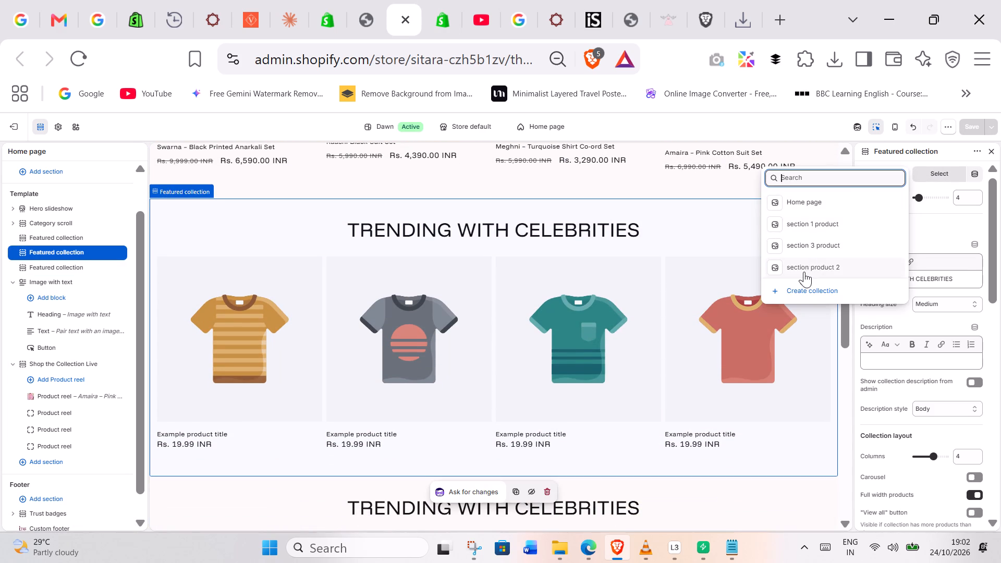
click(811, 247)
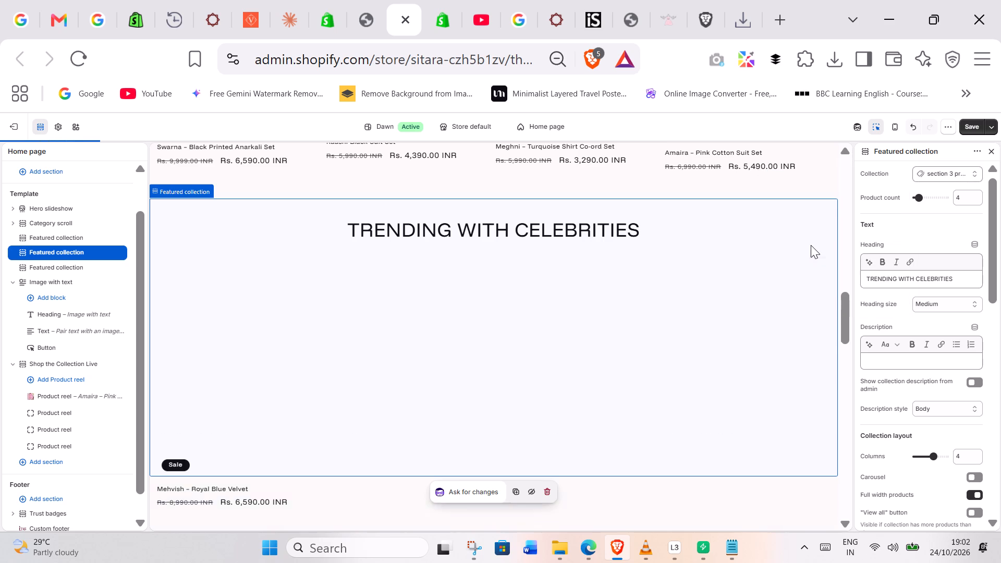
double_click(968, 130)
Review the home page preview in the theme editor, from the hero slideshow through the featured collections to the footer.
scroll(272, 307, down, 4)
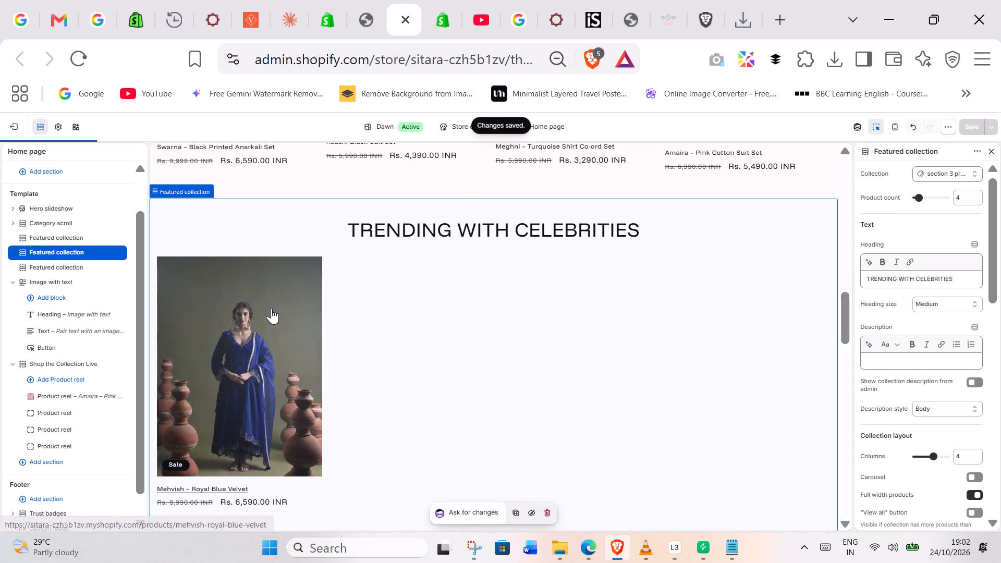
scroll(271, 308, down, 6)
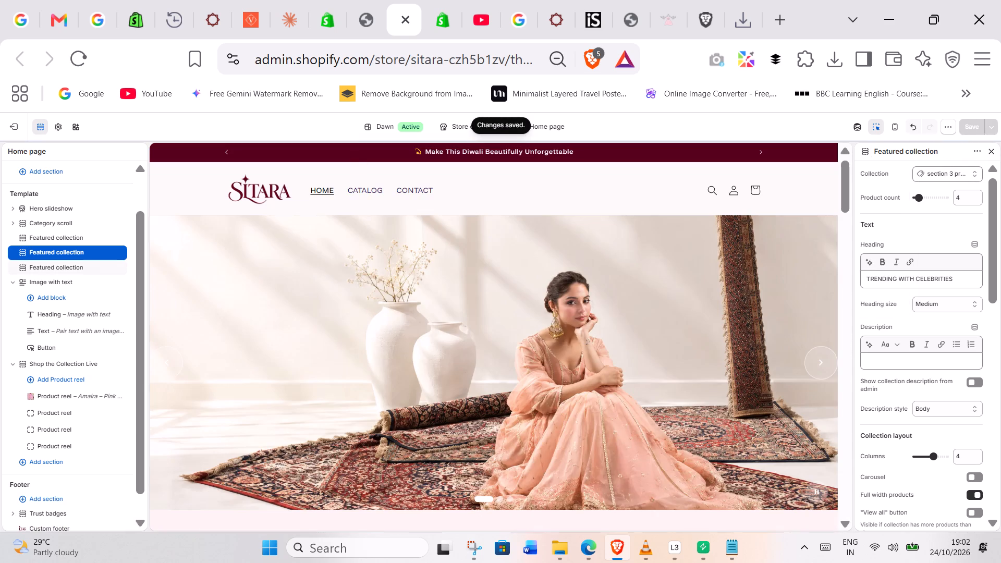
scroll(385, 289, up, 5)
scroll(385, 289, down, 9)
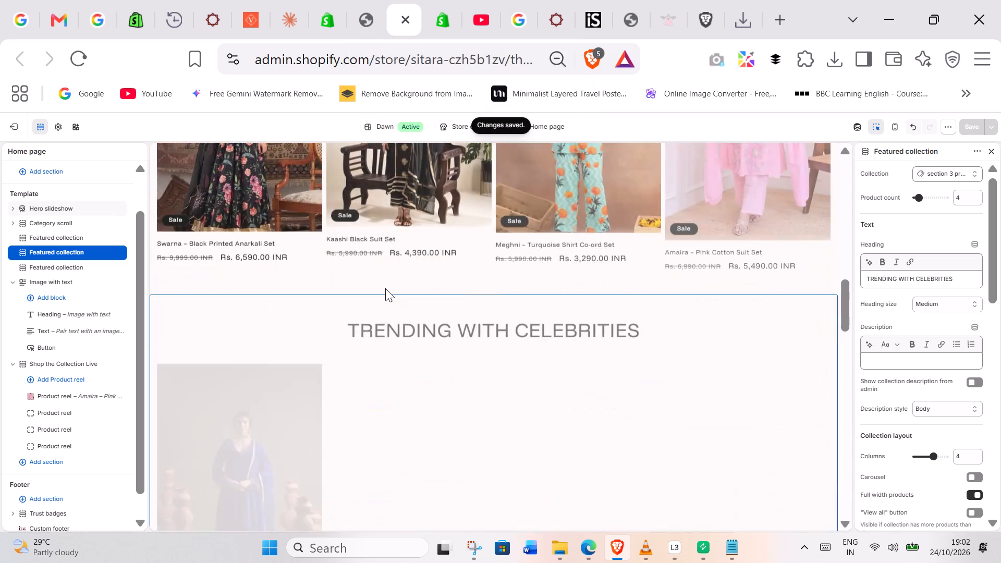
scroll(385, 288, down, 7)
scroll(385, 288, up, 15)
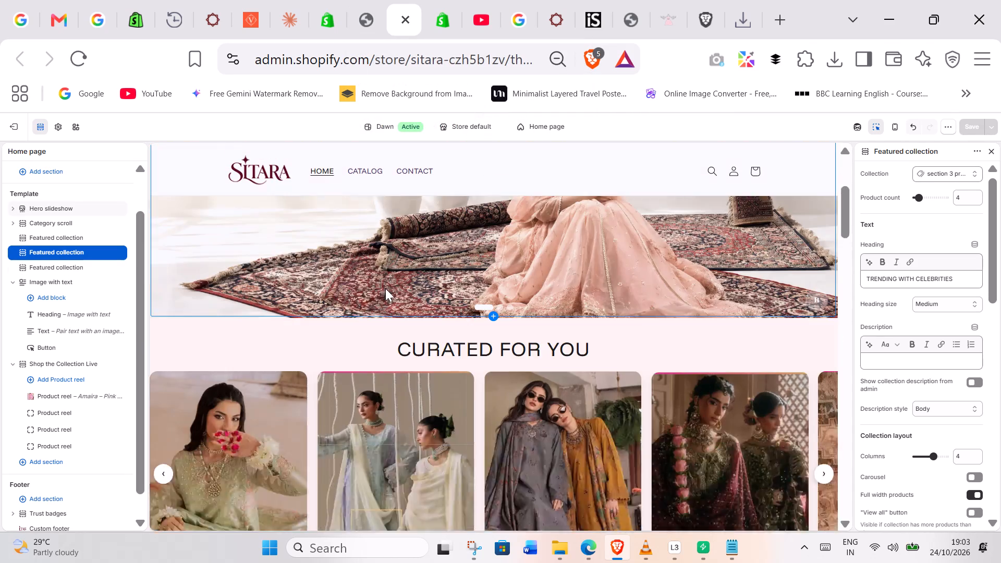
scroll(385, 288, down, 18)
scroll(385, 288, down, 3)
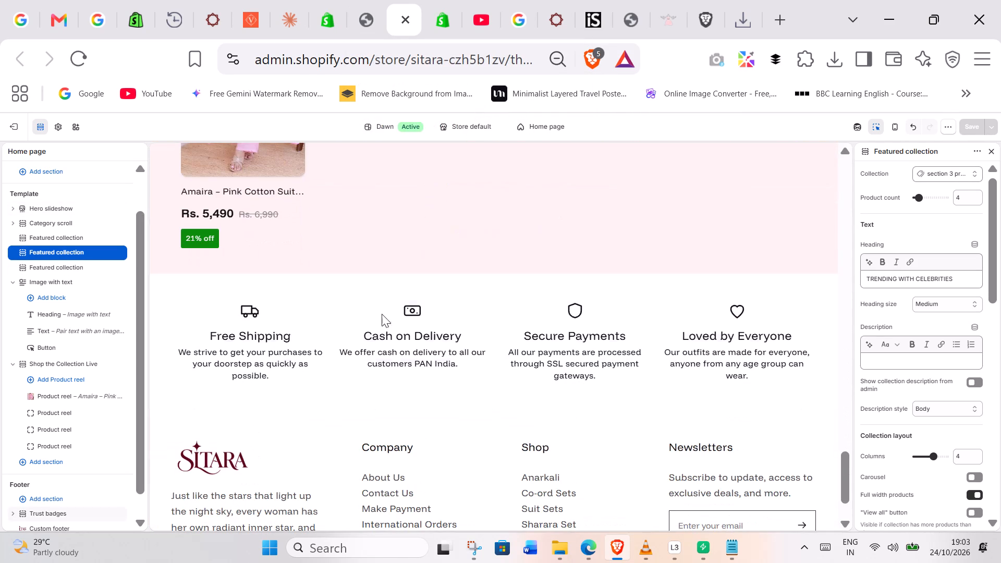
scroll(381, 313, down, 4)
scroll(381, 313, up, 20)
scroll(377, 304, up, 7)
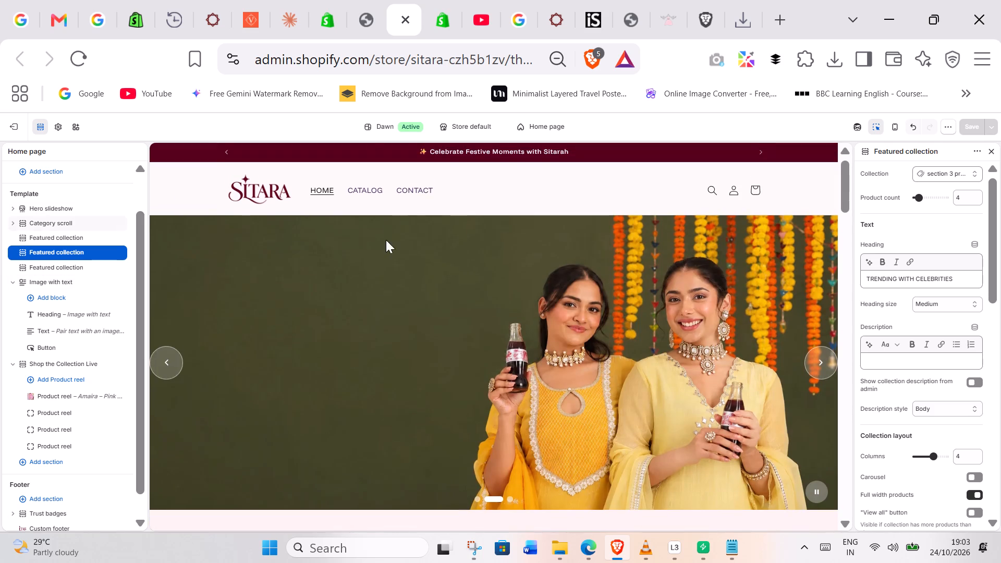
Reload the live sitara storefront and review its home page, from the MOST LOVED and TRENDING WITH CELEBRITIES sections down to the footer.
click(373, 0)
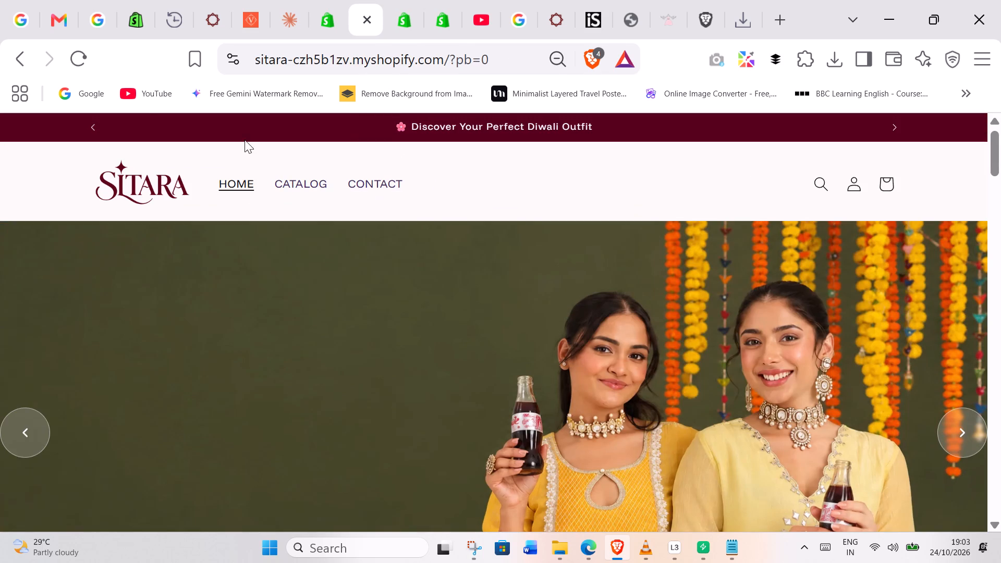
click(83, 62)
scroll(298, 177, down, 10)
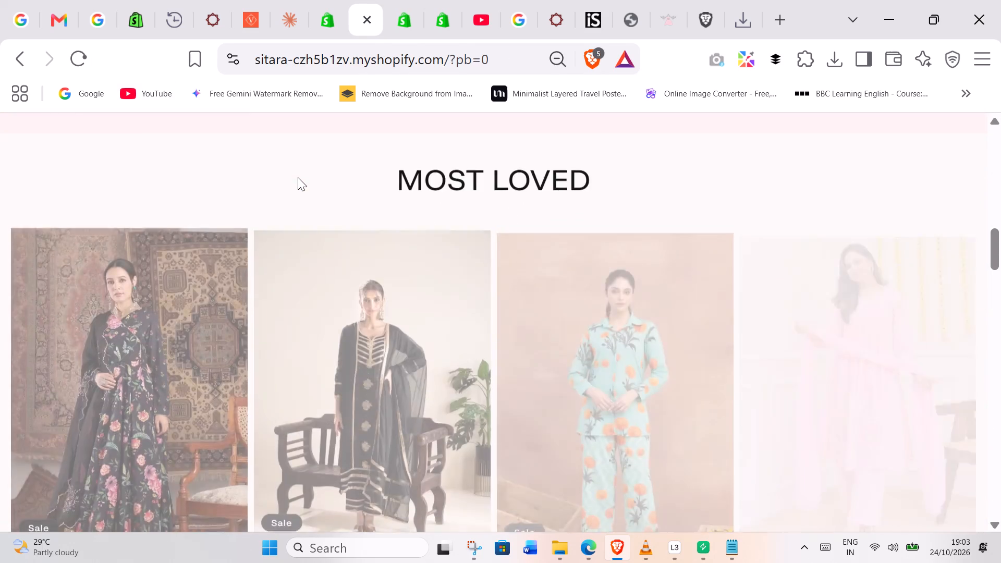
scroll(298, 177, down, 4)
scroll(299, 177, up, 3)
scroll(299, 177, down, 3)
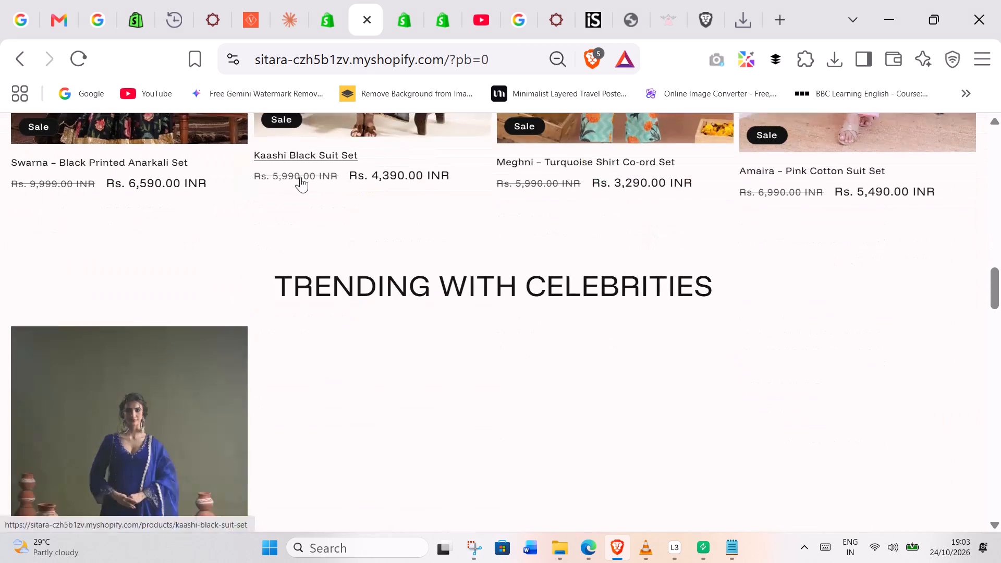
scroll(295, 208, down, 3)
scroll(126, 316, down, 6)
scroll(226, 266, up, 2)
scroll(837, 288, up, 2)
scroll(723, 358, down, 1)
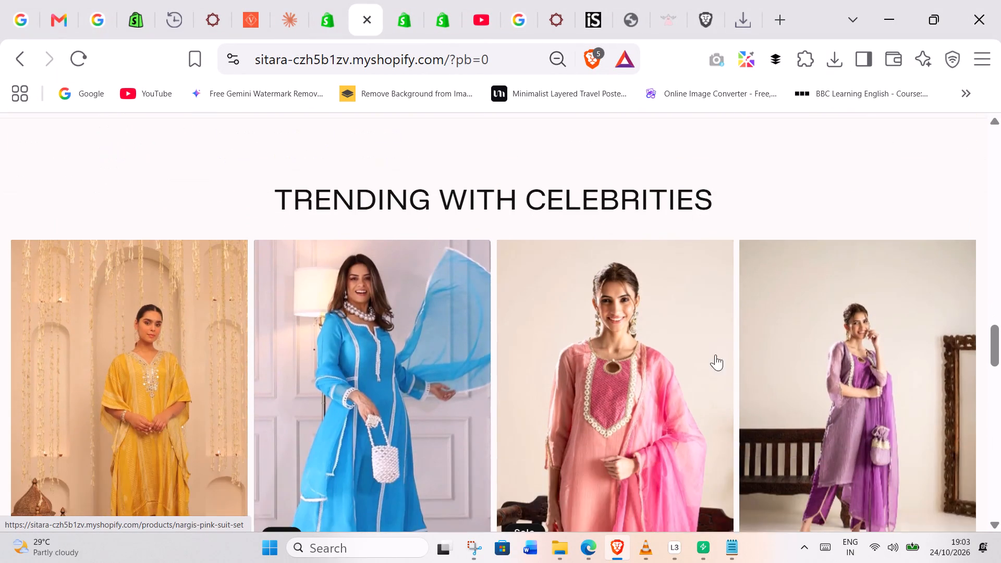
scroll(150, 318, down, 6)
scroll(283, 283, down, 3)
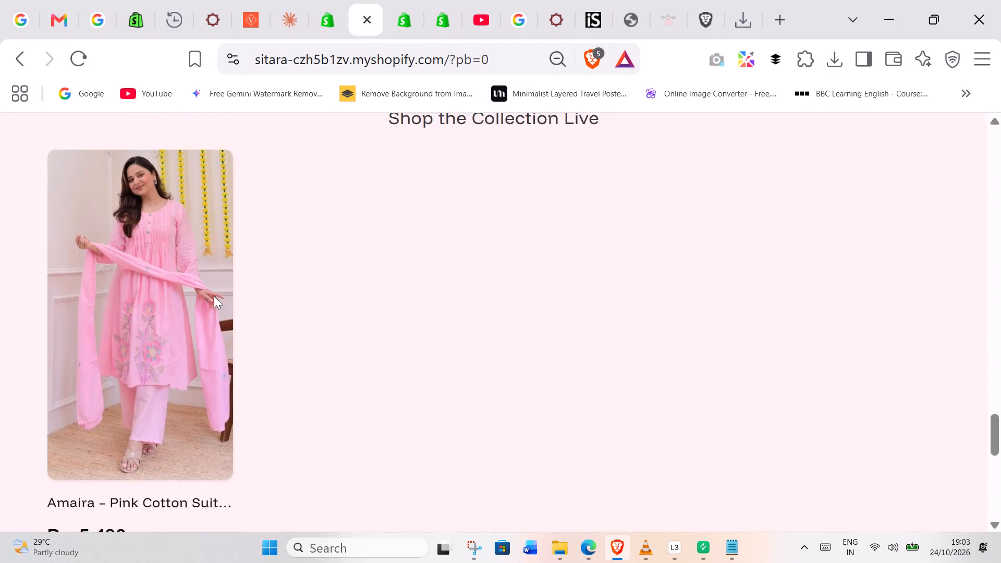
scroll(160, 316, down, 5)
scroll(271, 290, down, 2)
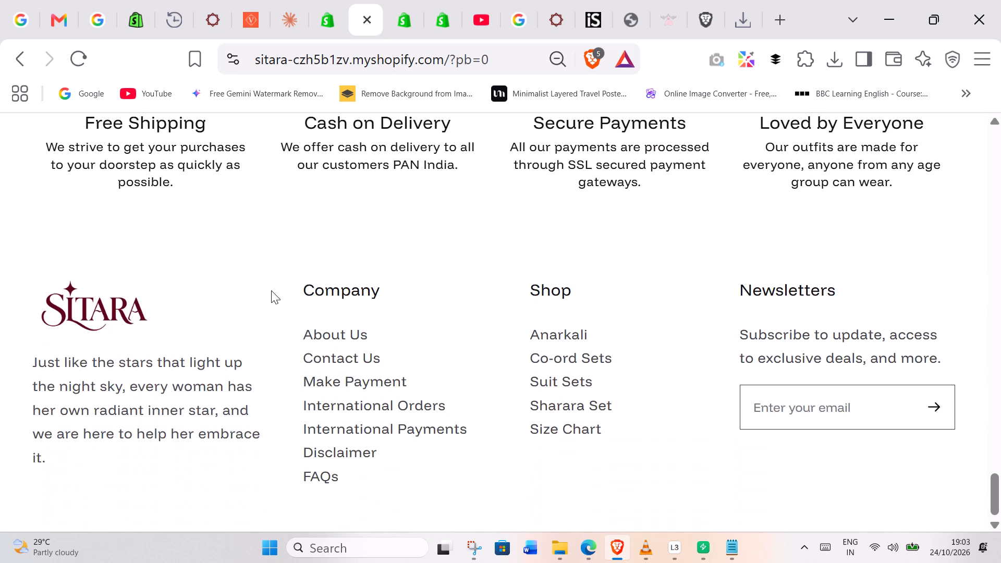
click(343, 377)
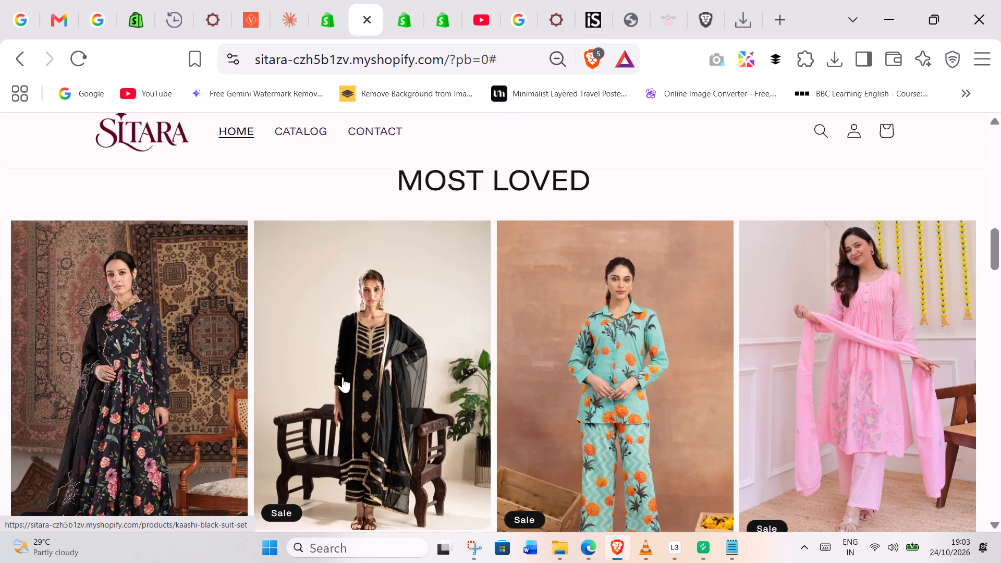
scroll(241, 247, down, 6)
scroll(325, 263, down, 10)
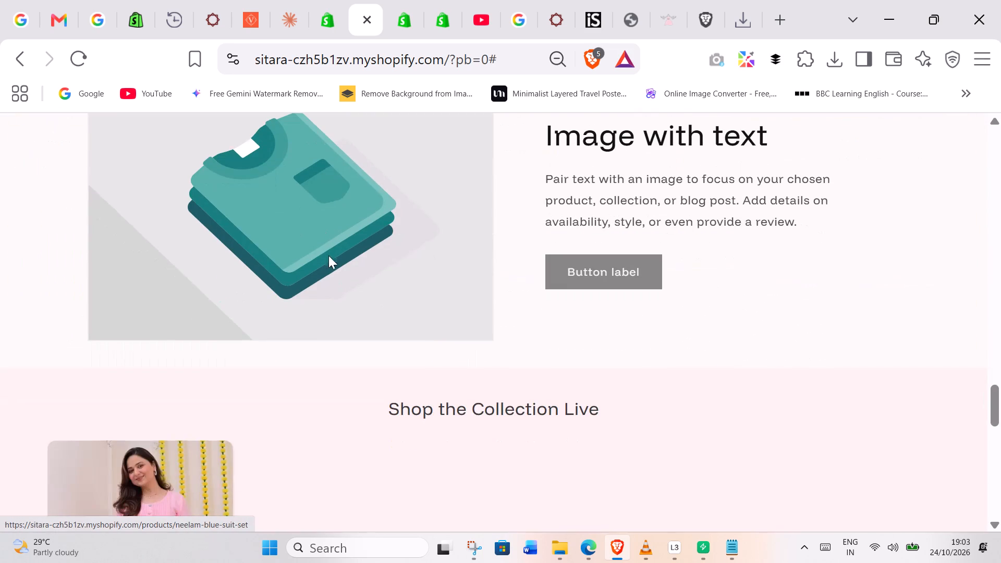
Return to the Shopify admin and open the Saira – Kaftan Set product from the product list.
click(417, 0)
click(436, 0)
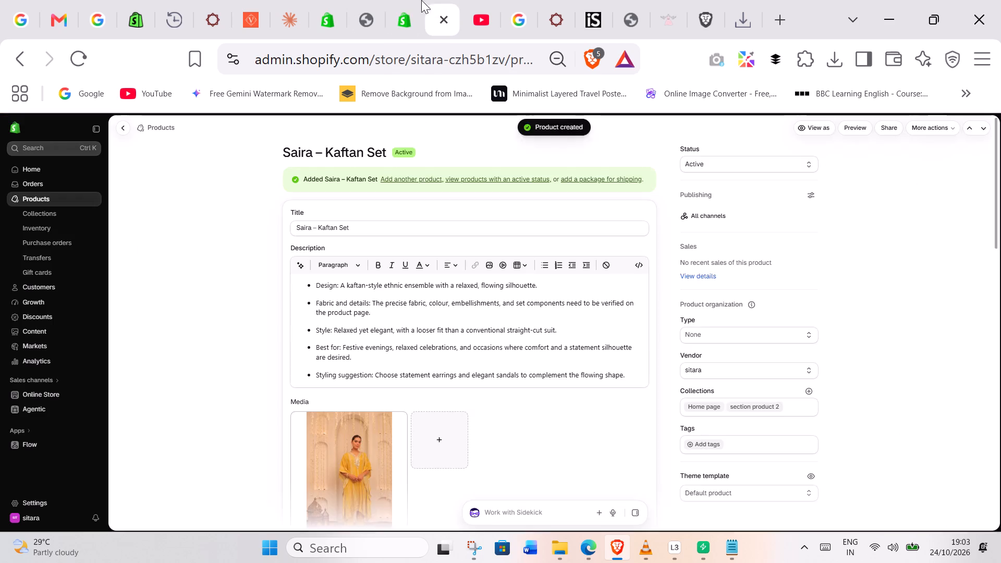
click(379, 0)
click(413, 0)
click(429, 0)
scroll(245, 311, down, 1)
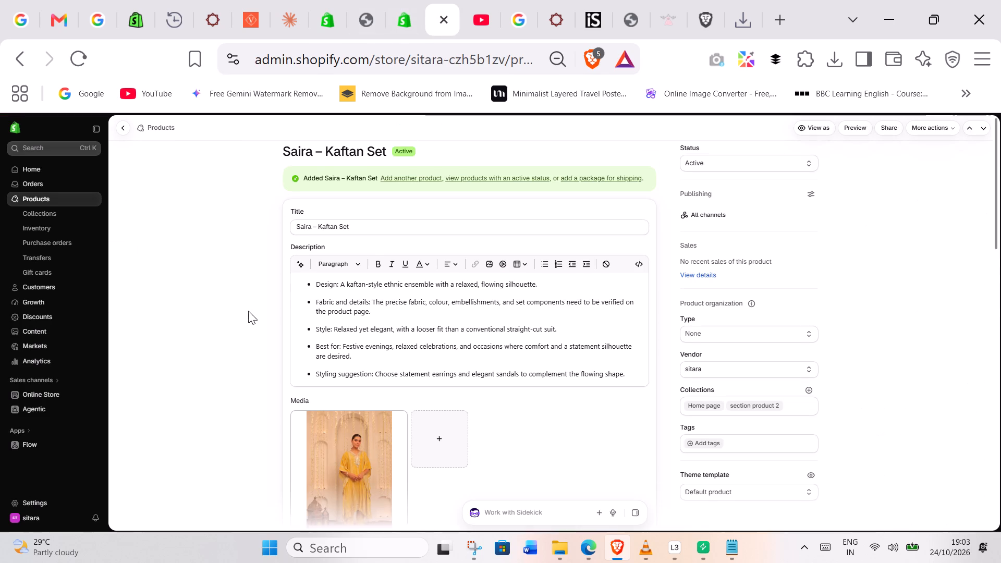
scroll(248, 311, down, 2)
scroll(448, 300, up, 4)
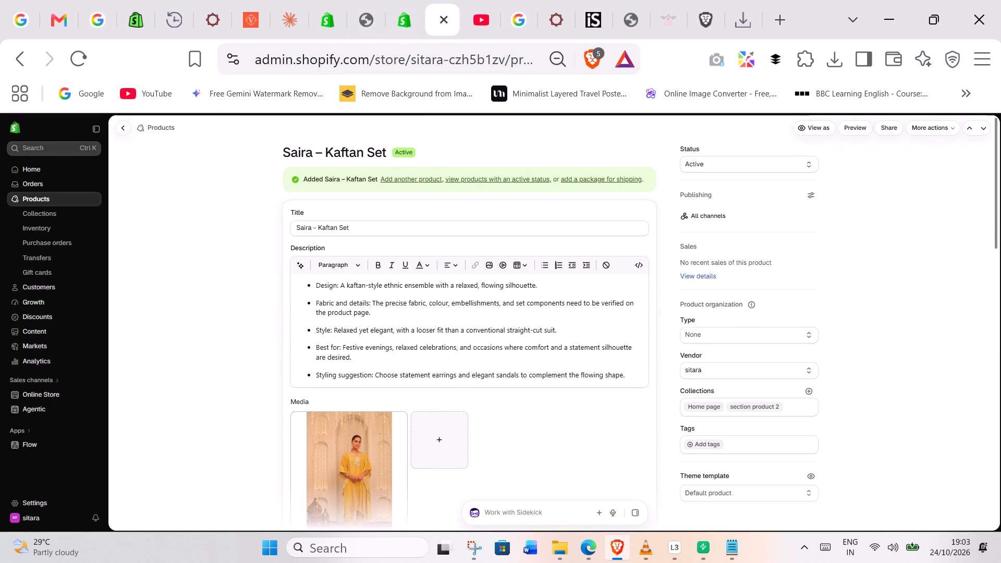
scroll(451, 263, up, 1)
double_click(62, 199)
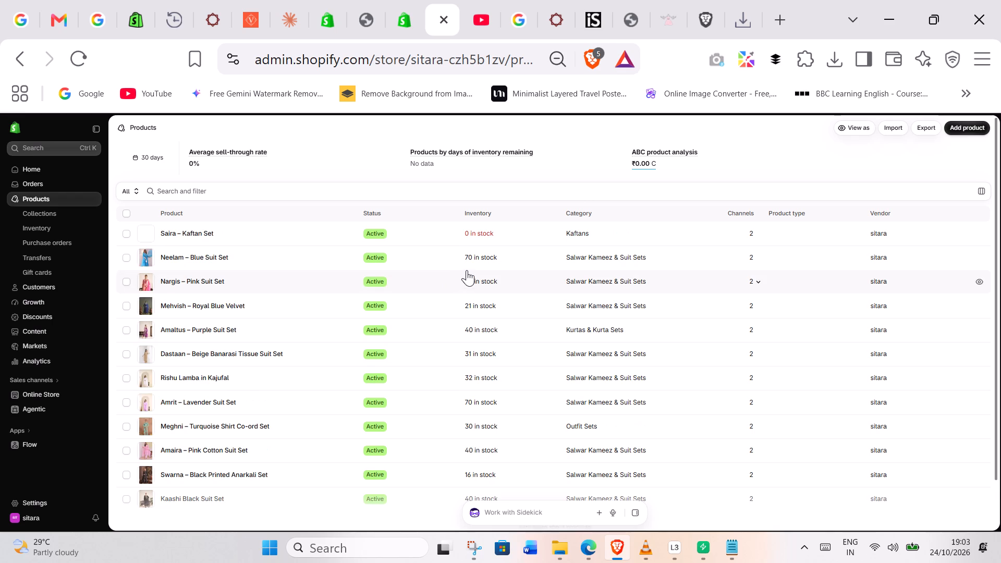
click(207, 228)
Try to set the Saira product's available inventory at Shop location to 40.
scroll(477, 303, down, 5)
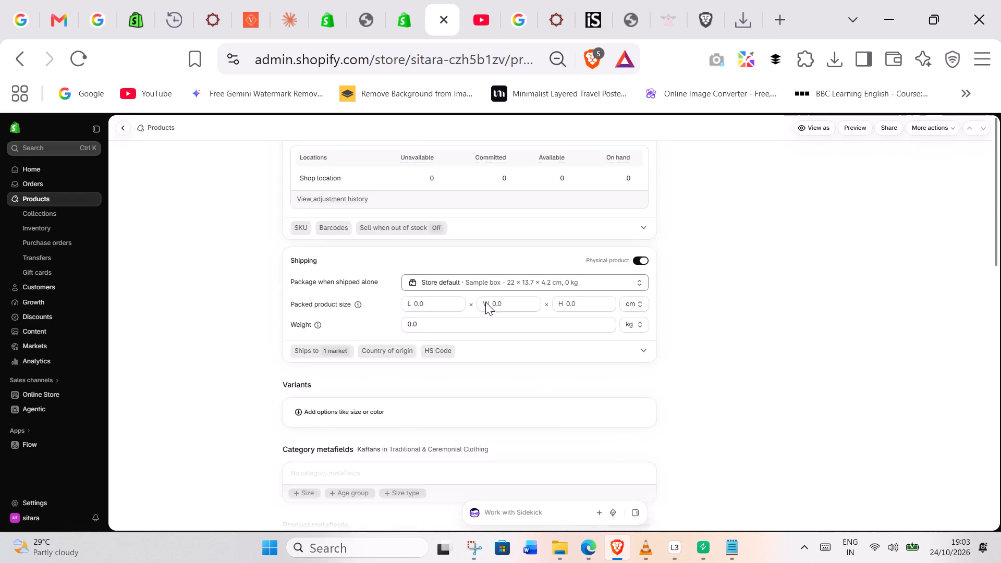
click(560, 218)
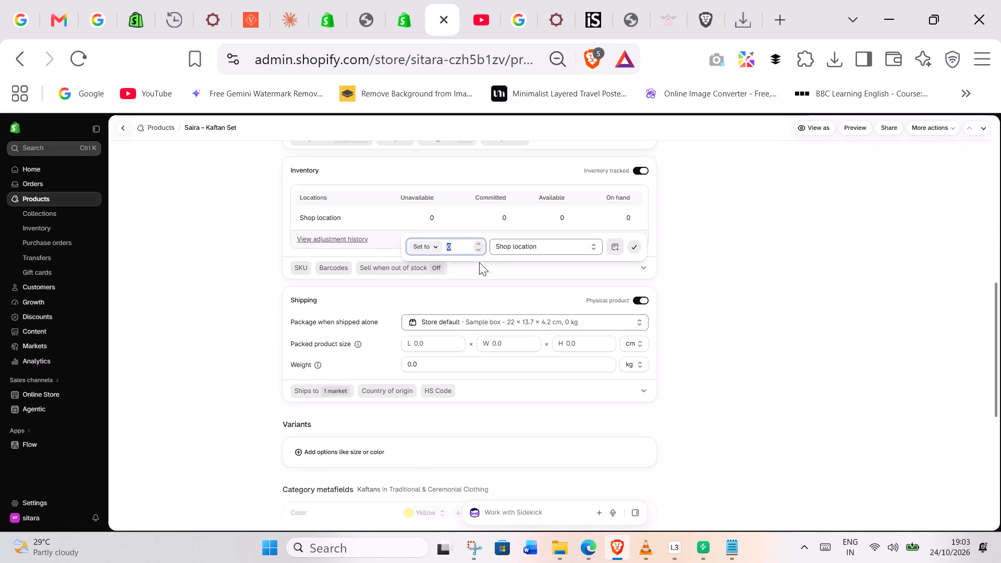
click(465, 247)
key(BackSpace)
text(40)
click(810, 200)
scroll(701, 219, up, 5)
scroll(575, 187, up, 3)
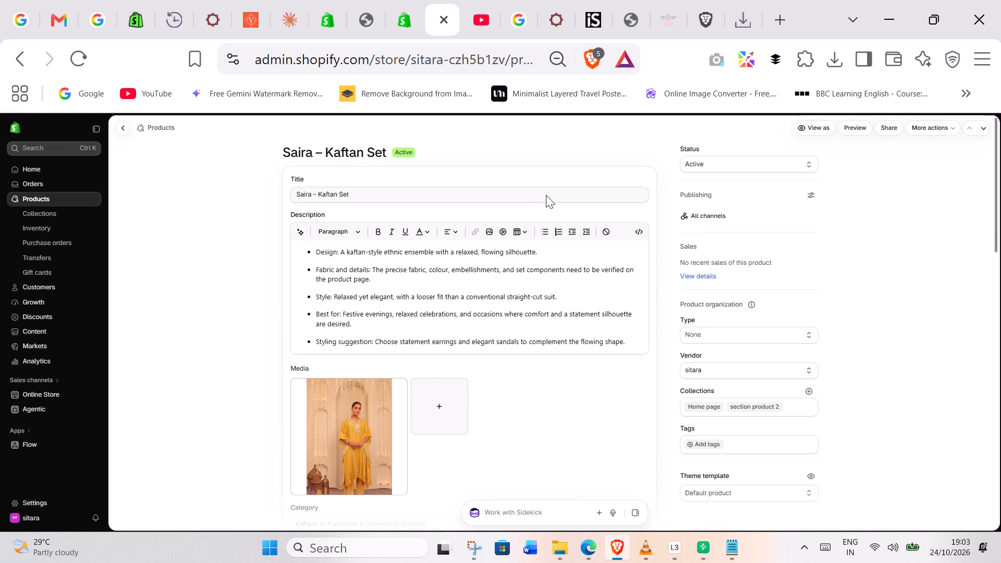
Set the Saira product's available inventory at Shop location to 40 and save the product.
scroll(643, 264, down, 2)
scroll(640, 269, up, 1)
scroll(640, 269, down, 3)
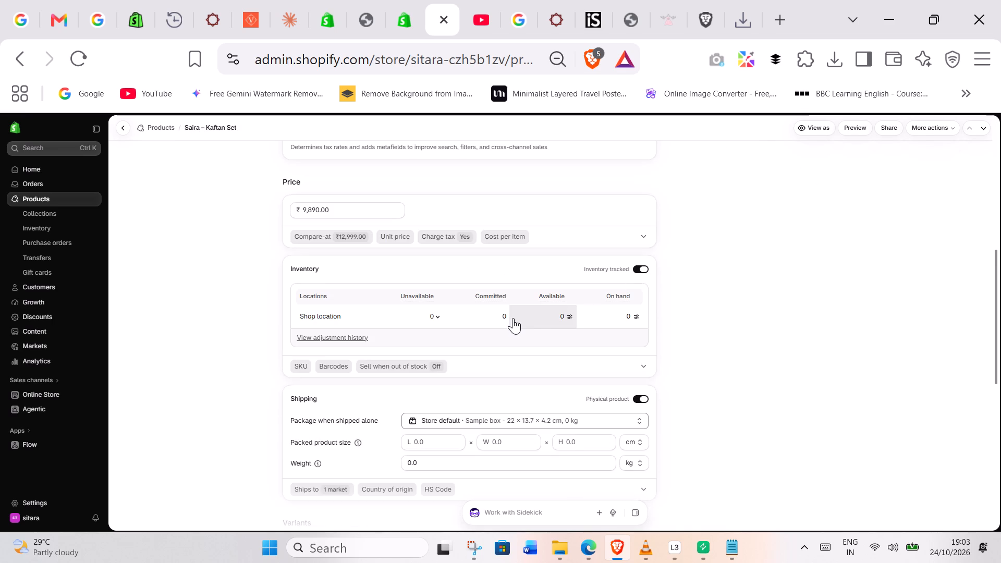
click(539, 317)
click(466, 341)
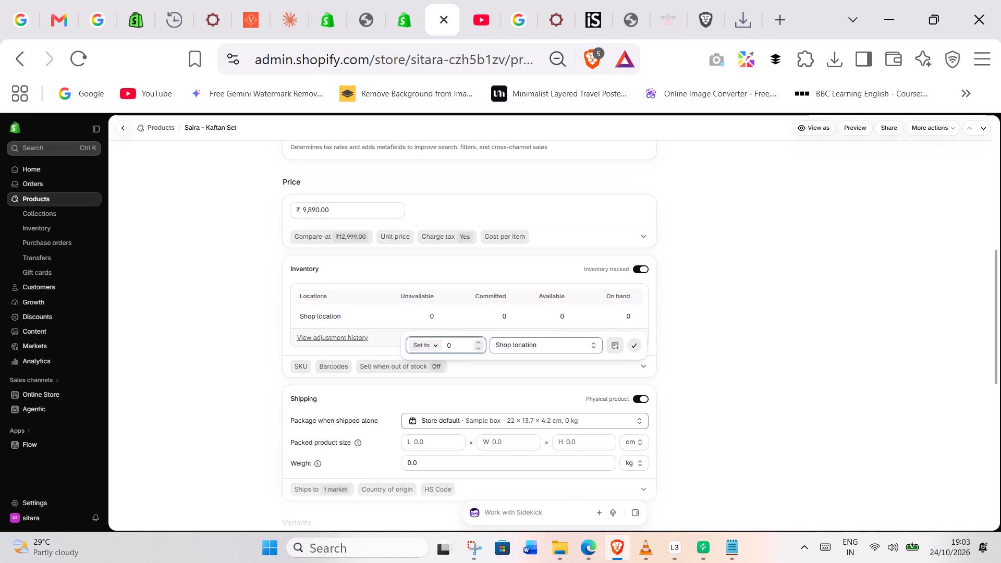
key(BackSpace)
text(40)
key(Return)
click(600, 131)
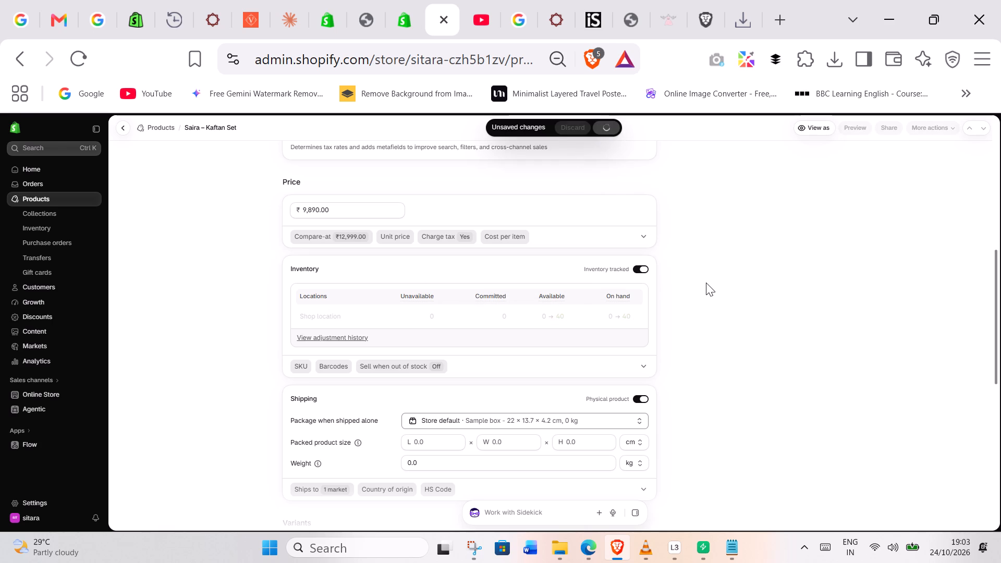
scroll(649, 253, down, 3)
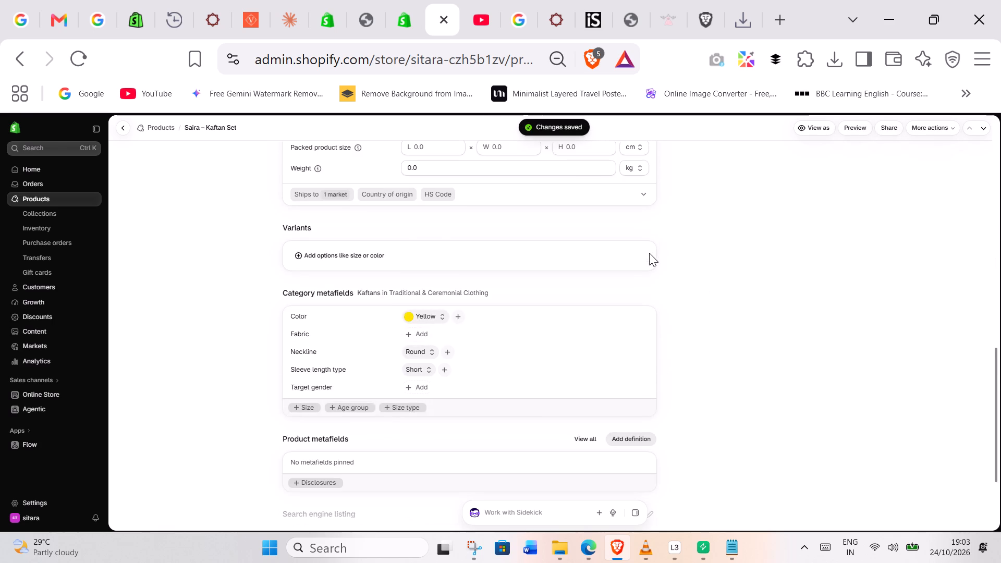
scroll(491, 283, down, 5)
scroll(583, 285, up, 14)
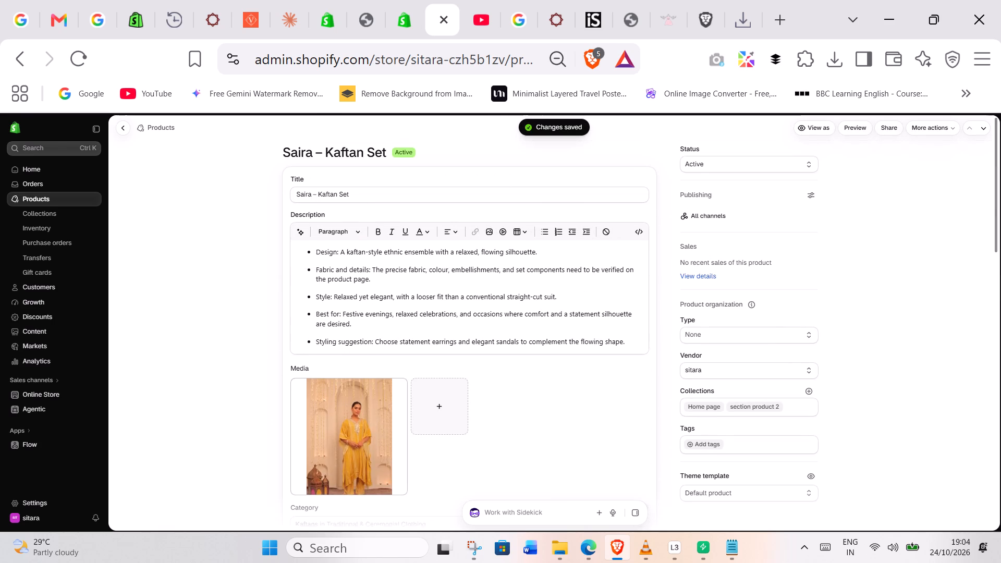
Replace the Neelam – Blue Suit Set's collections with Home page and section 3 product, and save the product.
click(51, 199)
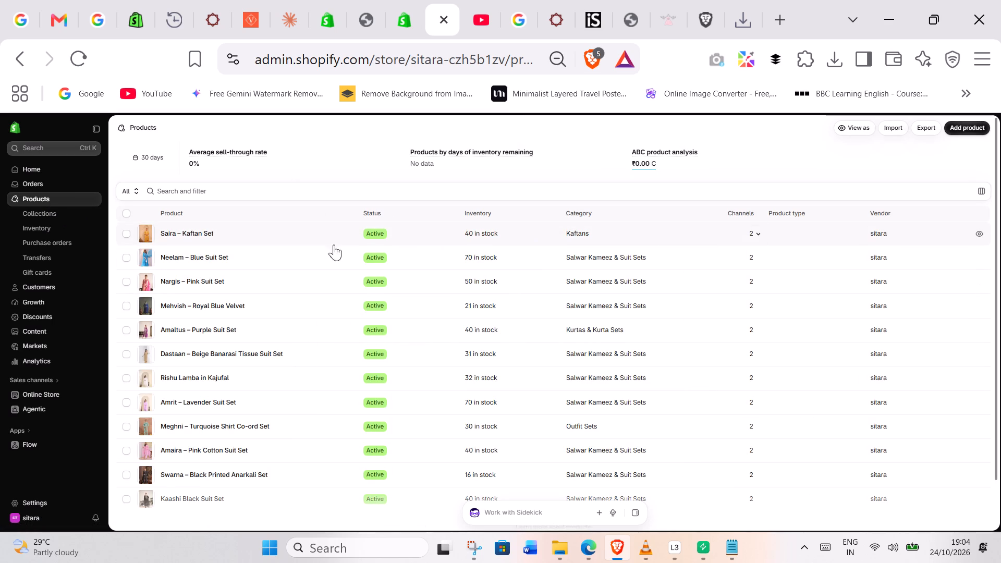
click(206, 257)
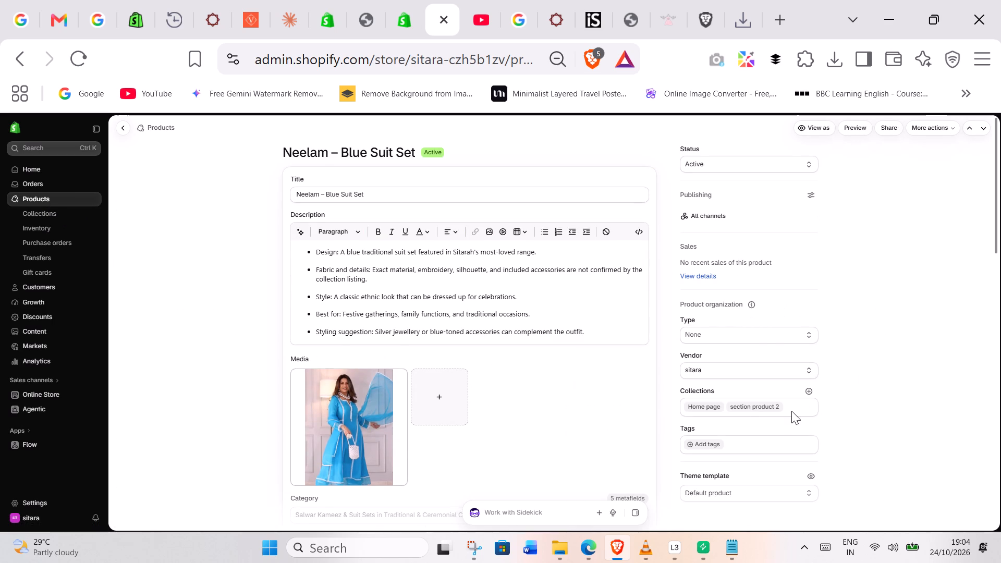
click(777, 407)
click(756, 407)
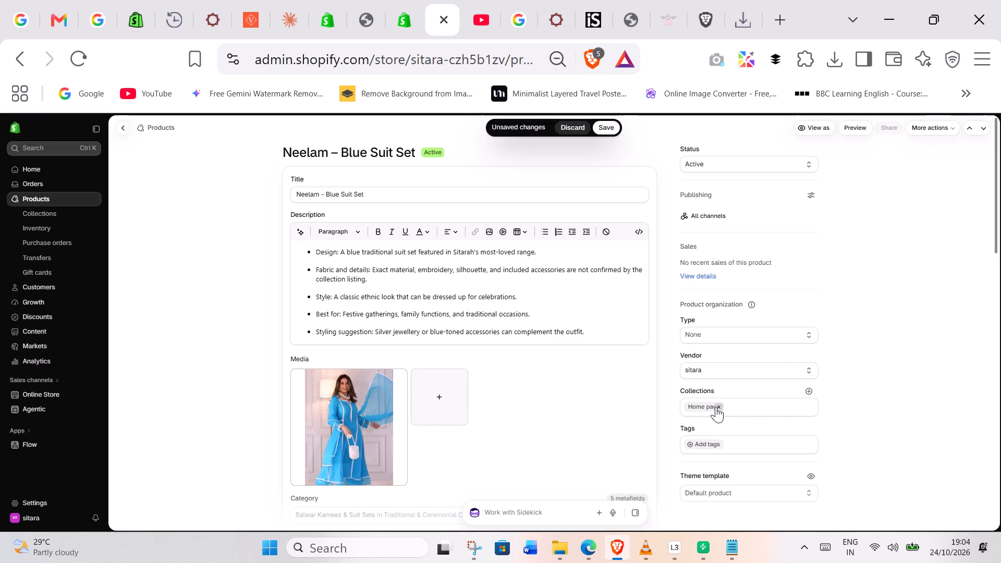
click(716, 407)
click(716, 407)
click(729, 368)
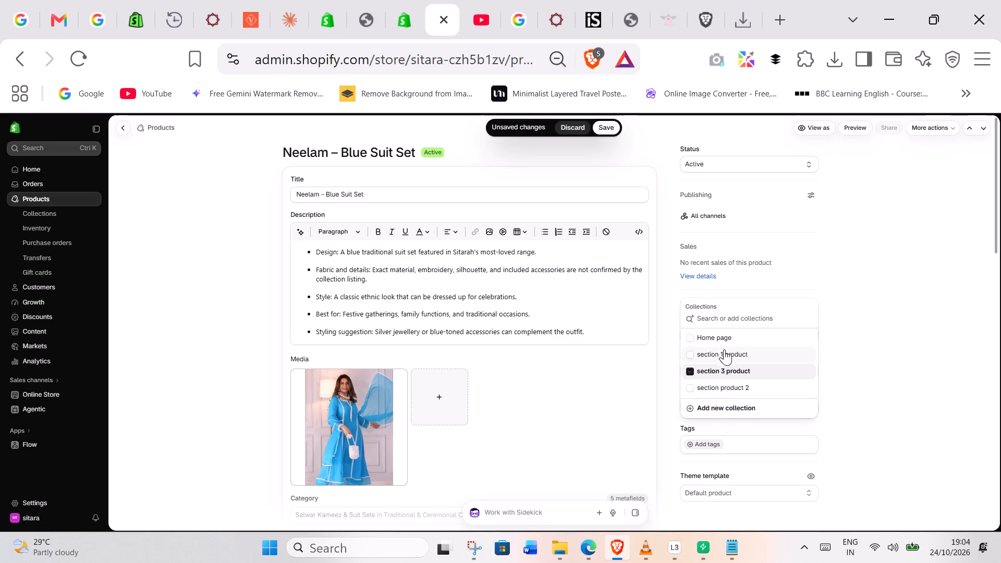
click(715, 333)
click(900, 309)
click(608, 126)
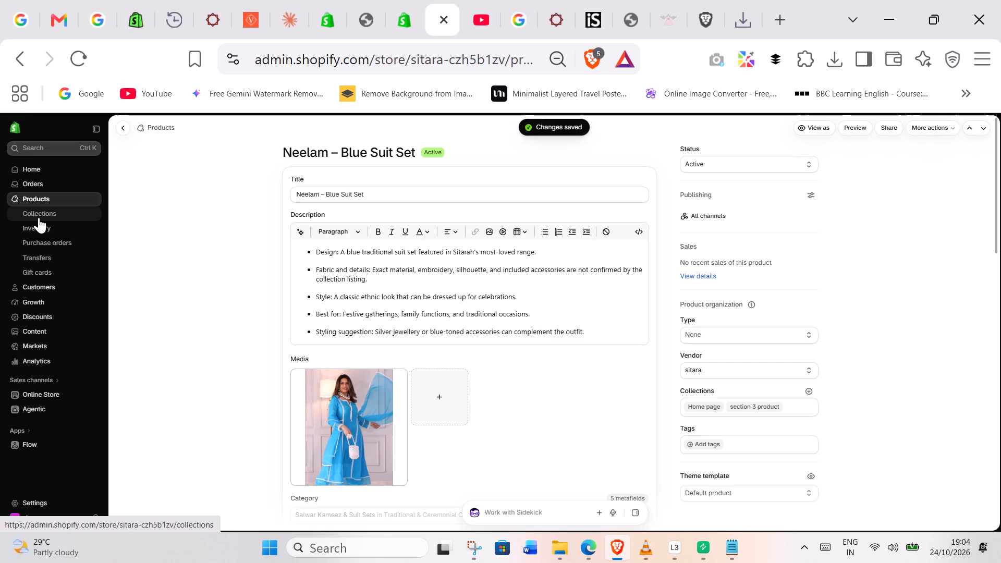
Replace the Nargis – Pink Suit Set's collections with Home page and section 3 product, and save the product.
click(43, 199)
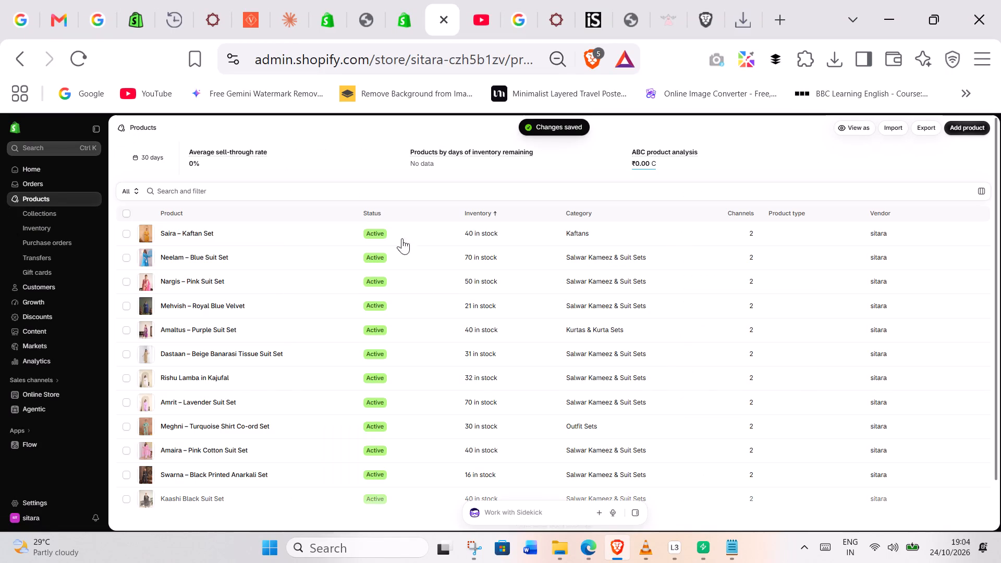
click(207, 281)
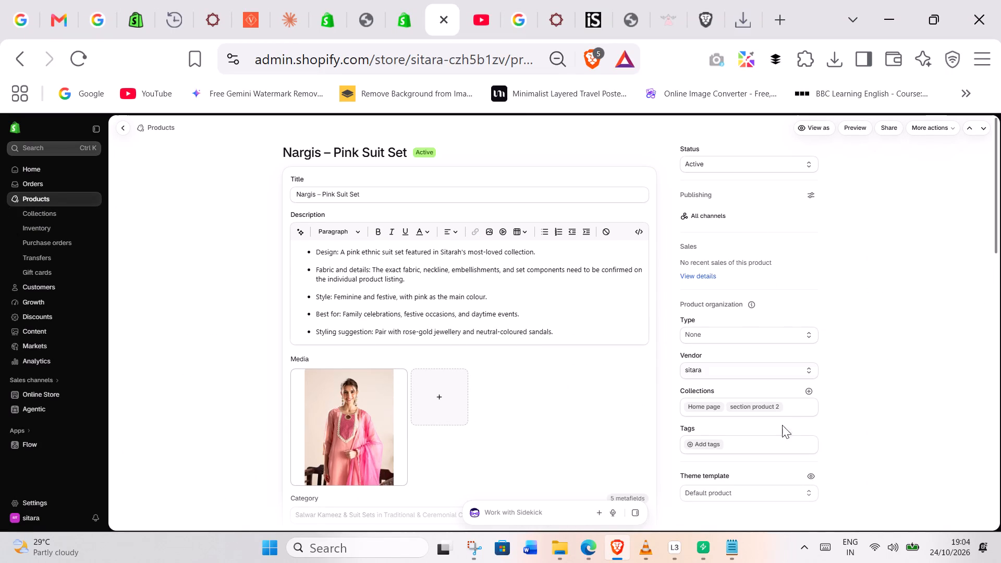
click(780, 406)
click(717, 407)
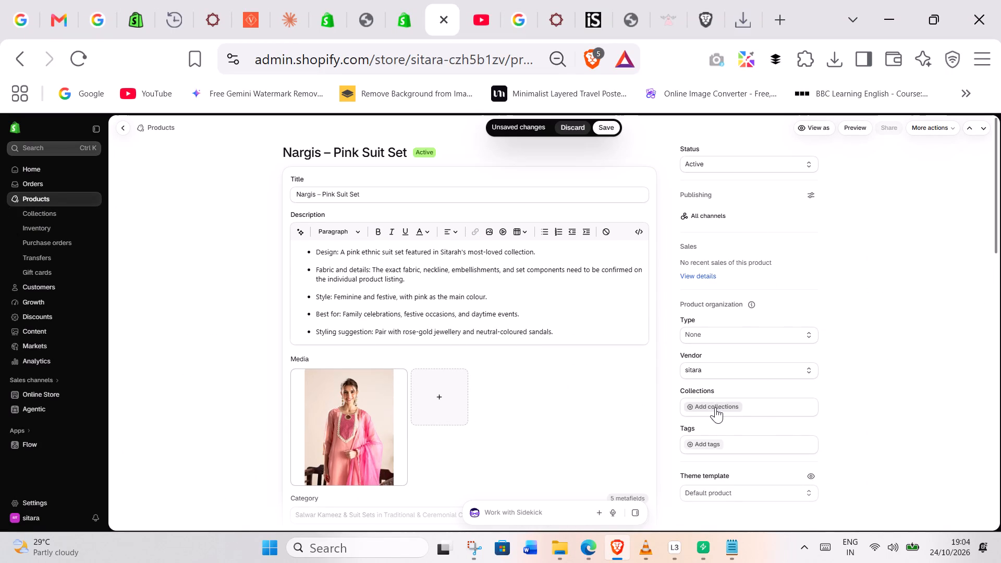
click(715, 407)
click(728, 339)
click(724, 366)
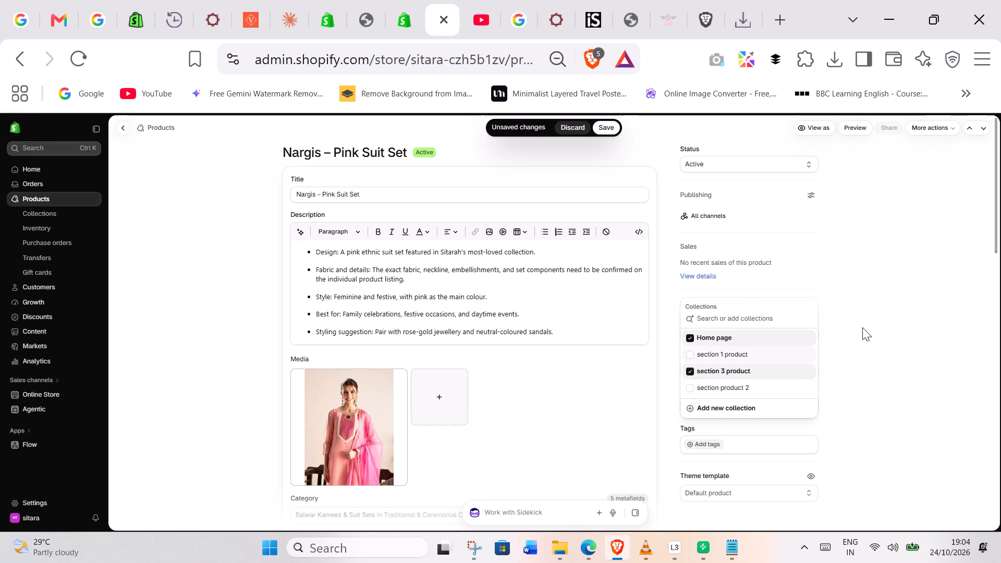
click(915, 303)
click(600, 125)
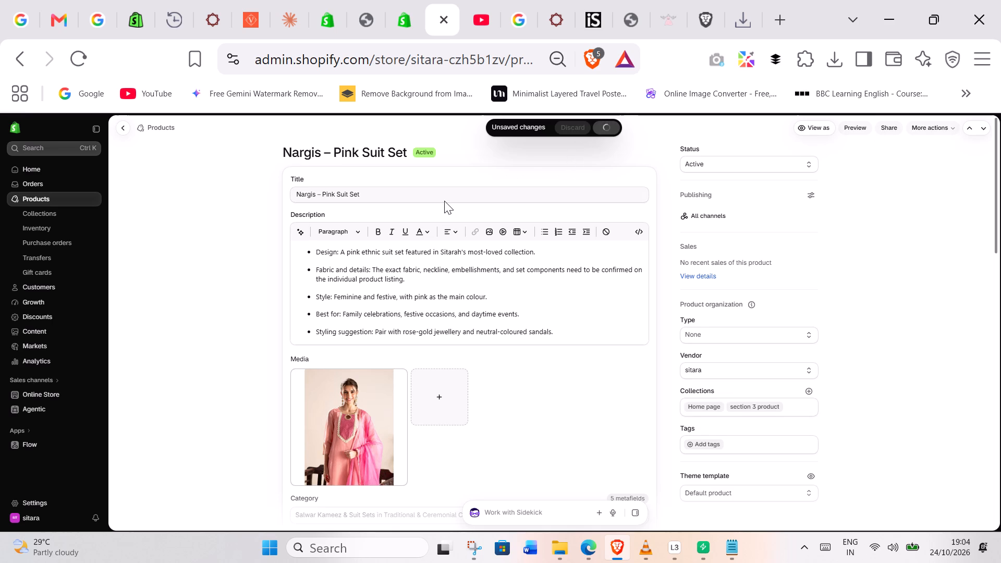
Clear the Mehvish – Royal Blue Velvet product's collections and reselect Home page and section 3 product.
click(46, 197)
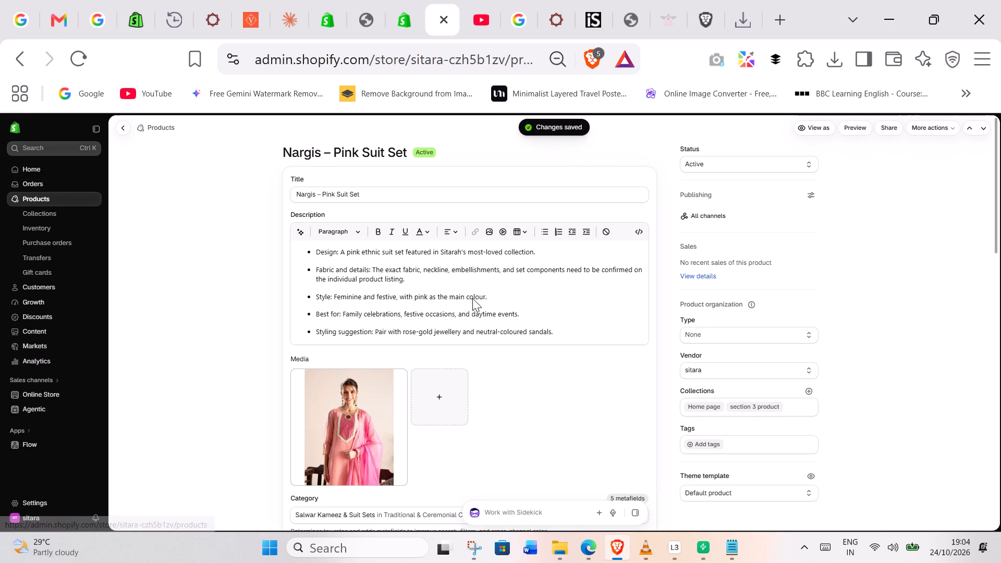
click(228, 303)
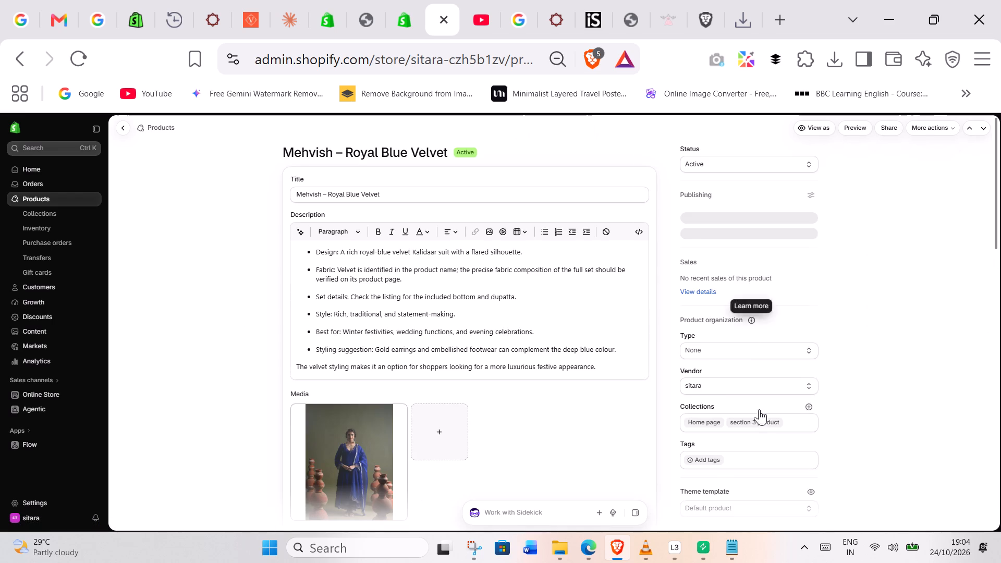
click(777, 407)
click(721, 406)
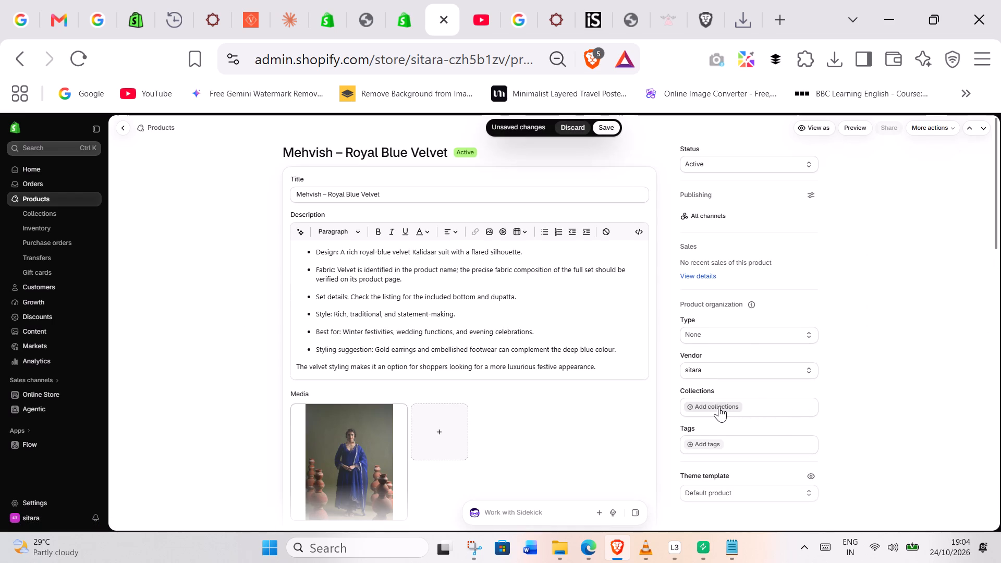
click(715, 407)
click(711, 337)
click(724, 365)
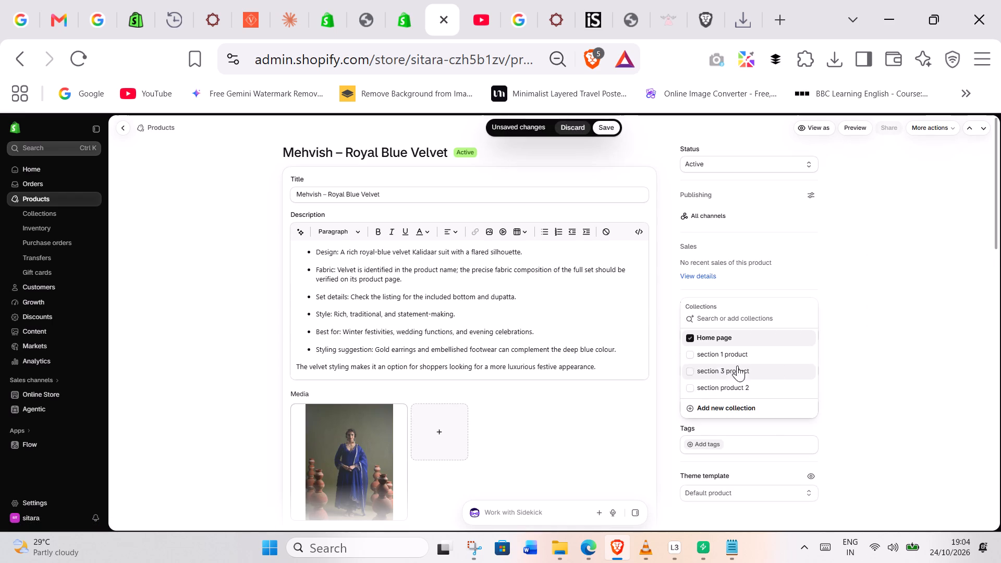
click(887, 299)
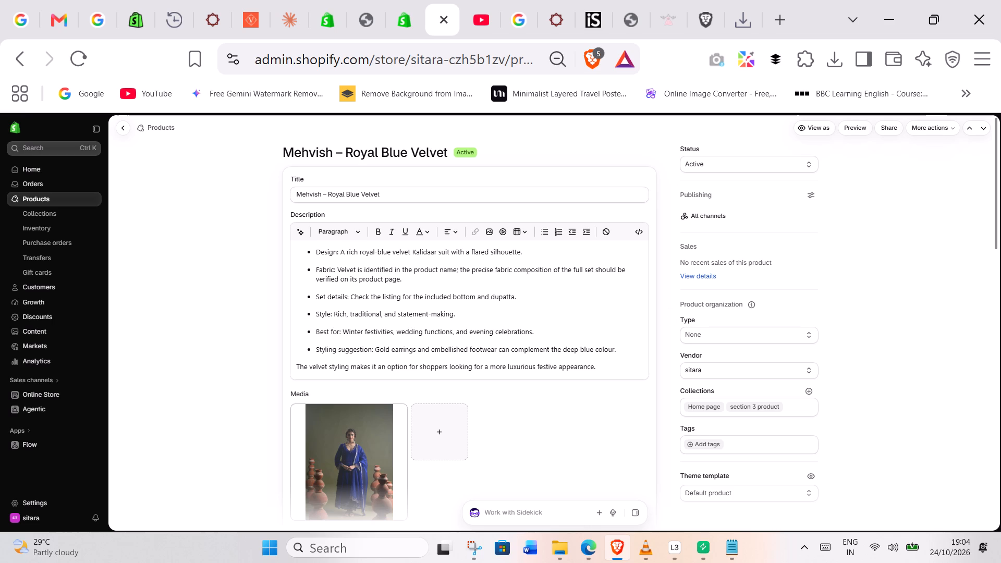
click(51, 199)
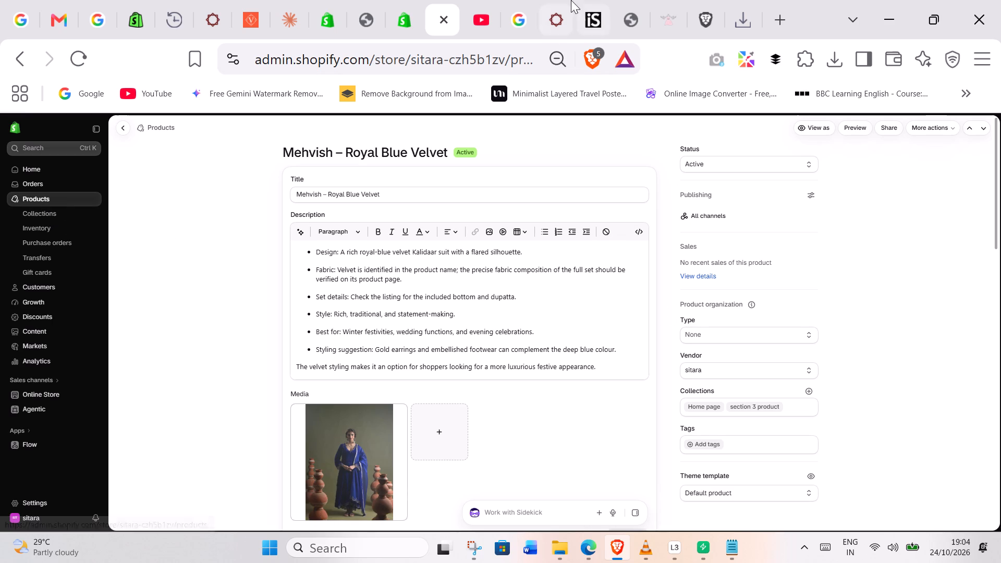
Remove and reselect section 3 product as the collection of the home page's TRENDING WITH CELEBRITIES featured collection section.
click(403, 0)
scroll(388, 226, down, 9)
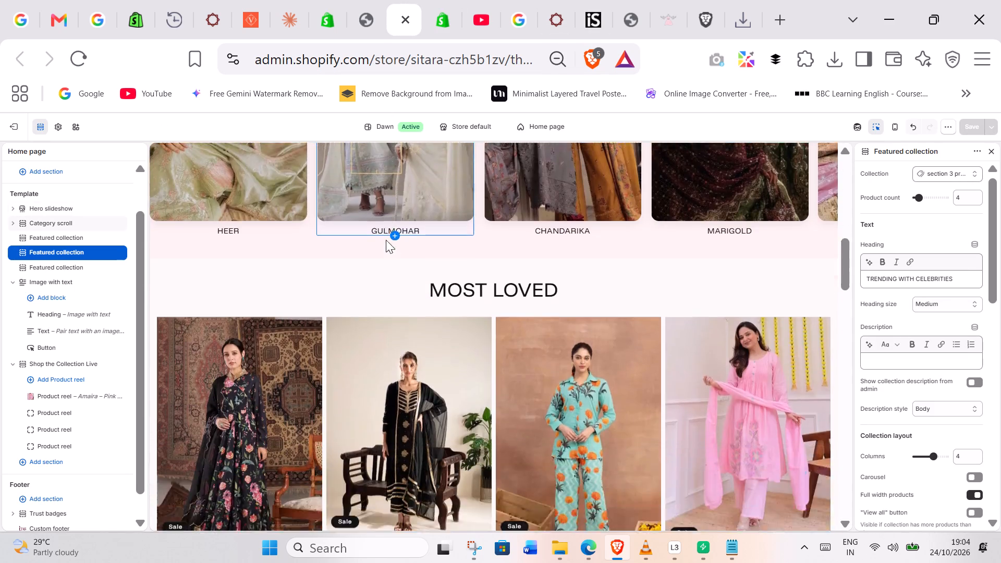
scroll(386, 240, down, 4)
scroll(375, 239, up, 3)
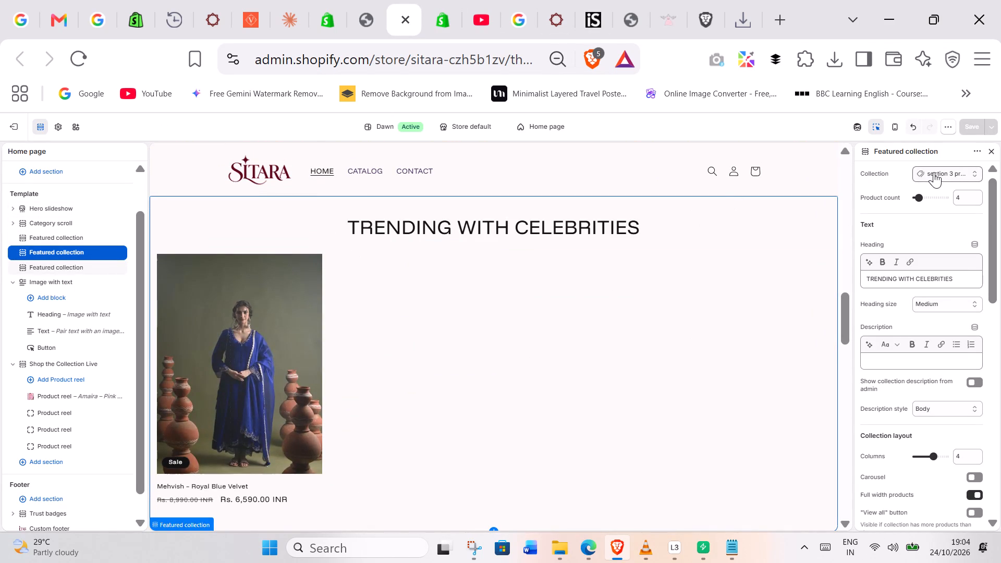
click(924, 174)
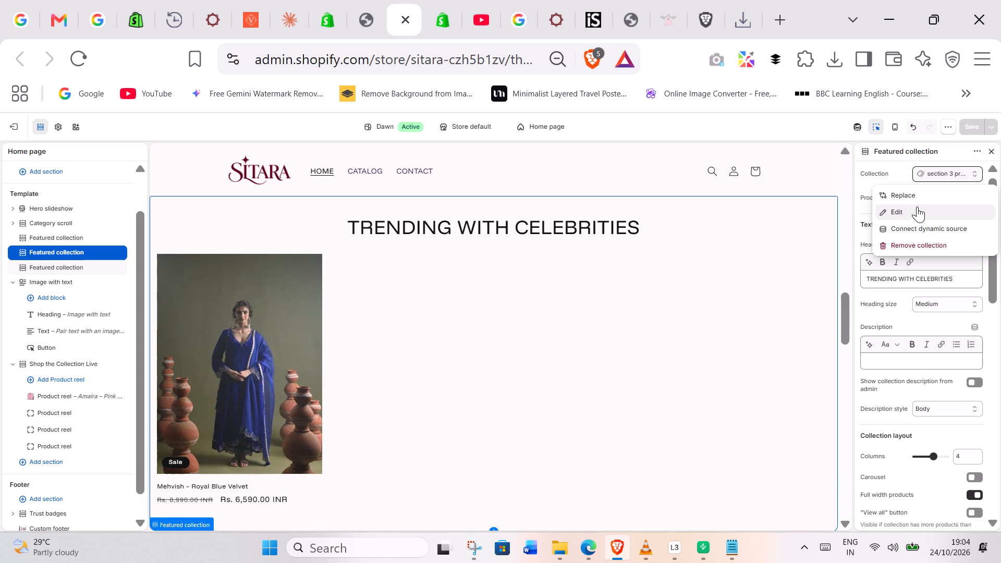
click(921, 247)
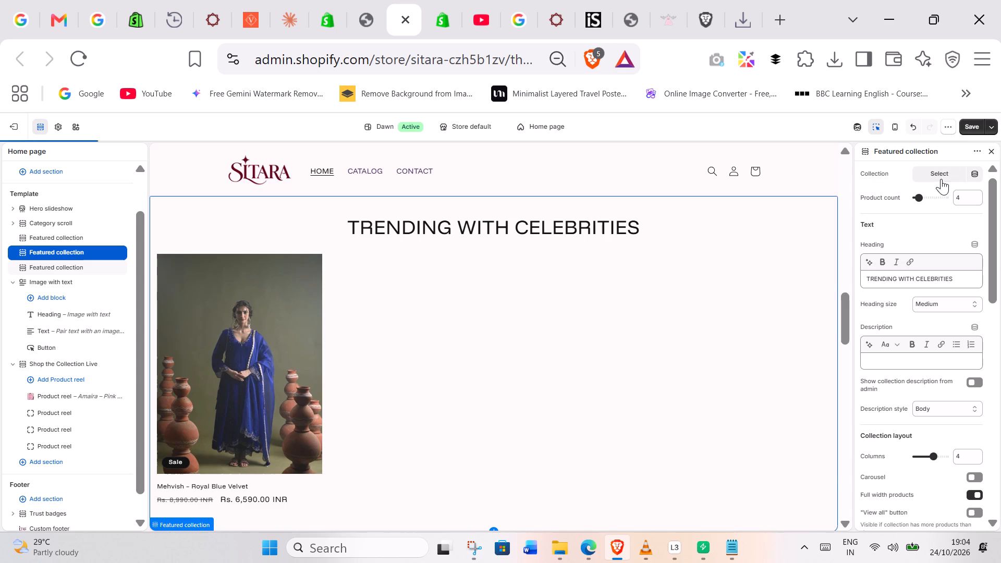
click(939, 173)
click(814, 244)
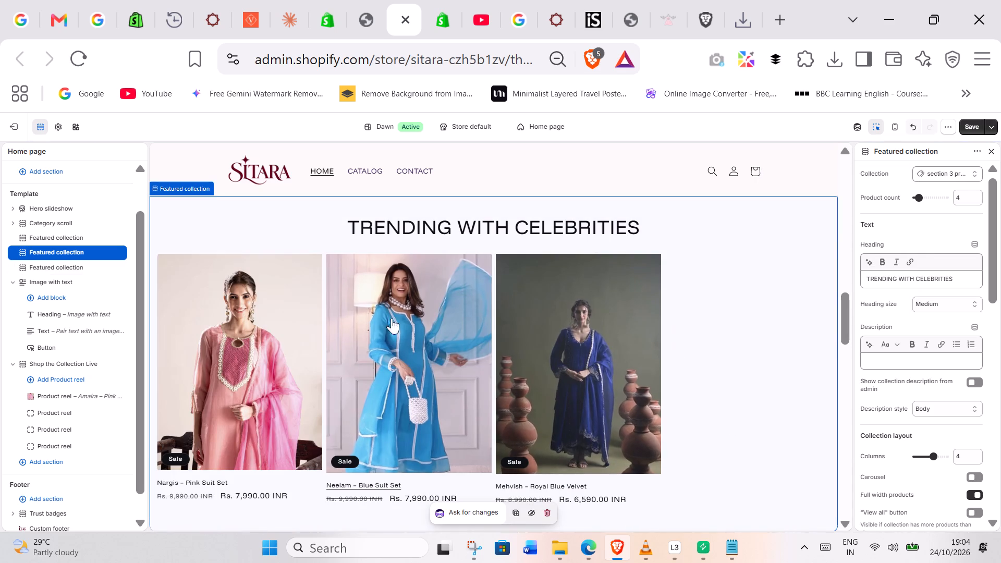
Replace the Saira – Kaftan Set's section product 2 collection with section 3 product, keeping Home page, and save the product.
click(362, 0)
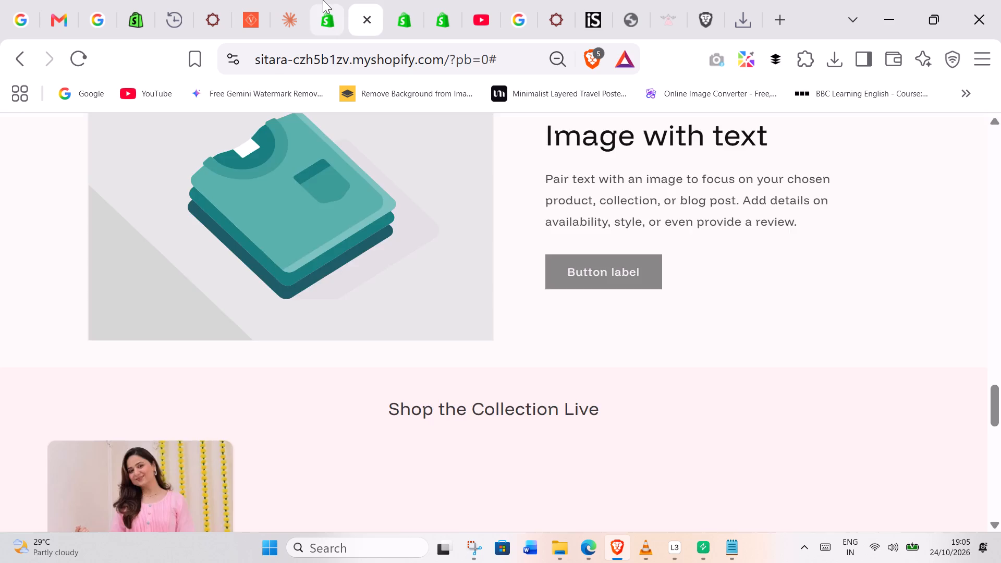
click(323, 0)
click(423, 0)
click(194, 231)
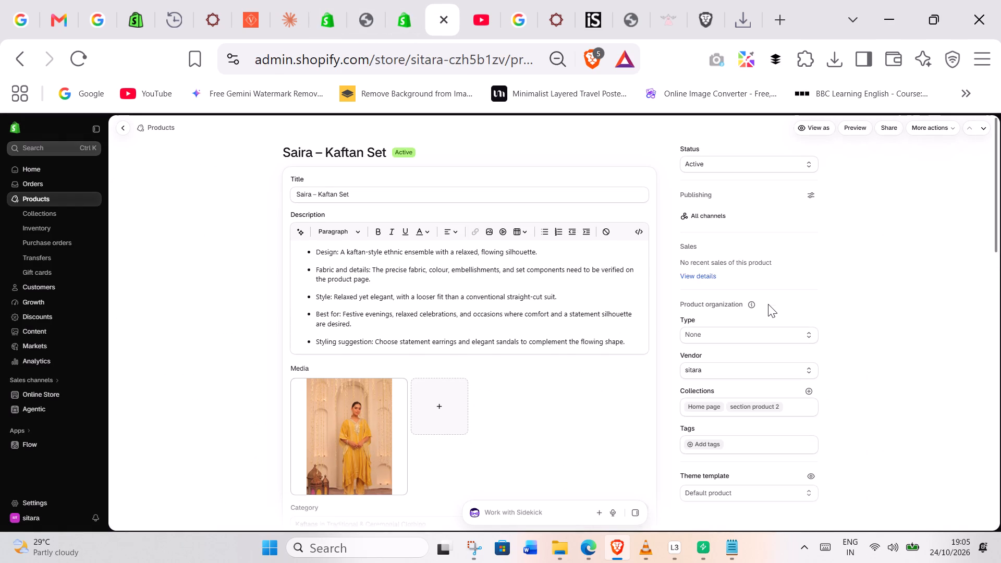
click(777, 406)
click(731, 410)
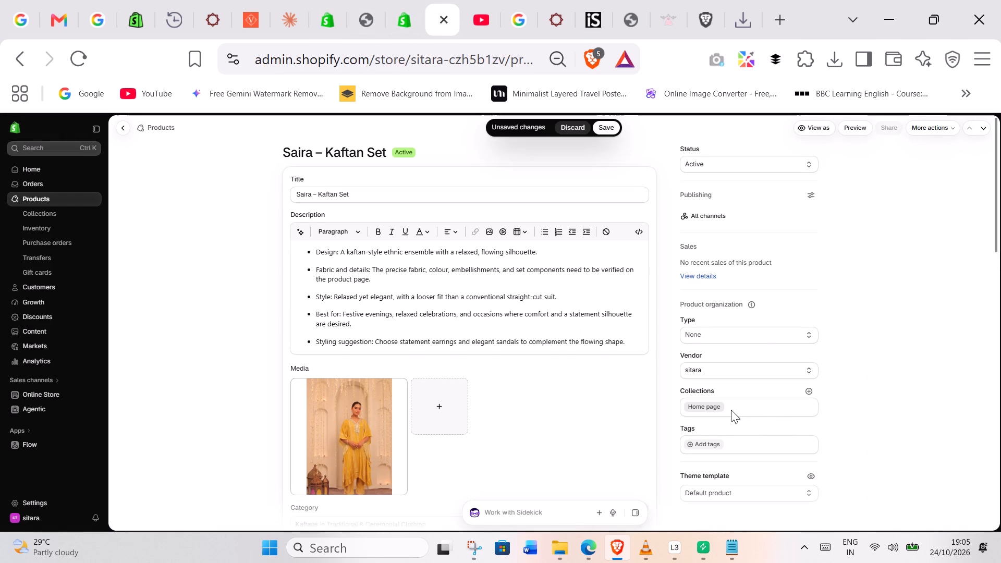
click(731, 410)
click(811, 390)
click(721, 369)
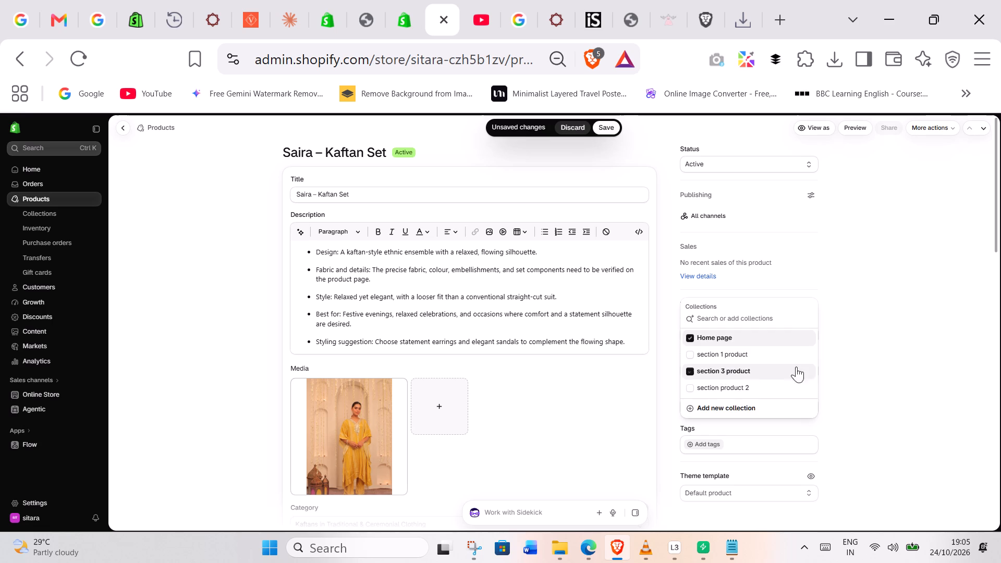
click(890, 347)
click(605, 126)
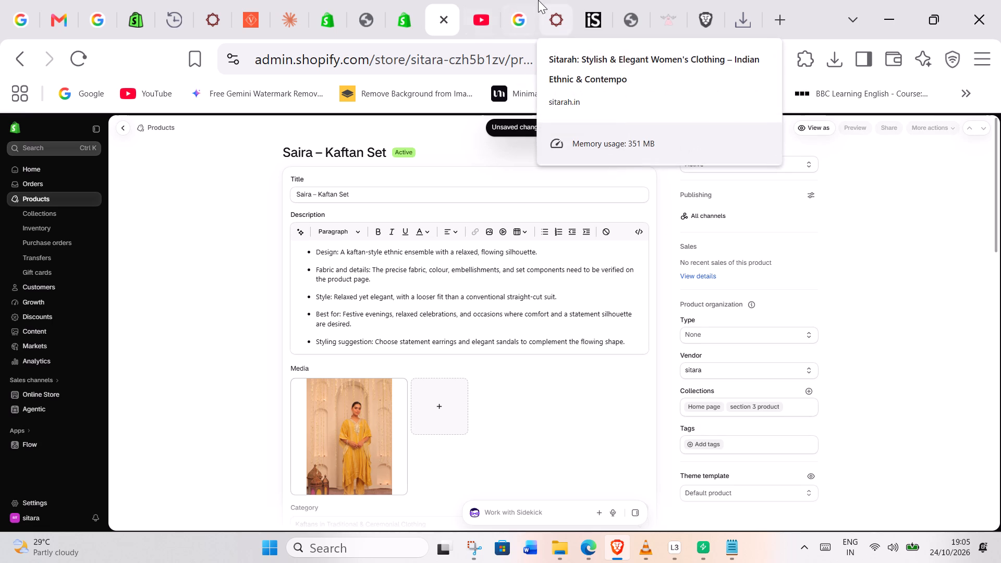
Save the home page in the theme editor and check the products in its featured collection sections.
click(485, 0)
click(428, 0)
click(405, 0)
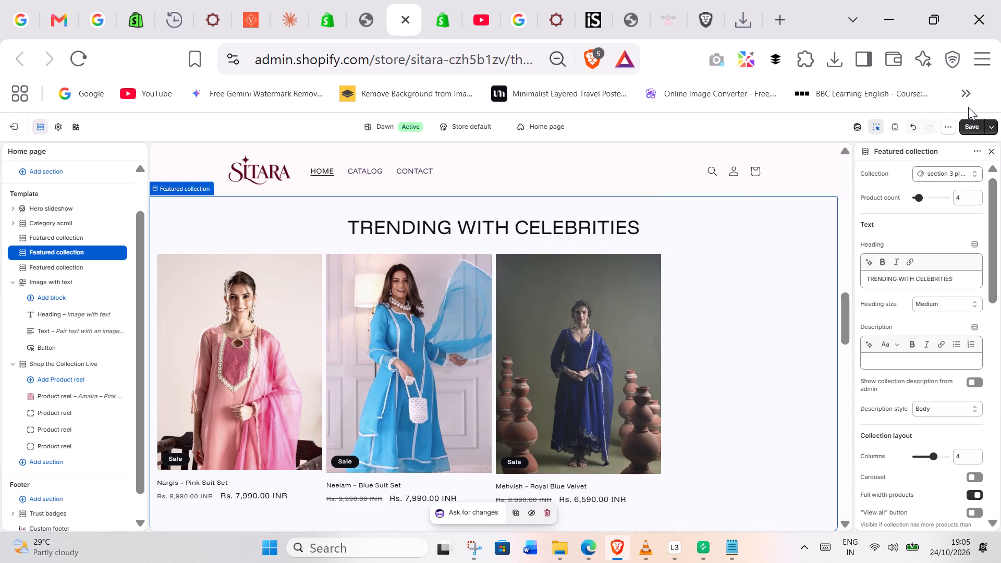
click(975, 128)
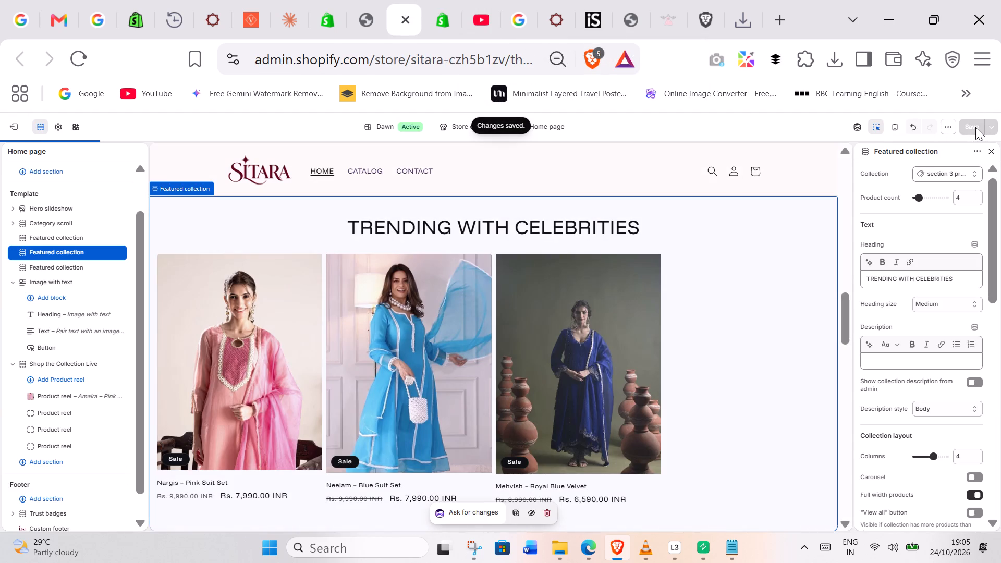
scroll(765, 232, down, 4)
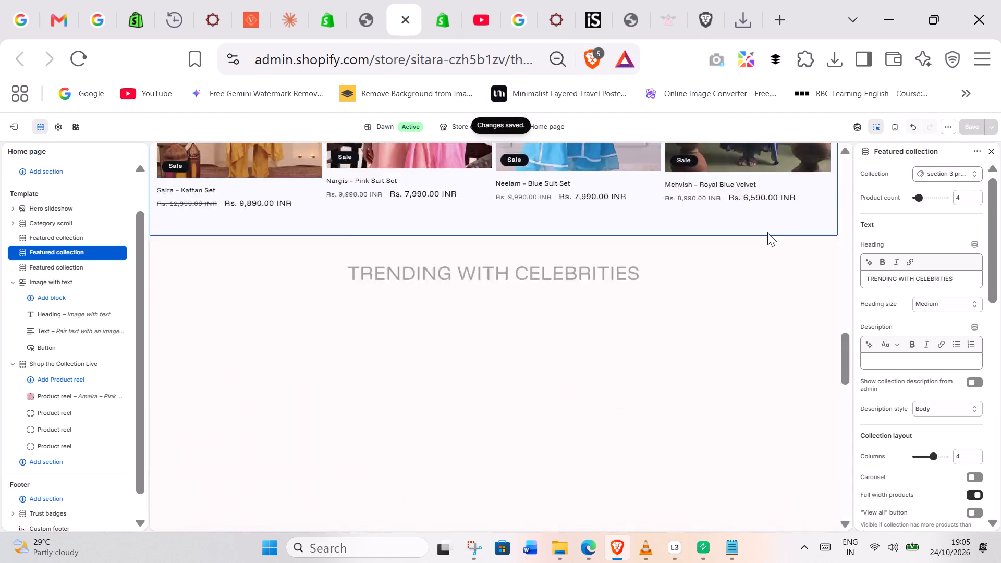
scroll(721, 256, down, 1)
scroll(444, 275, down, 4)
scroll(475, 281, up, 3)
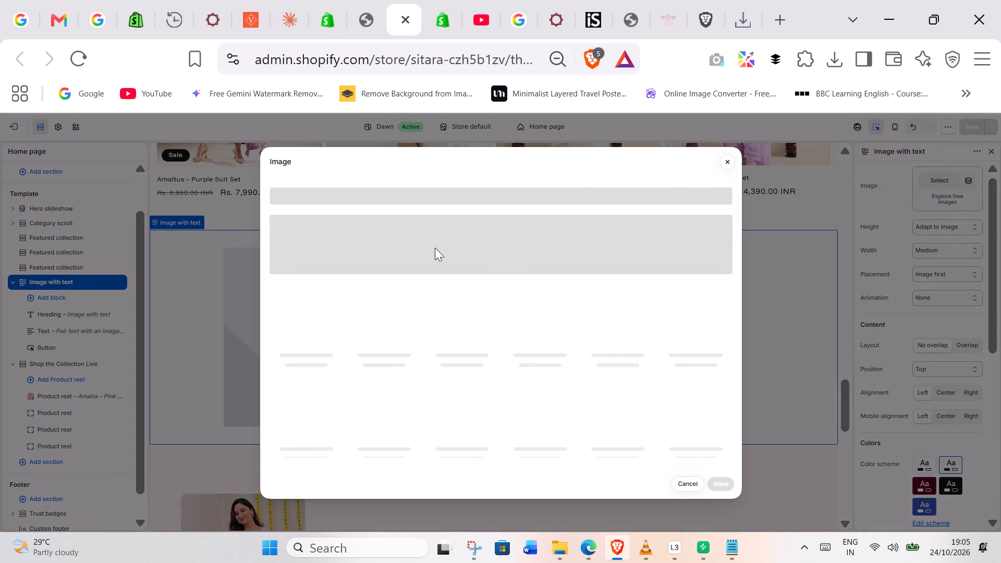
click(466, 253)
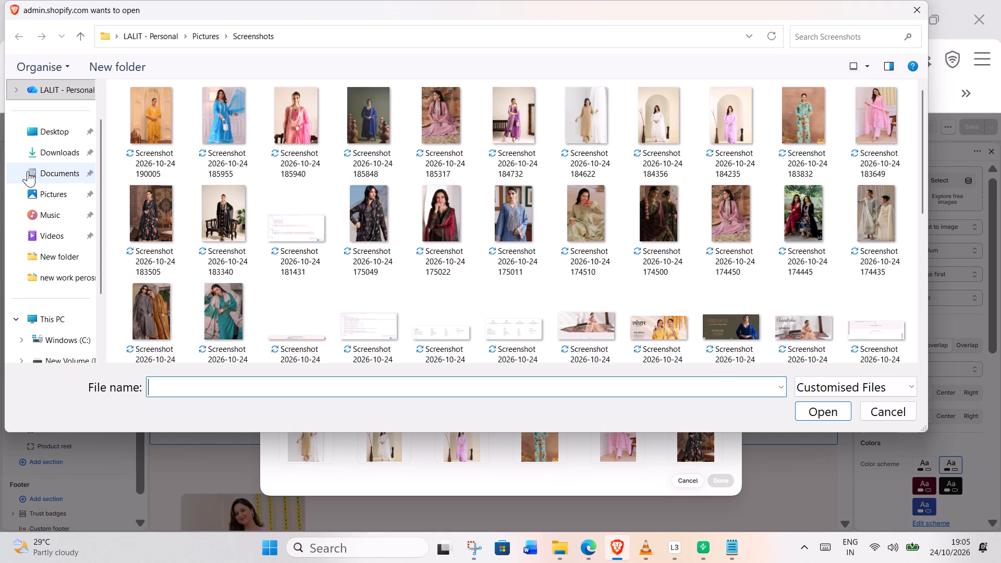
click(55, 157)
double_click(138, 128)
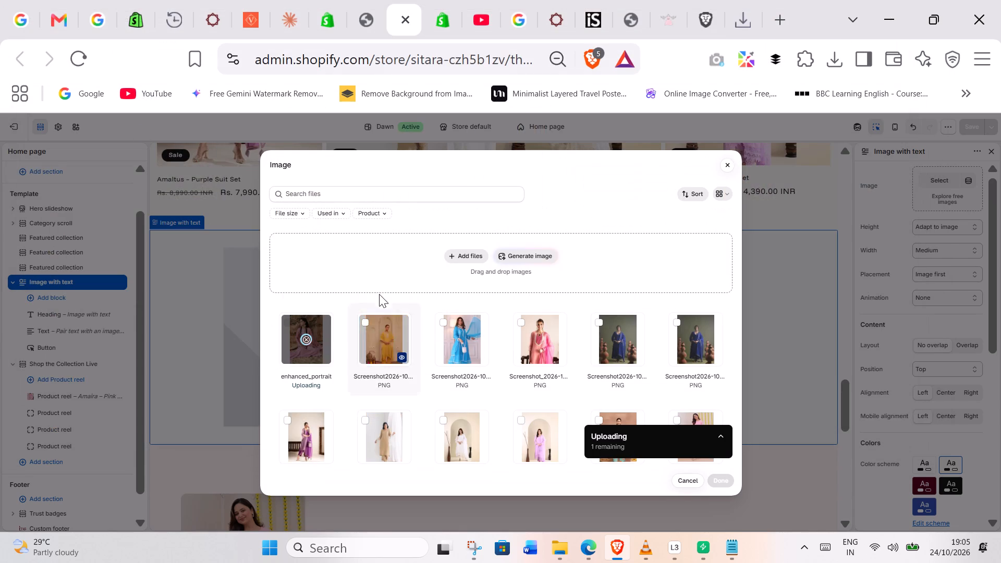
click(721, 442)
click(721, 414)
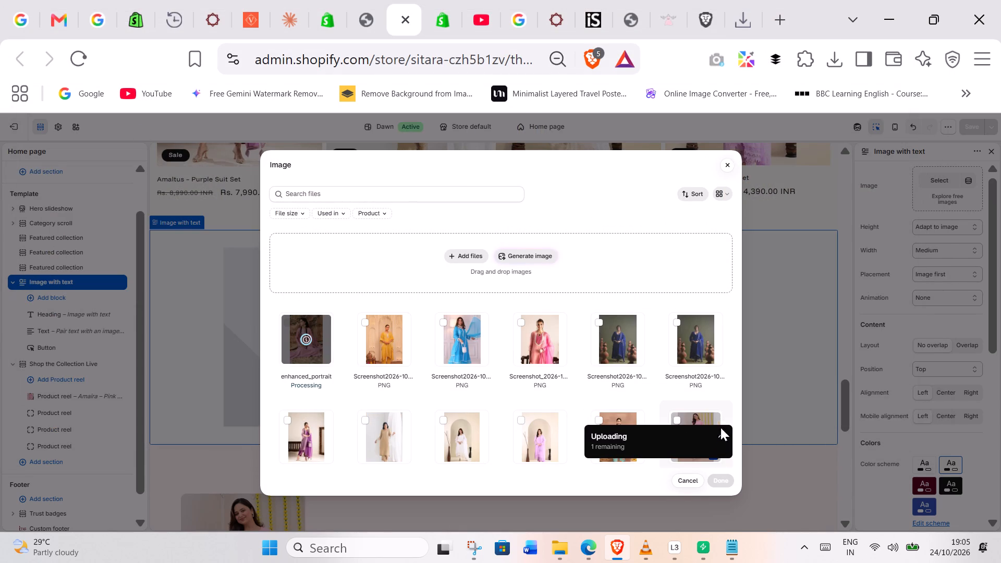
click(721, 437)
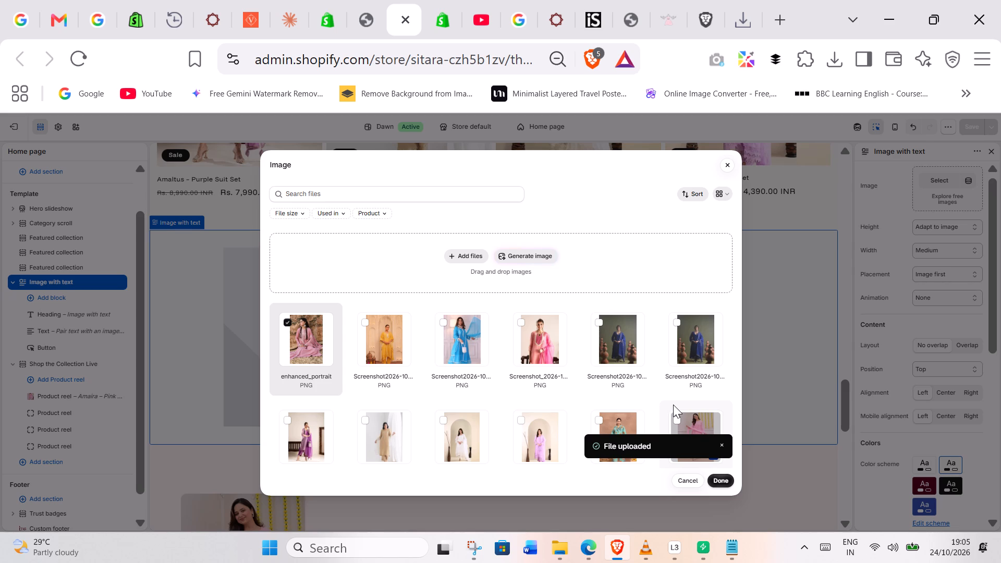
click(723, 480)
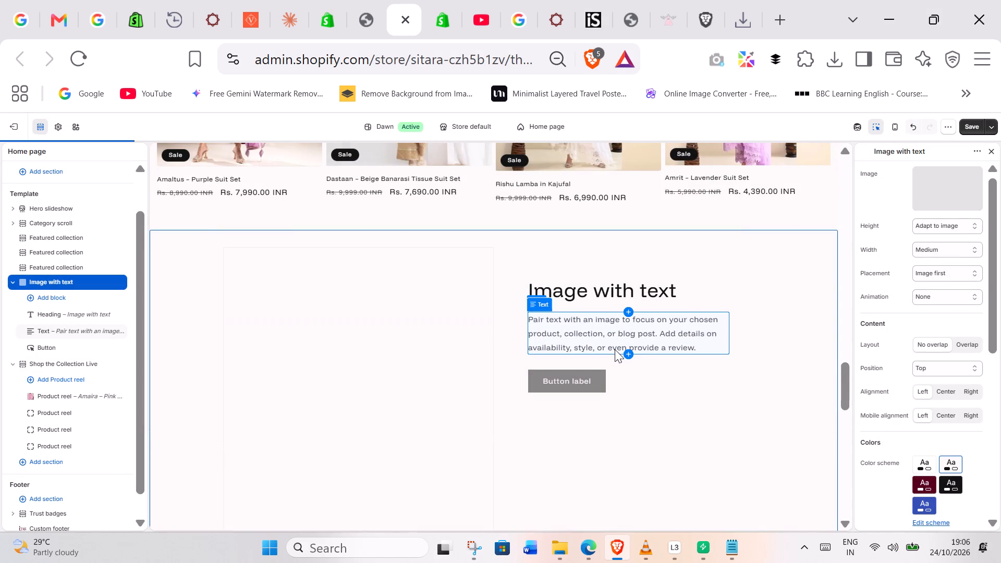
Replace the Image with text section's placeholder paragraph with the copied description of the pink outfit.
scroll(664, 321, down, 2)
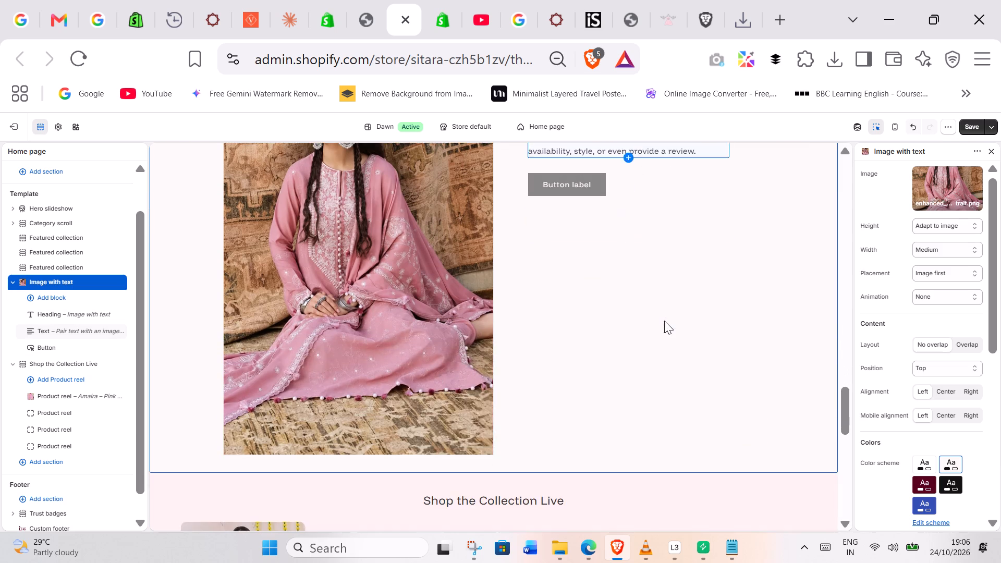
scroll(620, 294, up, 1)
click(639, 241)
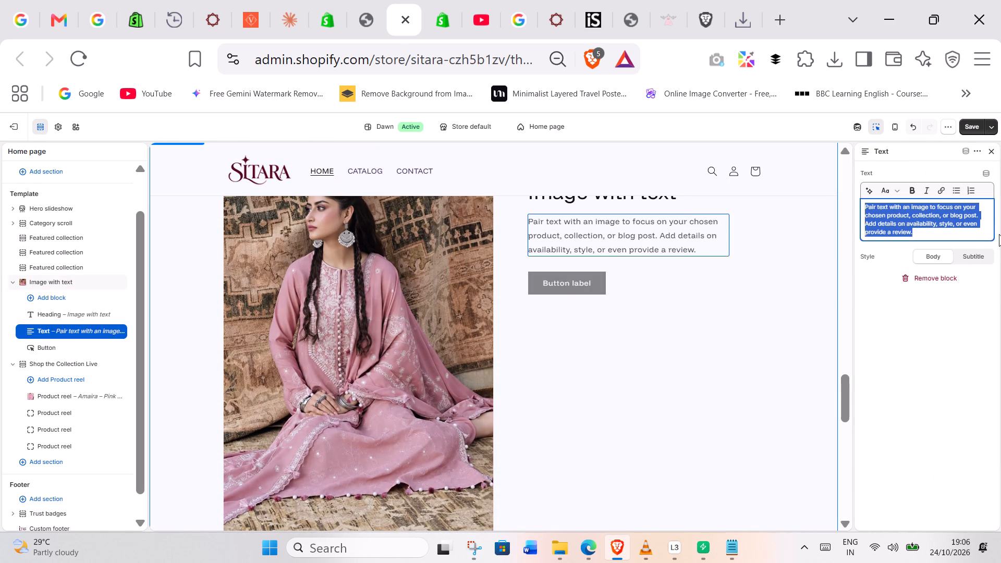
key(ctrl+v)
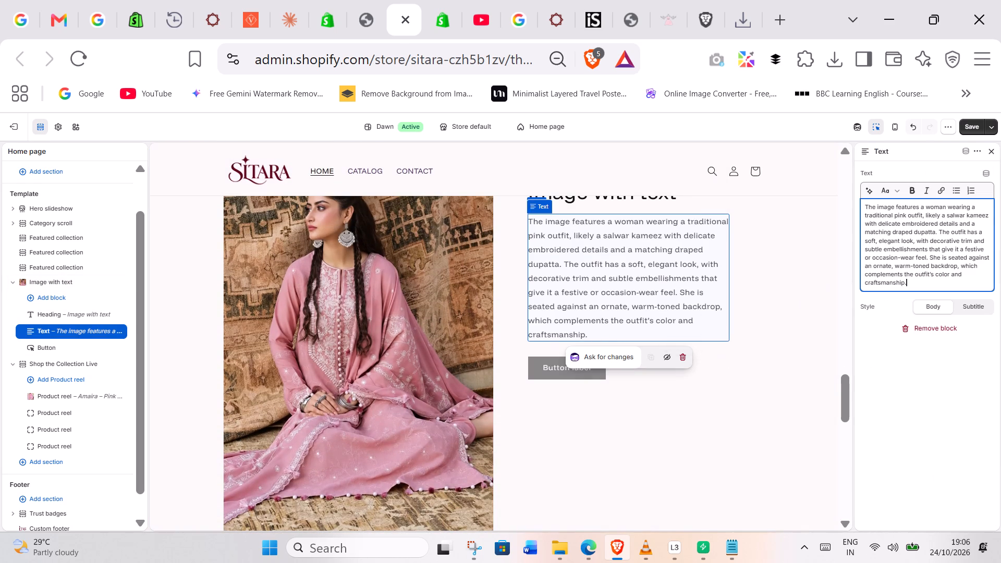
Format the entire pink outfit description in the Image with text section as Heading 4.
click(937, 228)
key(ctrl+a)
click(897, 190)
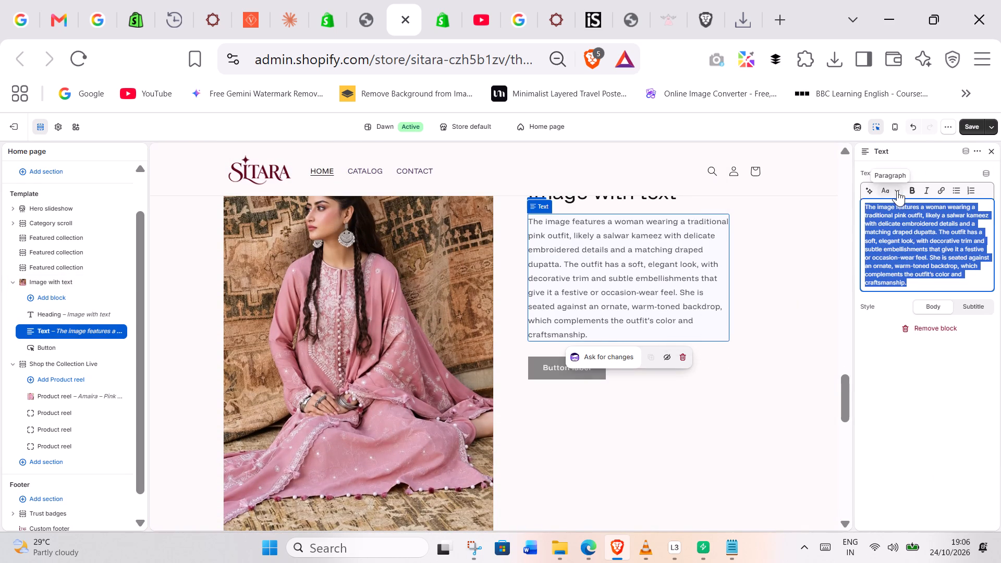
click(892, 310)
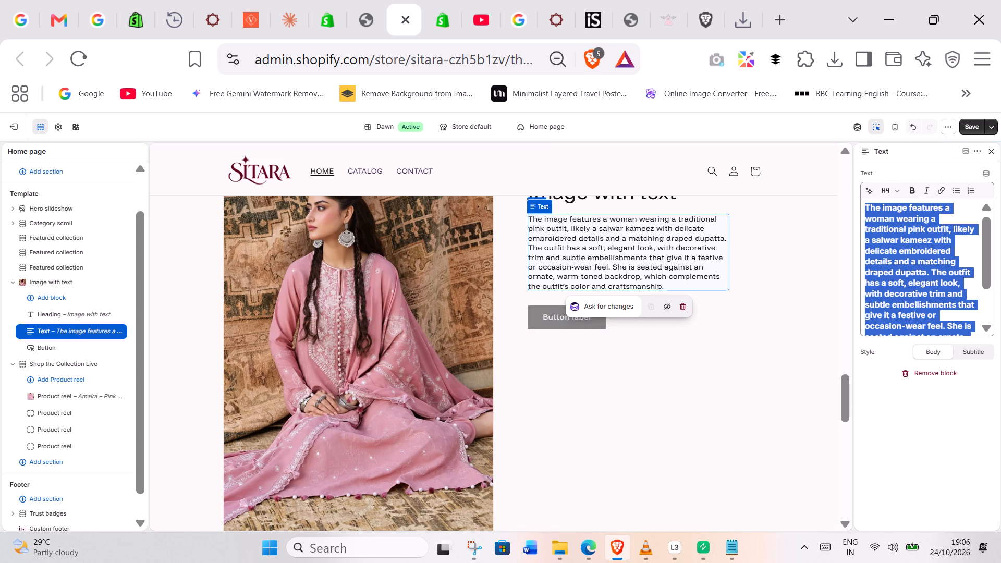
Reformat the entire pink outfit description in the Image with text section as Heading 2.
click(895, 196)
click(896, 190)
click(896, 190)
click(901, 264)
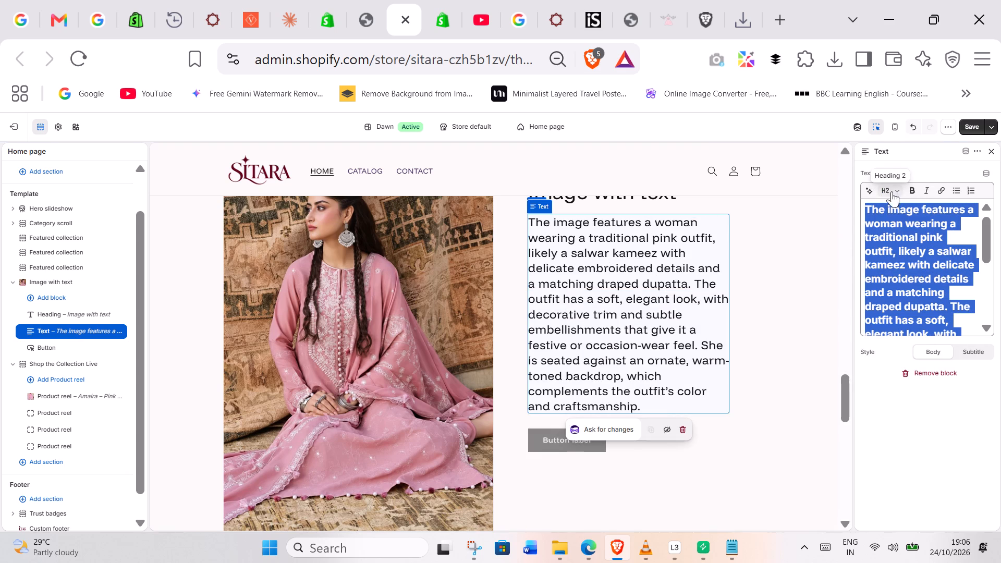
click(892, 189)
click(894, 239)
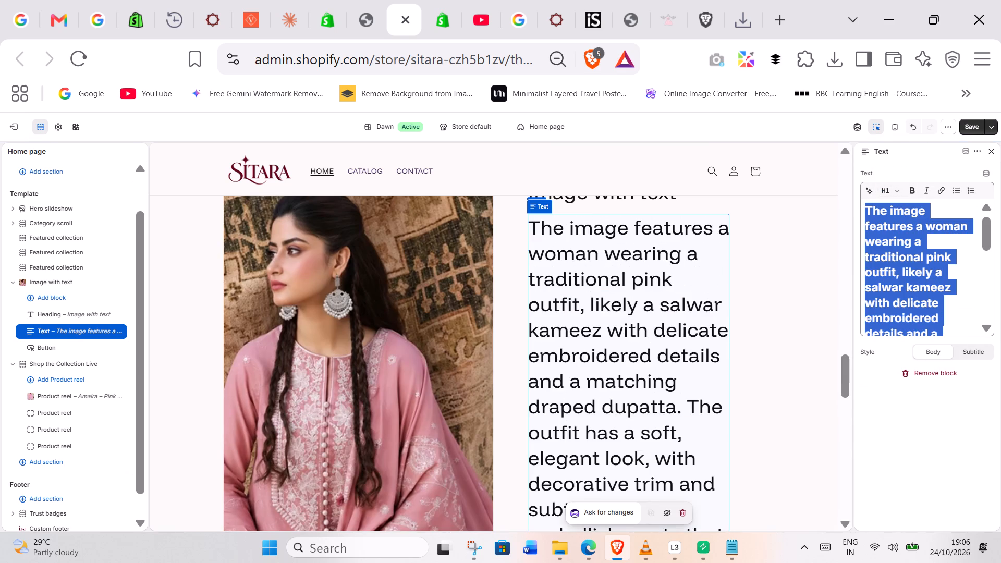
click(896, 191)
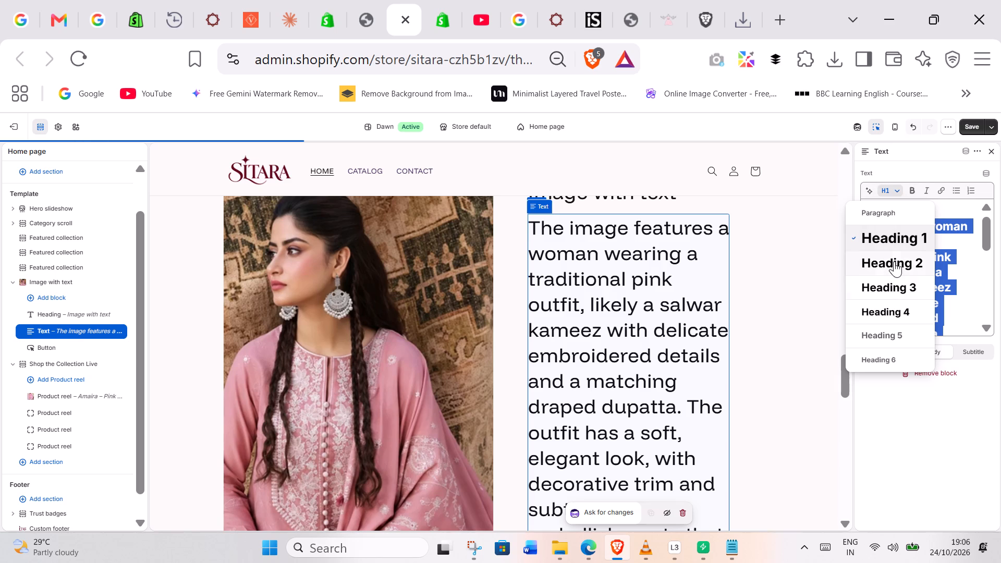
click(894, 259)
click(915, 246)
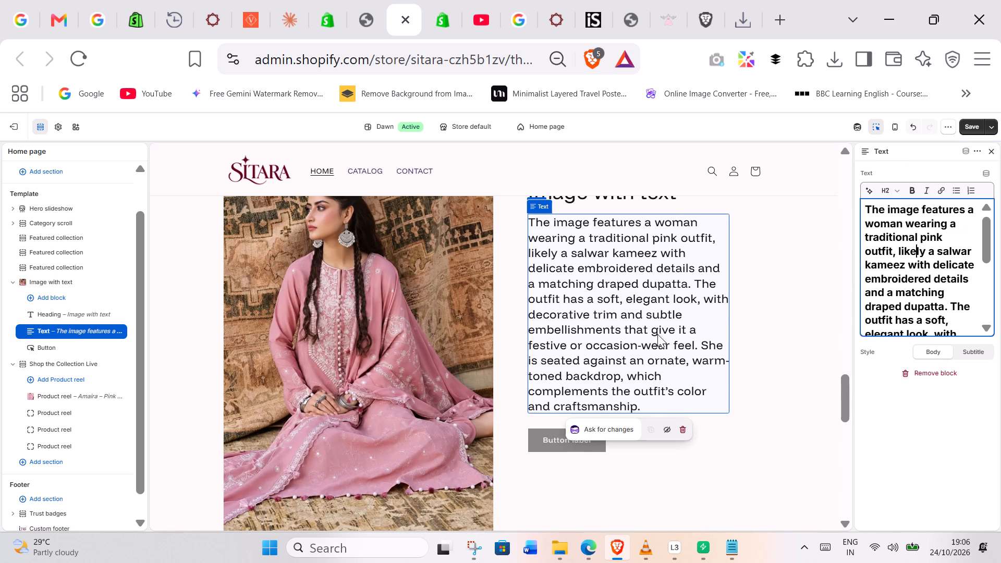
click(651, 333)
click(550, 439)
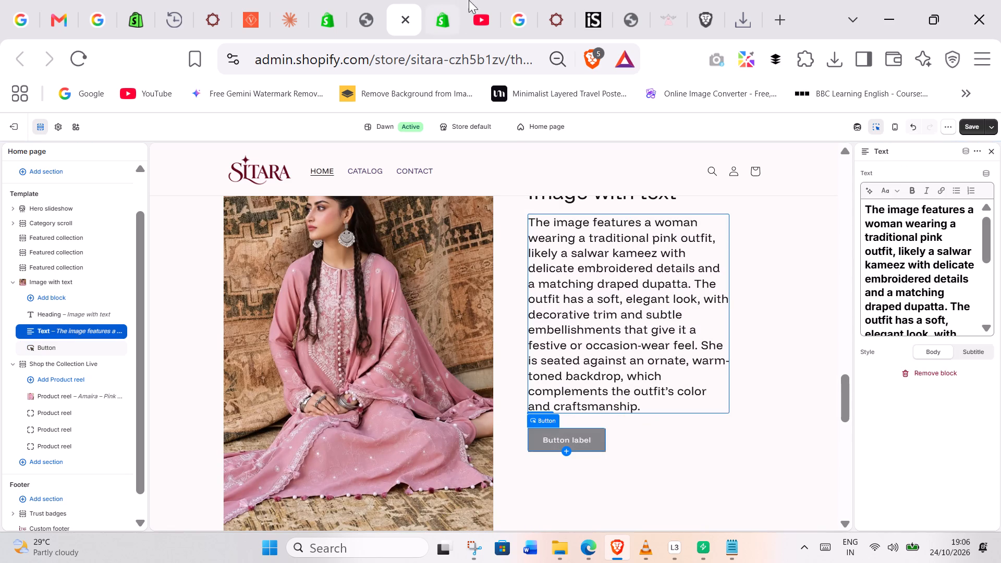
View the image and text banner on sitarah.in and move the theme editor's browser tab next to that site's tab.
click(568, 0)
scroll(506, 279, down, 3)
scroll(506, 280, up, 4)
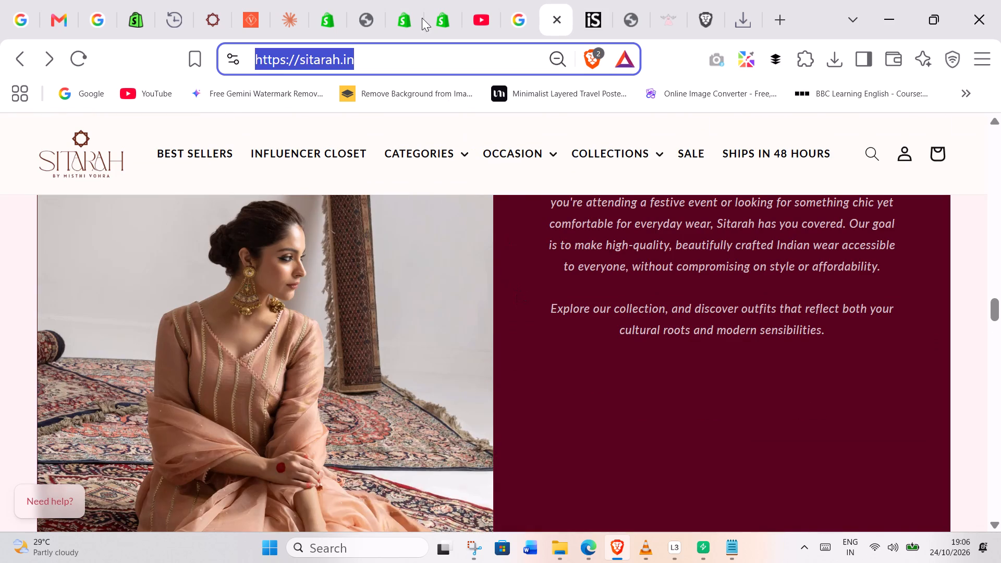
click(398, 0)
drag(398, 0, 492, 0)
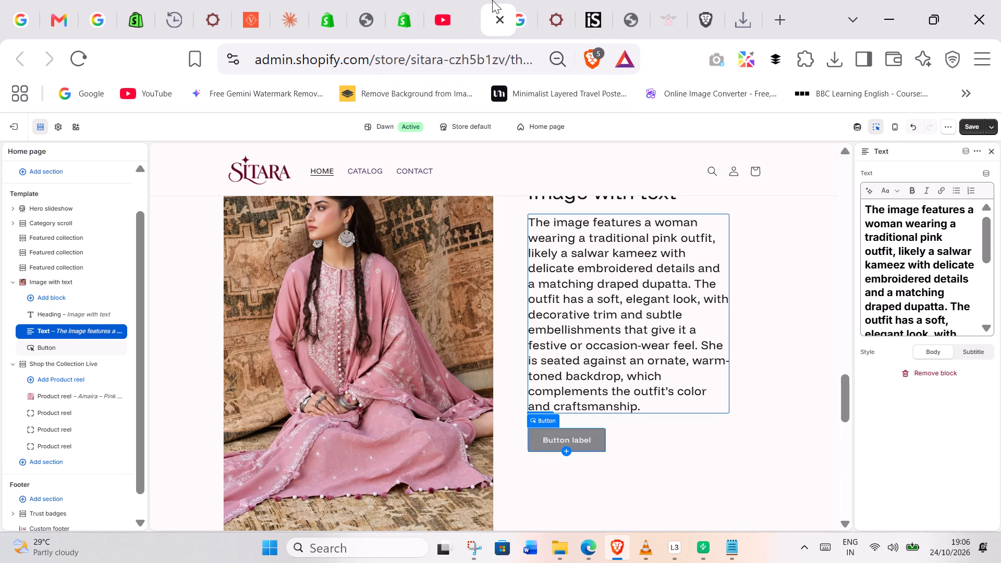
drag(492, 0, 506, 0)
Set the Image with text section's color scheme to Scheme 2 and its container color scheme to Scheme 3, and save.
click(795, 283)
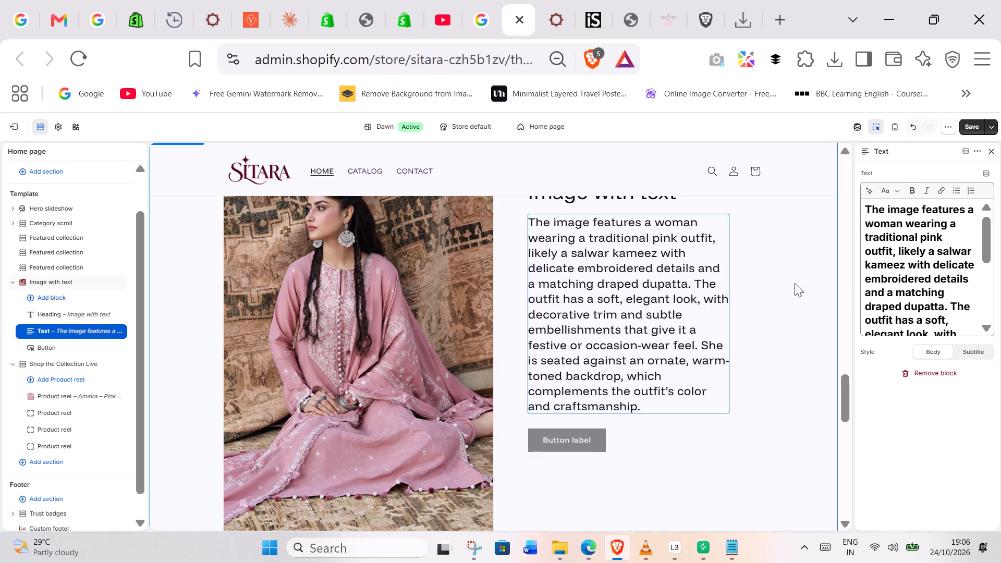
click(929, 485)
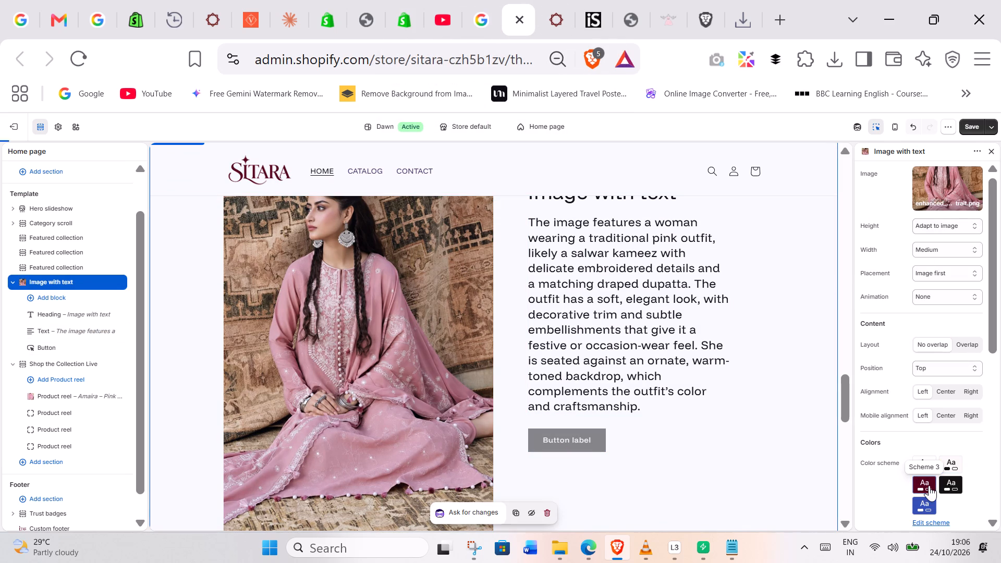
click(949, 468)
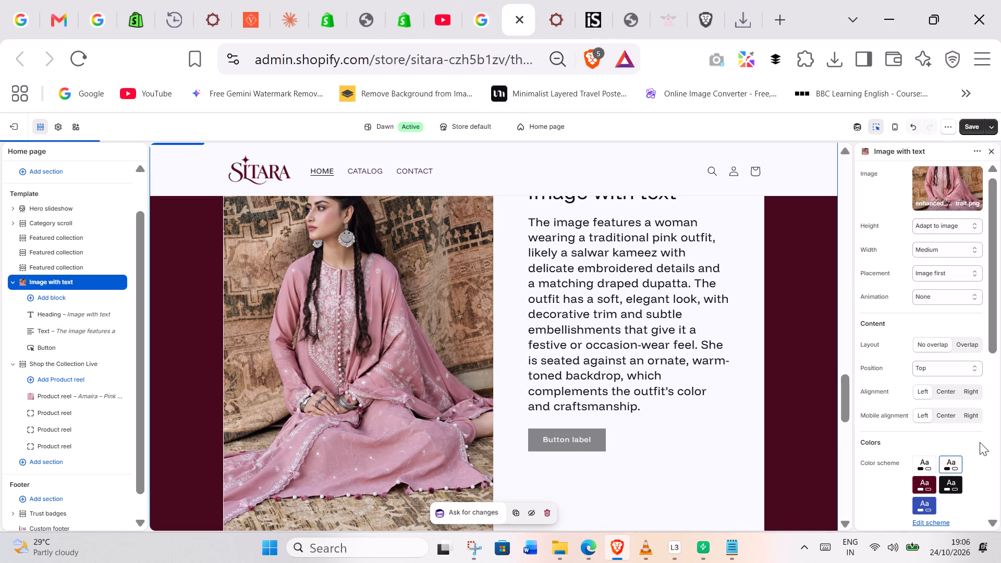
scroll(968, 432, down, 2)
click(929, 372)
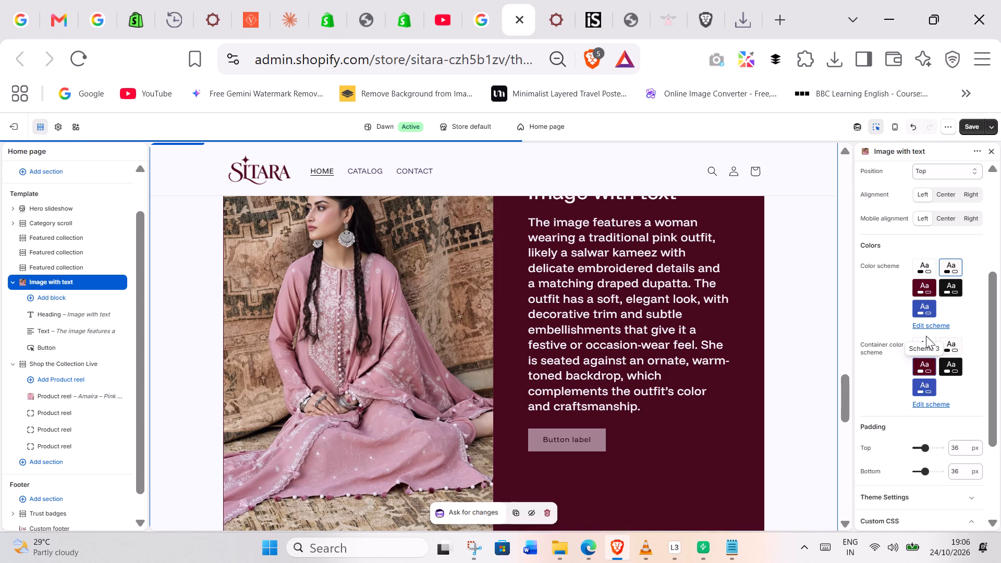
double_click(966, 125)
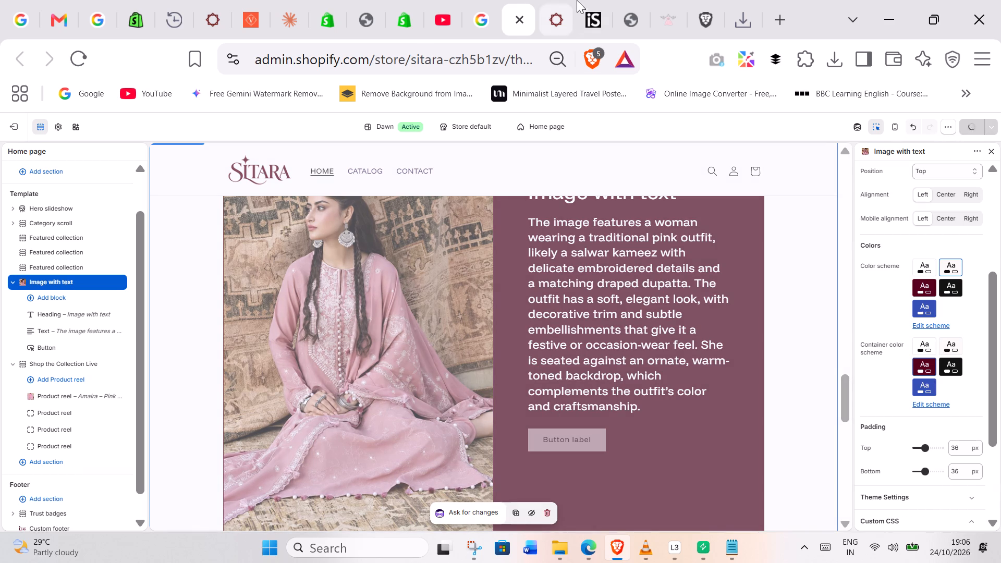
Compare with the sitarah.in banner, clear the label of the Image with text section's button, and save.
click(577, 0)
click(551, 0)
scroll(552, 202, down, 3)
scroll(551, 204, up, 5)
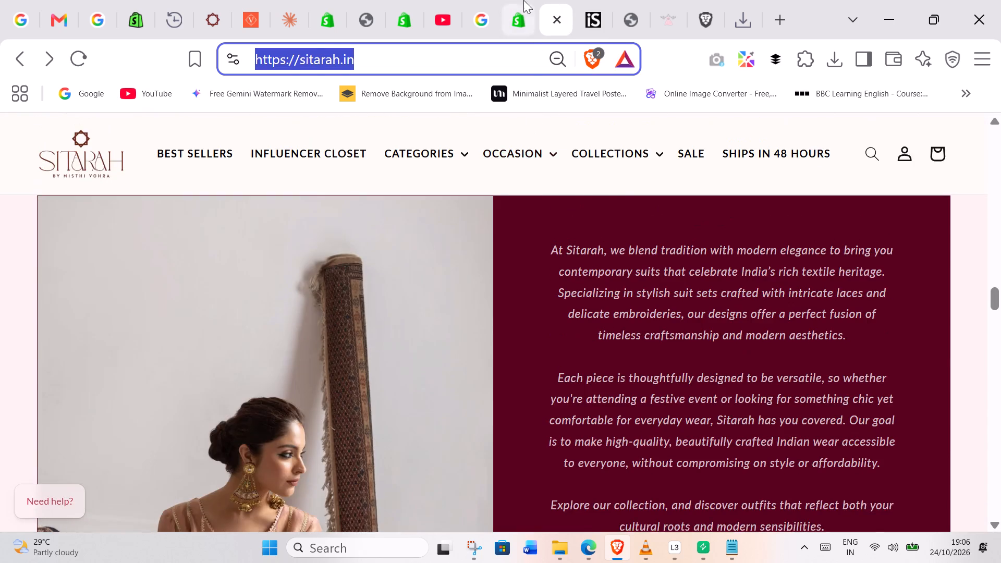
click(523, 0)
click(558, 443)
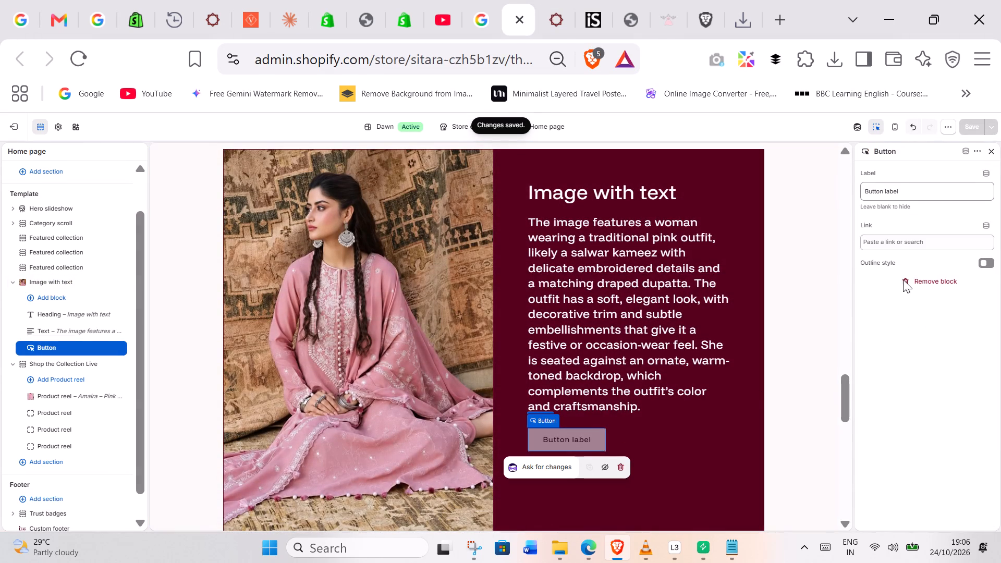
triple_click(898, 185)
click(898, 185)
key(BackSpace)
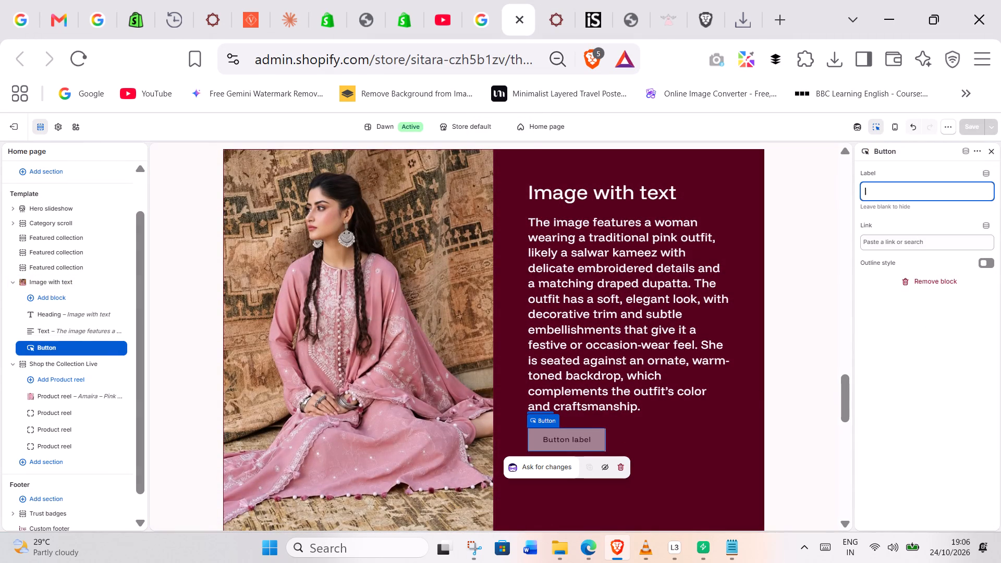
click(968, 124)
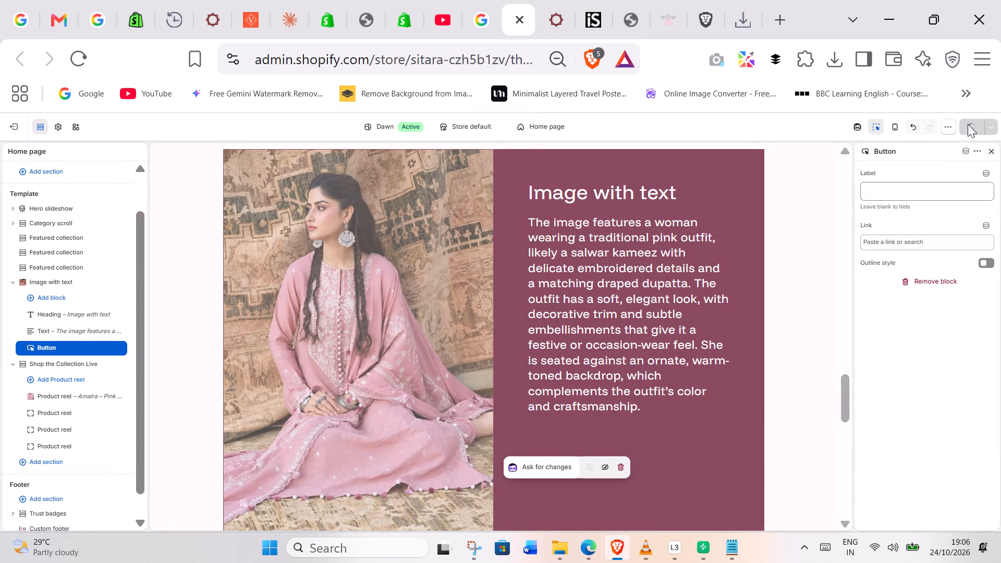
Clear the heading text of the Image with text section.
scroll(459, 275, down, 3)
scroll(475, 275, up, 4)
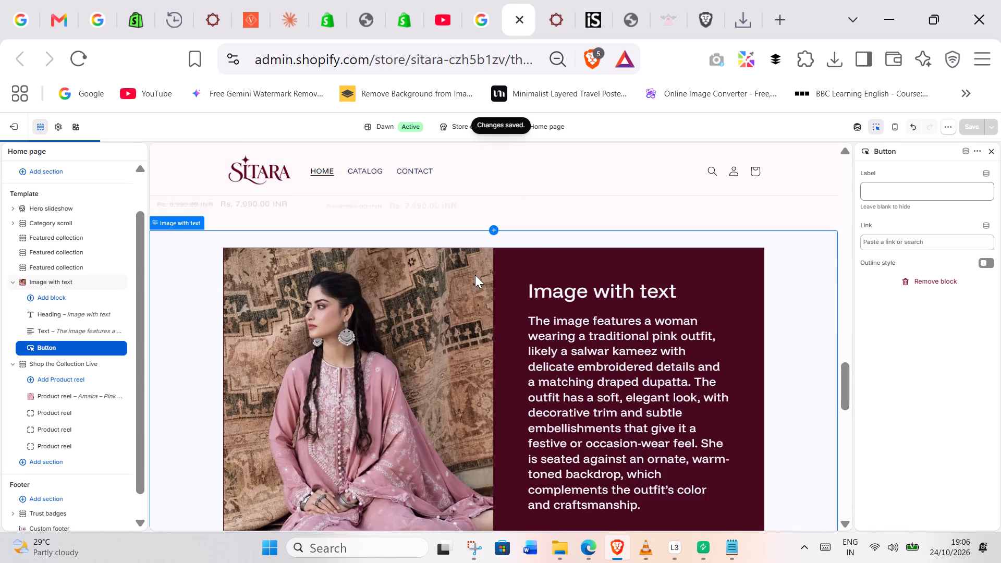
scroll(475, 275, up, 2)
scroll(475, 275, down, 3)
click(636, 296)
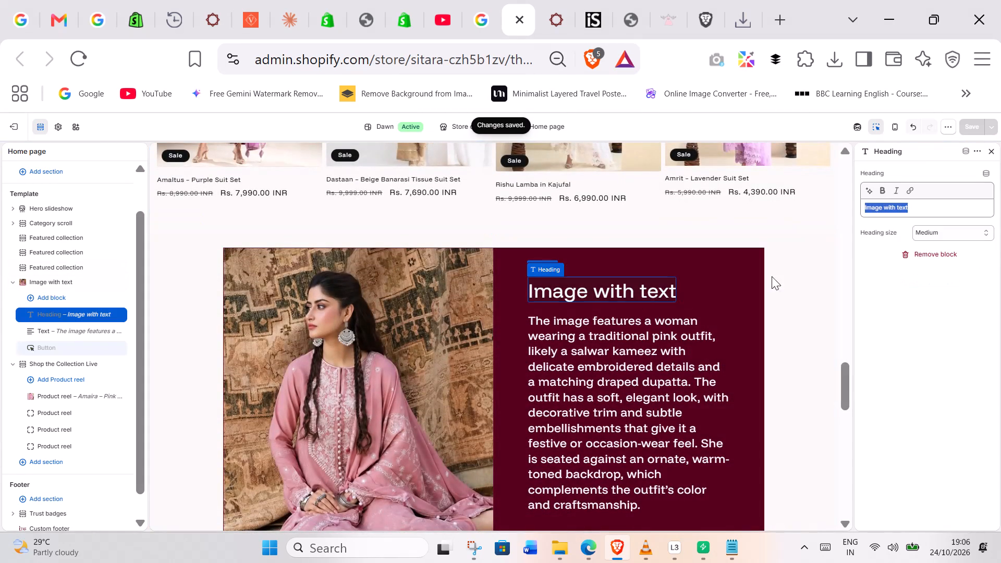
key(BackSpace)
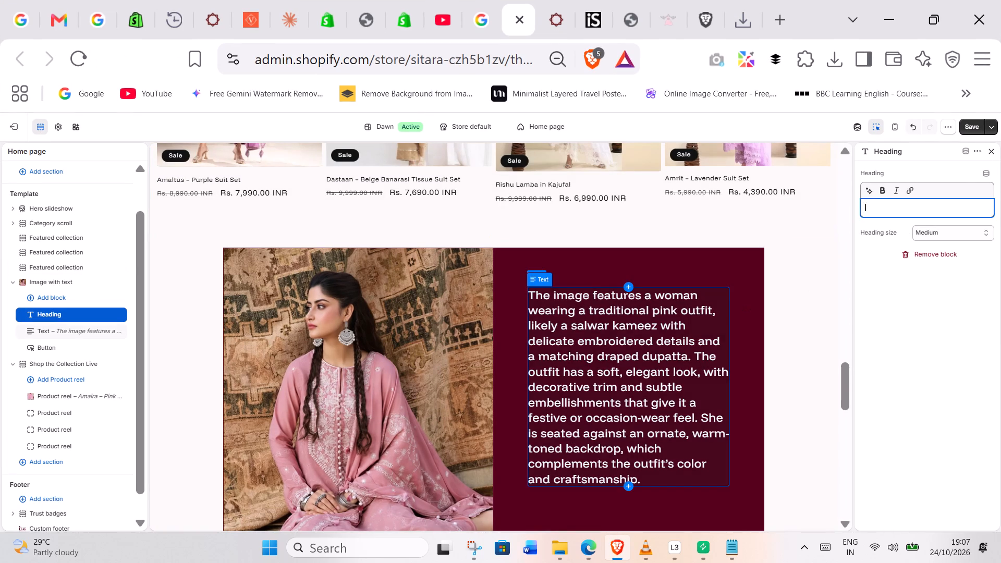
click(677, 321)
key(ctrl+v)
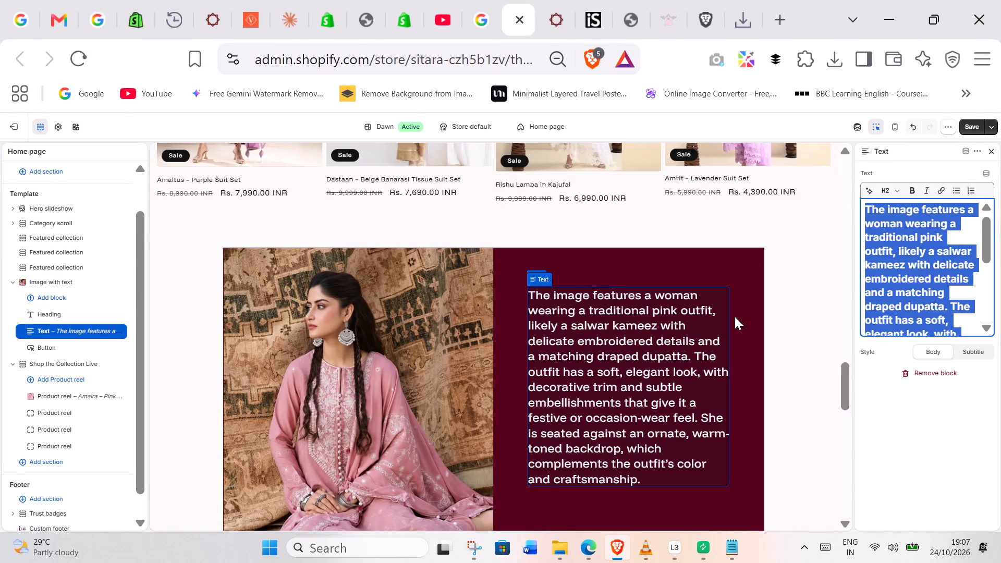
click(999, 225)
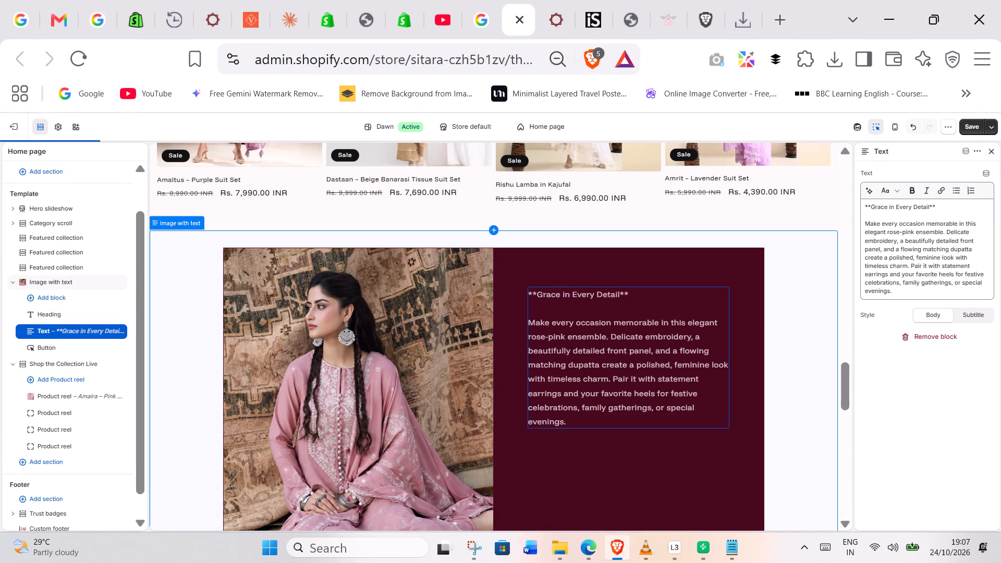
Format all of the new description text as H2.
click(956, 229)
key(ctrl+a)
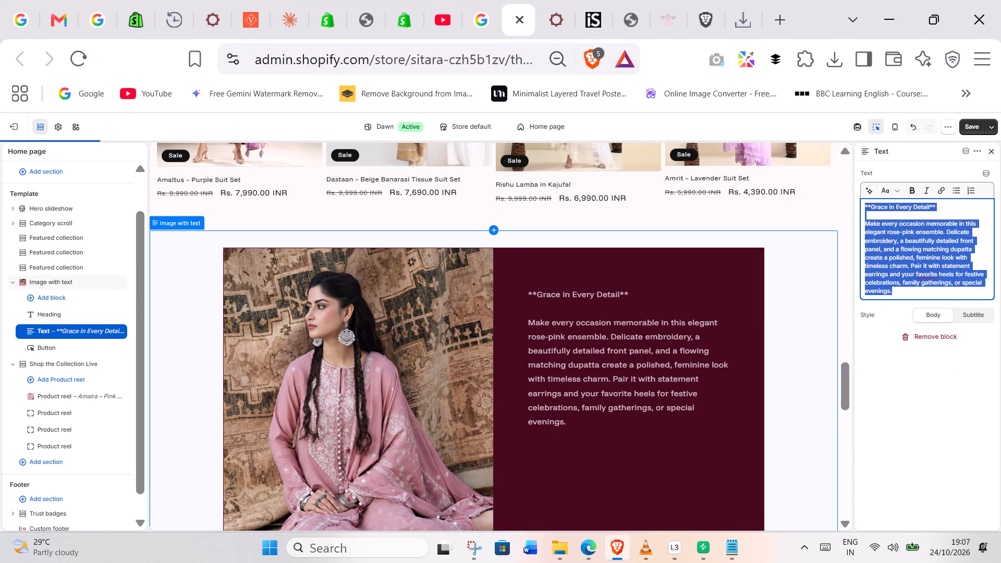
click(900, 190)
click(876, 266)
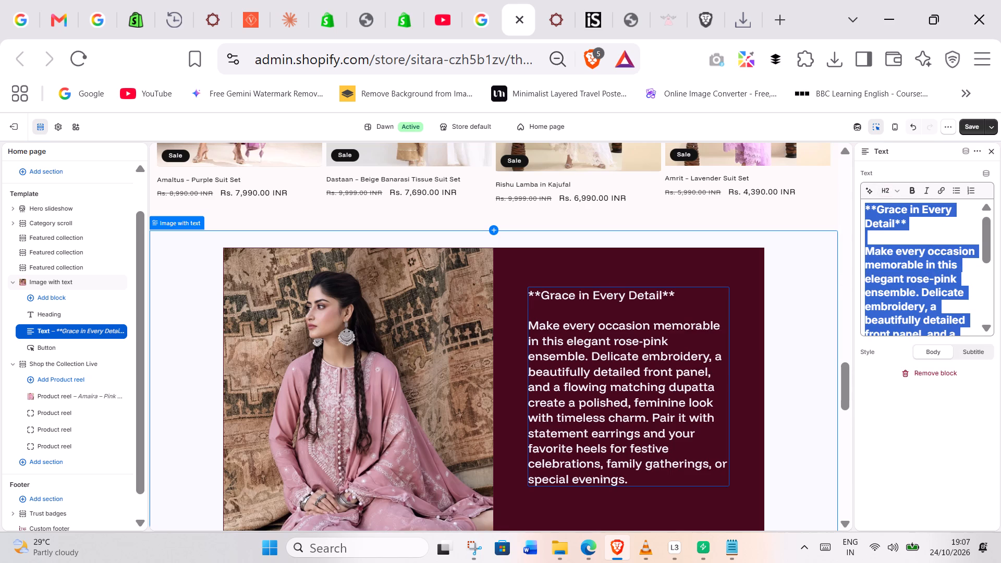
Move the "**Grace in Every Detail**" title line out of the text block into the Image with text section's empty Heading block.
click(916, 231)
drag(908, 222, 837, 204)
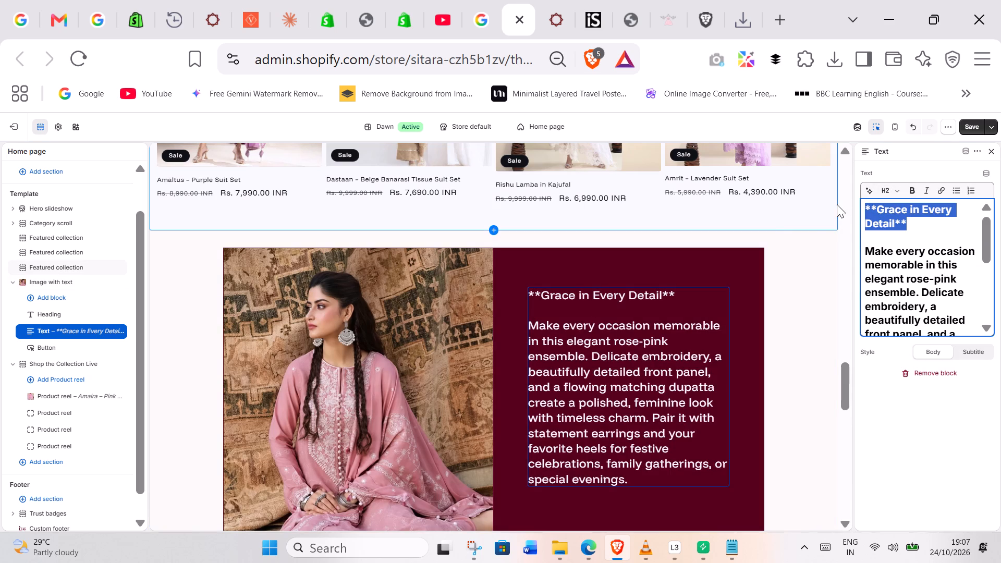
key(ctrl+x)
click(676, 272)
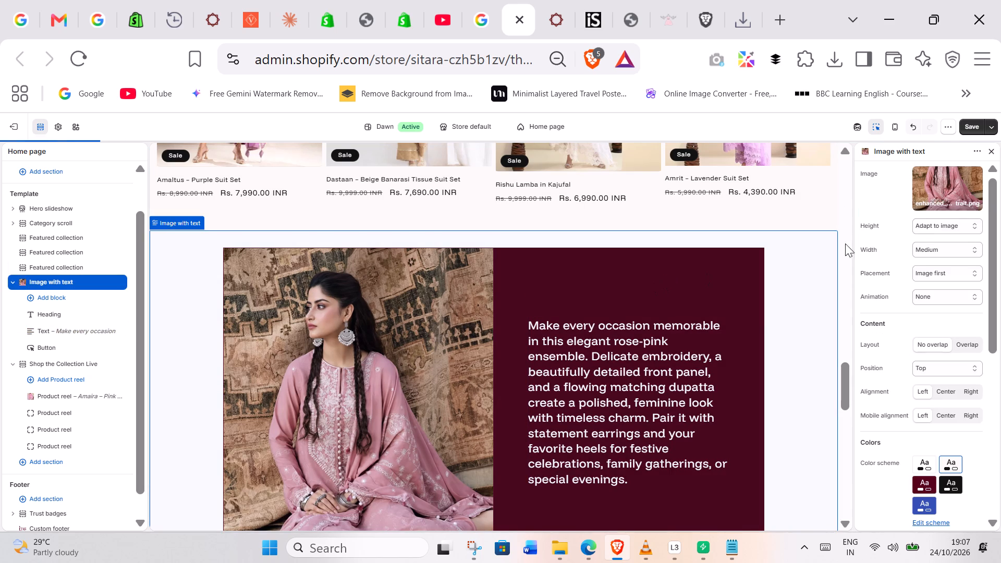
click(727, 265)
click(805, 289)
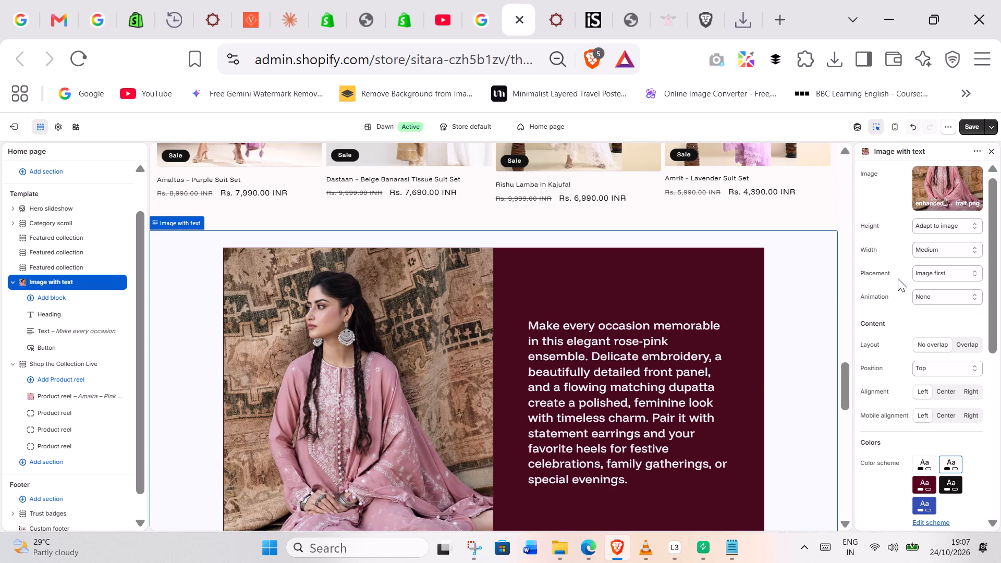
scroll(903, 314, down, 6)
click(619, 389)
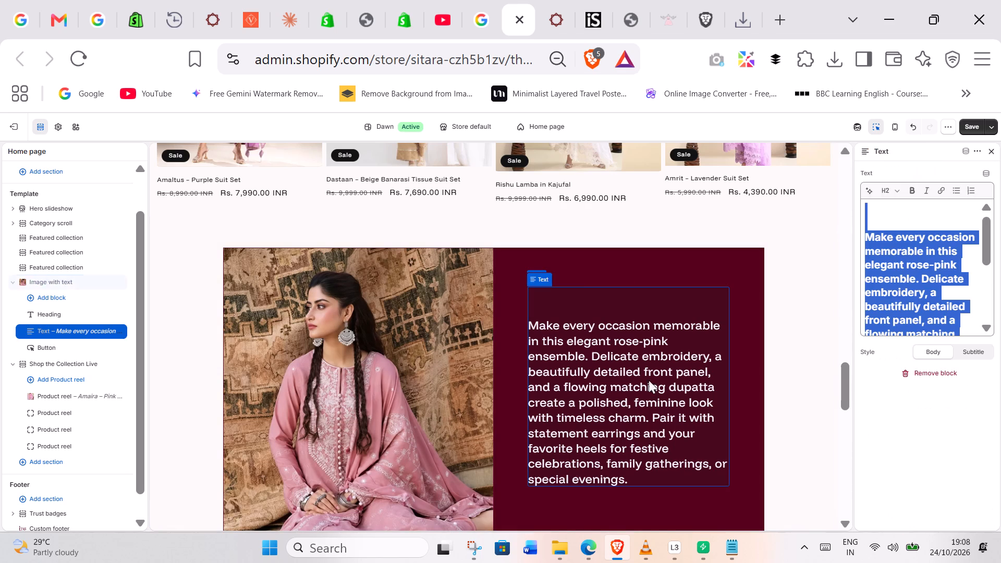
click(618, 294)
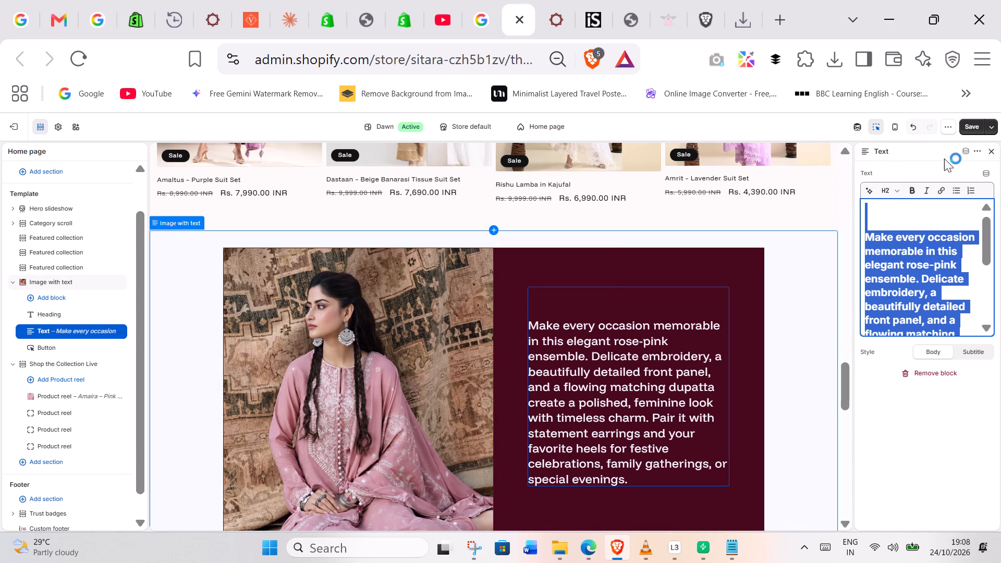
click(895, 410)
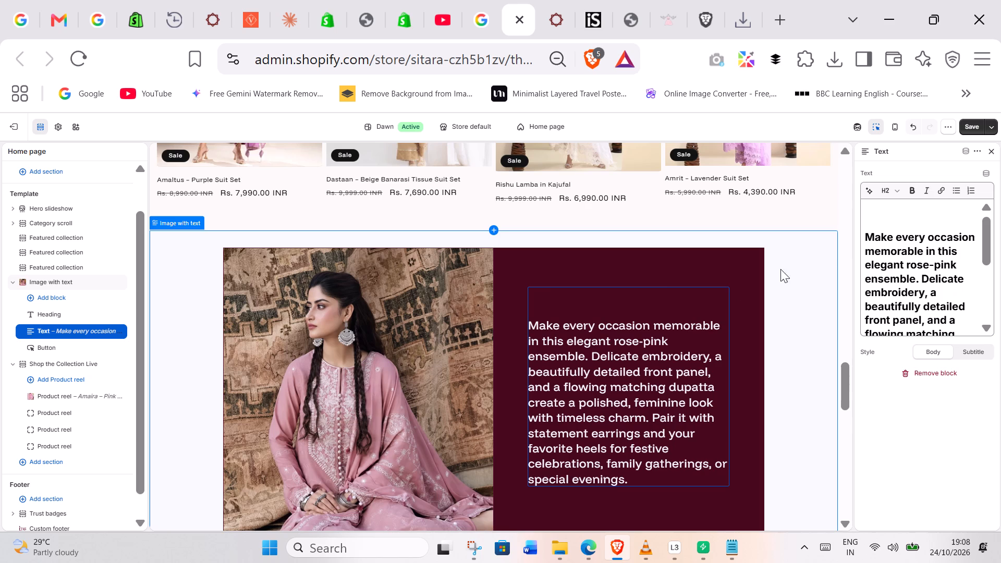
click(632, 308)
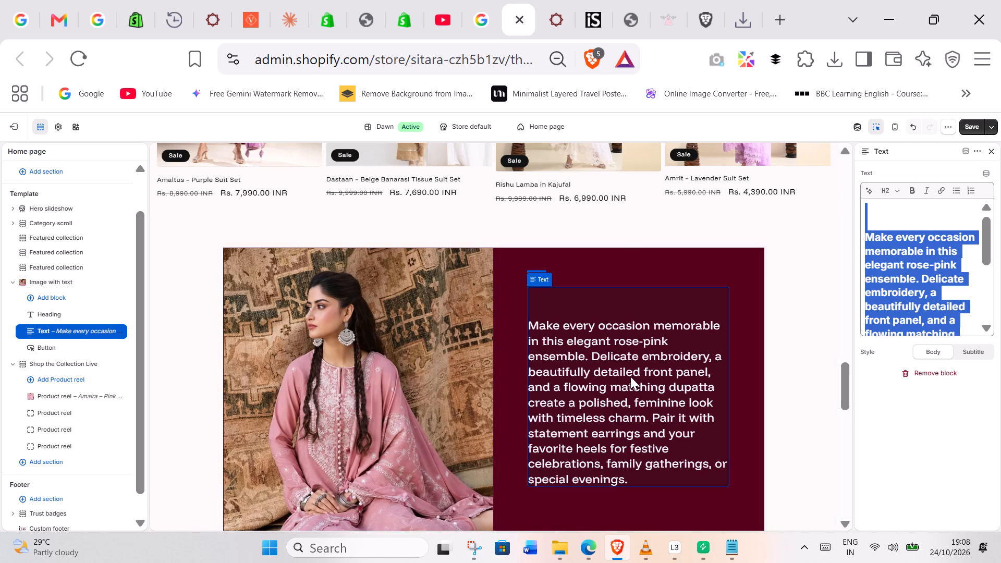
click(50, 311)
click(882, 210)
key(ctrl+v)
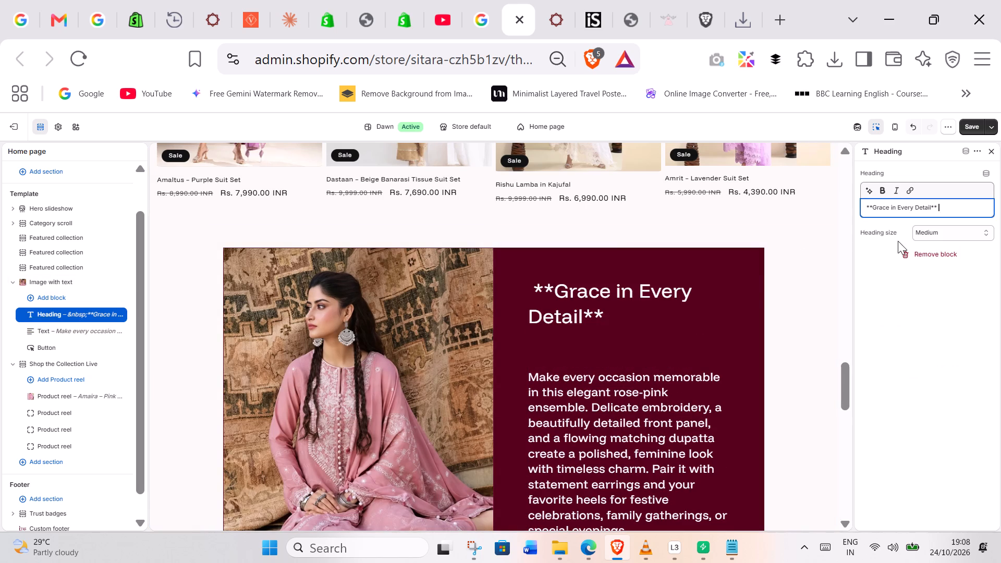
Remove the asterisks and extra spaces so the heading reads "Grace in Every Detail", and save the home page.
key(BackSpace)
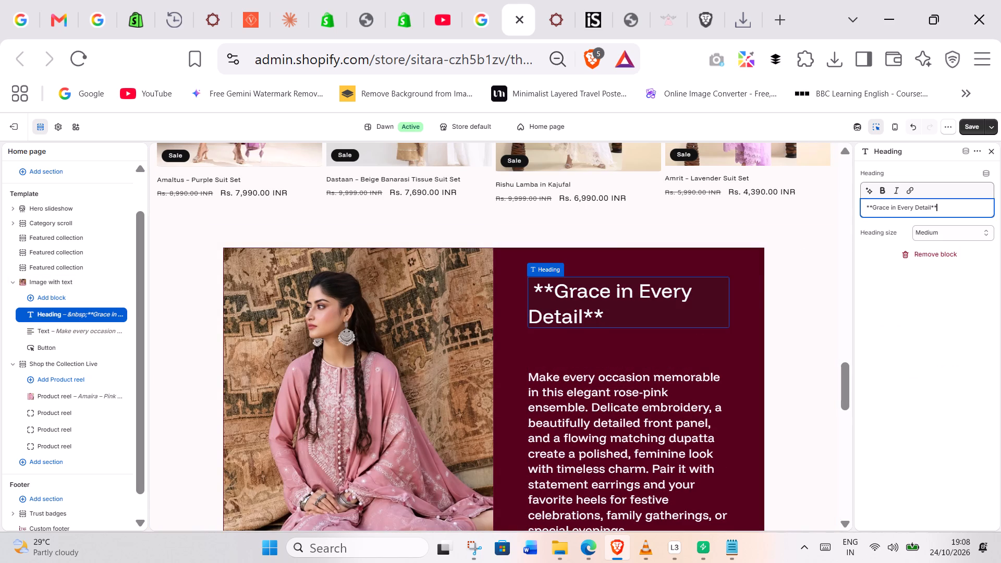
key(BackSpace)
key(BackSpace)
click(873, 212)
key(BackSpace)
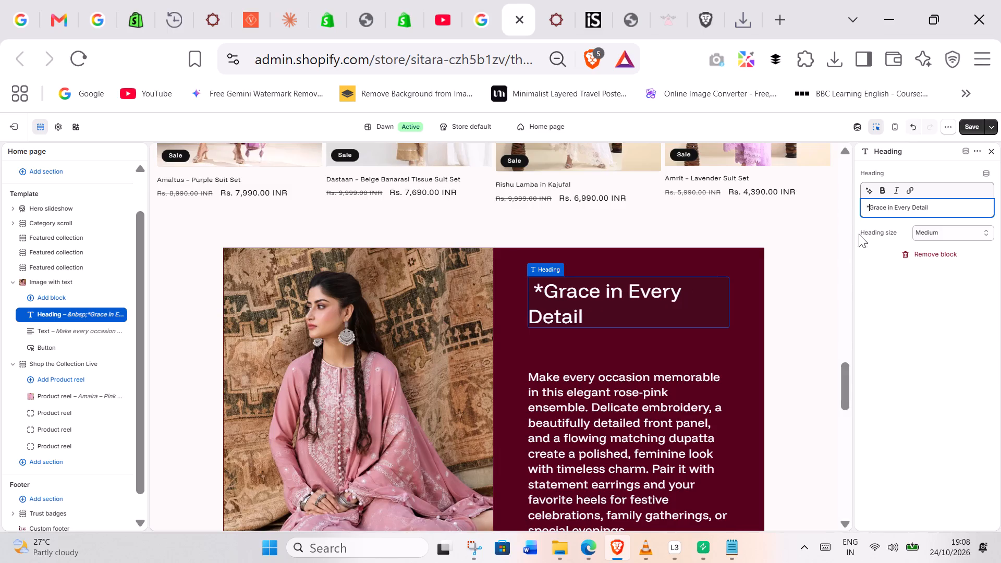
key(BackSpace)
key(BackSpace)
click(973, 128)
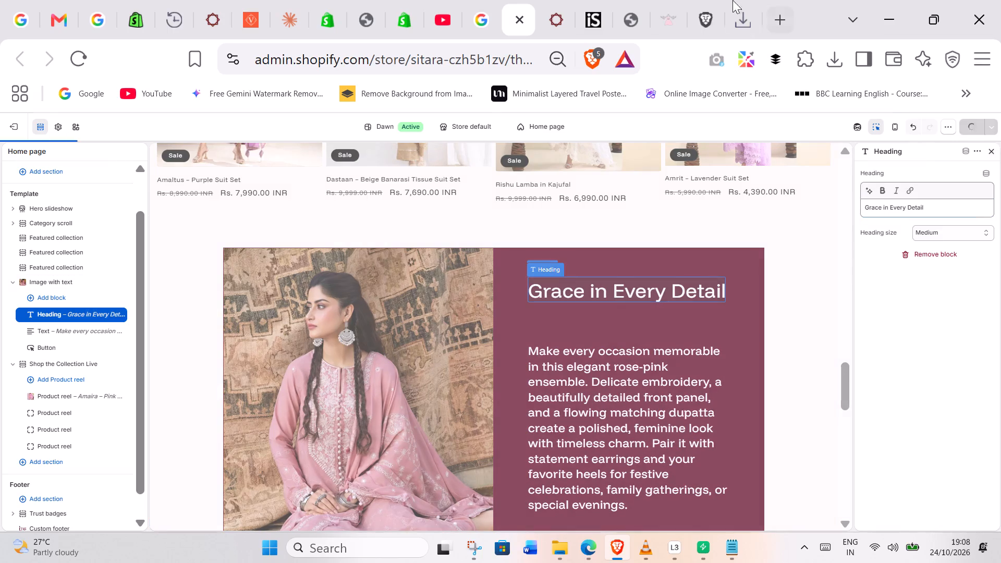
Reload the sitara storefront and examine the updated "Grace in Every Detail" banner.
click(709, 0)
click(359, 0)
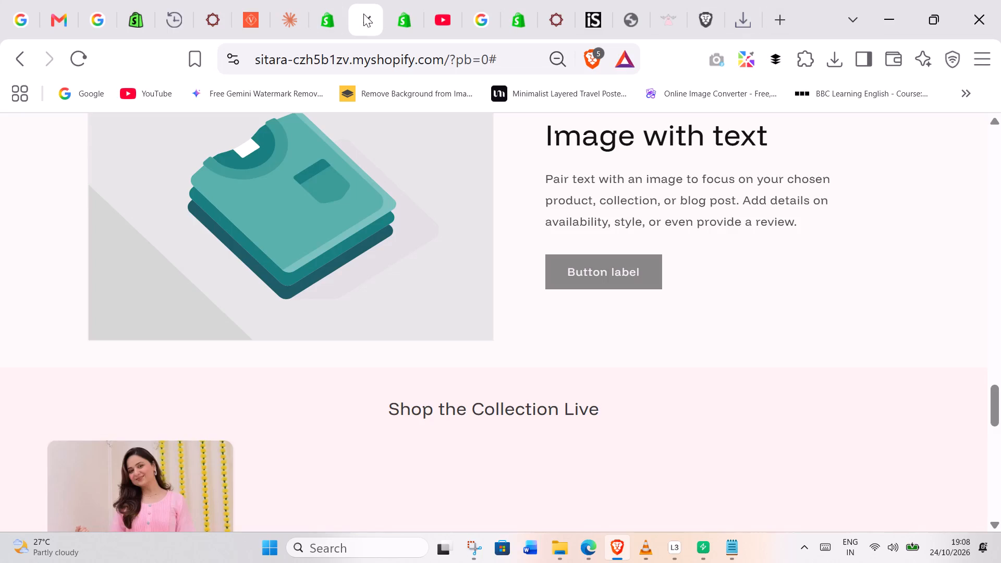
click(74, 66)
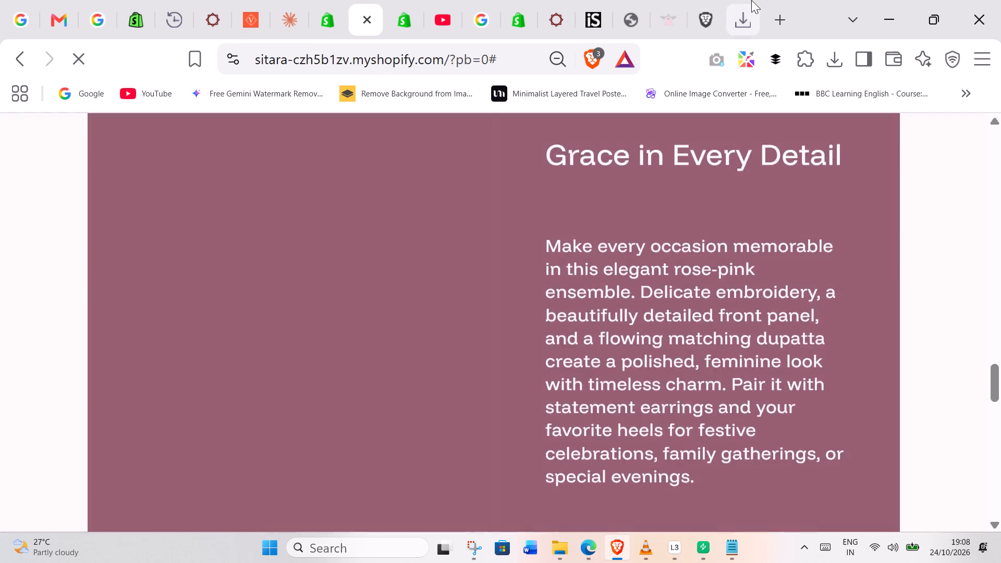
click(751, 1)
click(348, 0)
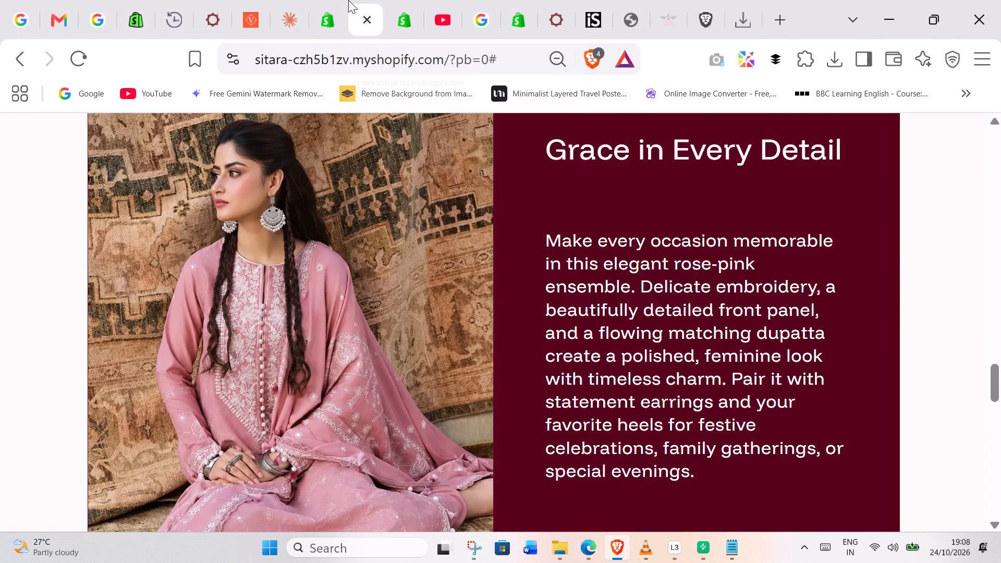
scroll(351, 252, down, 5)
scroll(338, 261, up, 7)
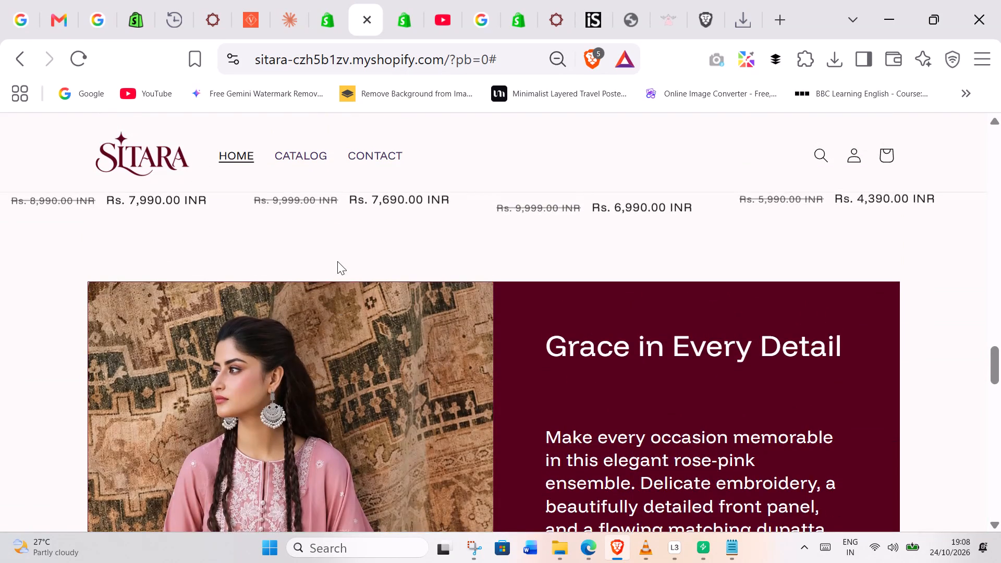
scroll(337, 261, down, 2)
Examine the storefront home page from the hero slideshow to the footer, and go back to the Shop the Collection Live section.
scroll(337, 261, up, 12)
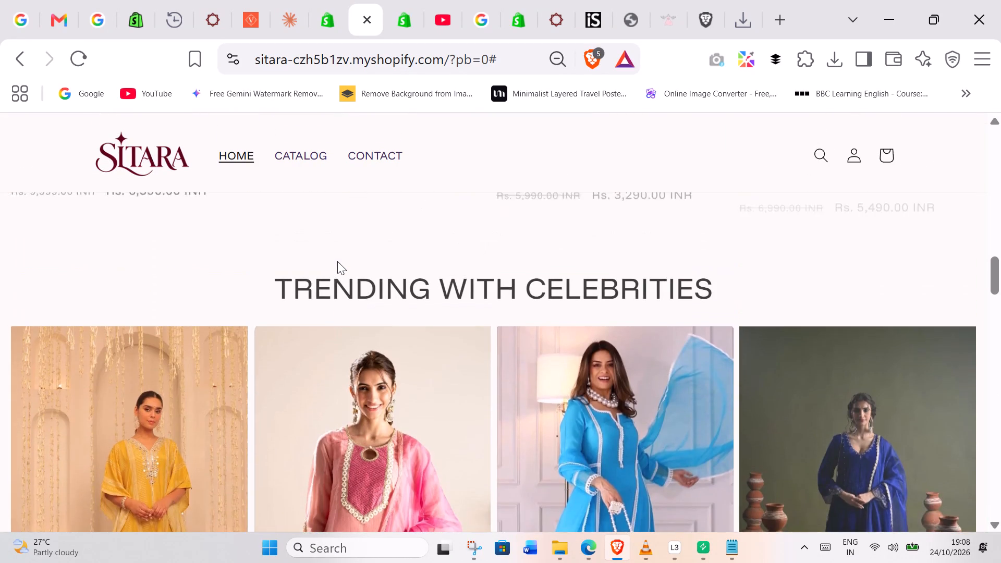
scroll(337, 261, up, 16)
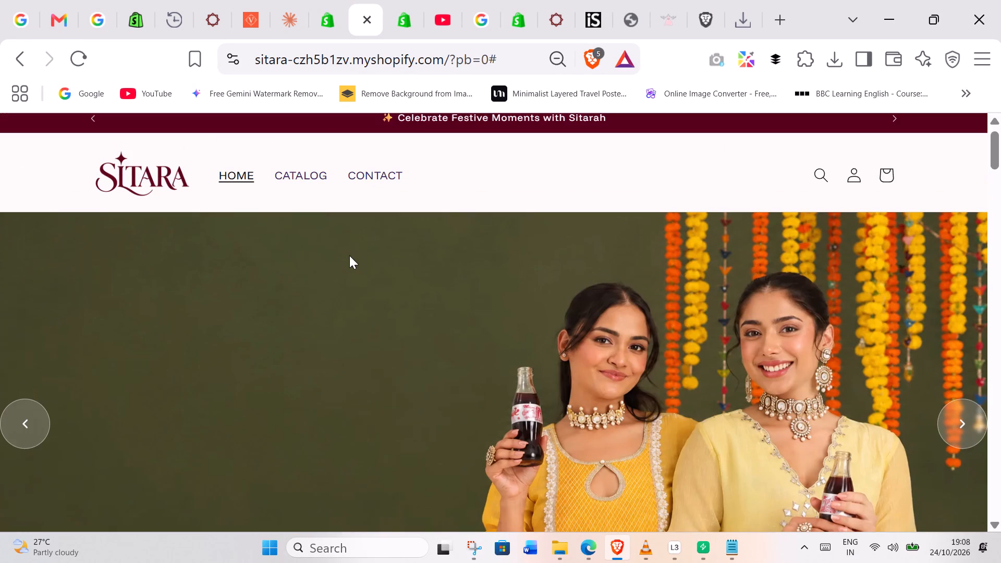
scroll(349, 243, down, 11)
scroll(349, 242, up, 1)
scroll(349, 242, down, 13)
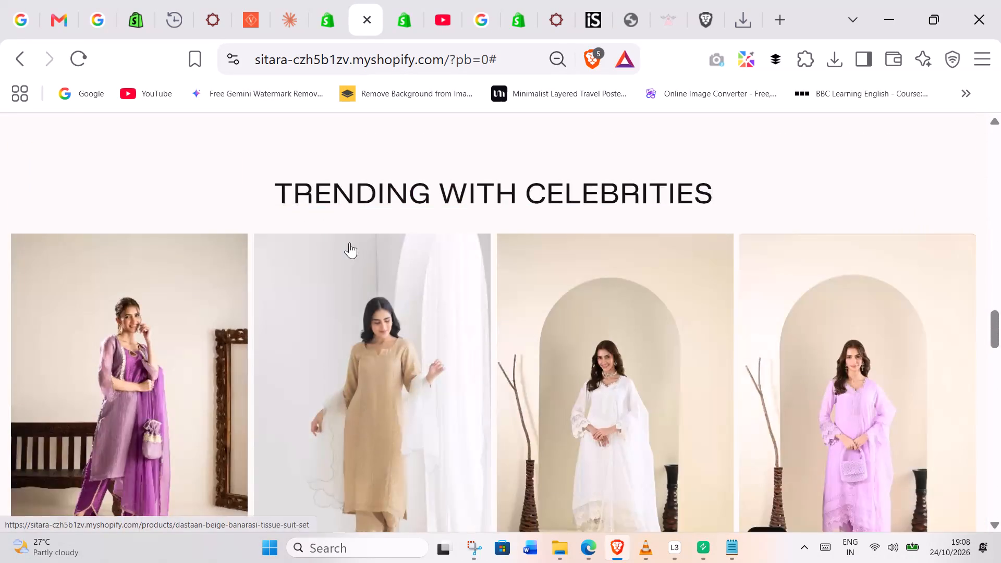
scroll(349, 242, down, 14)
scroll(524, 296, down, 6)
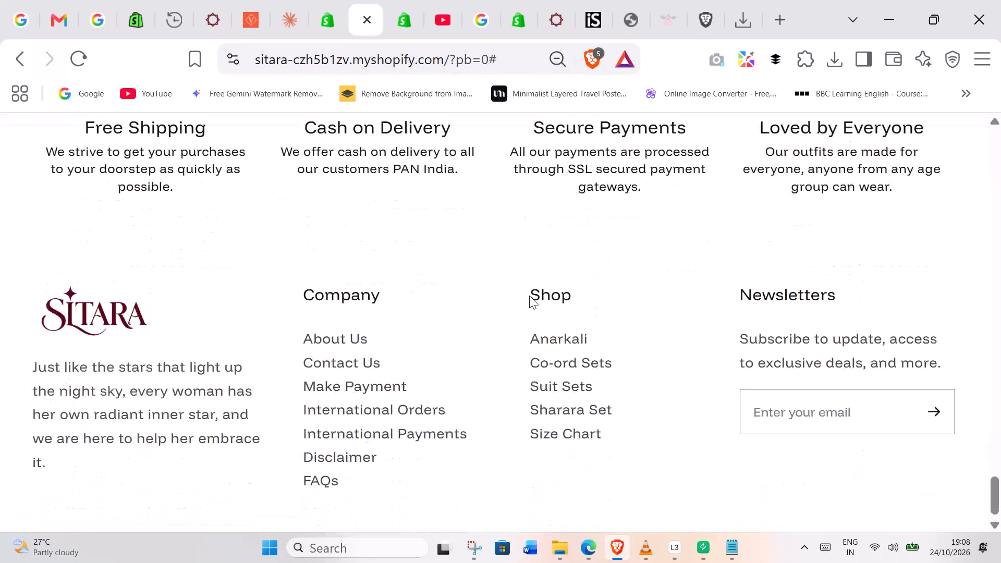
scroll(529, 296, down, 1)
scroll(529, 295, up, 12)
scroll(527, 292, down, 5)
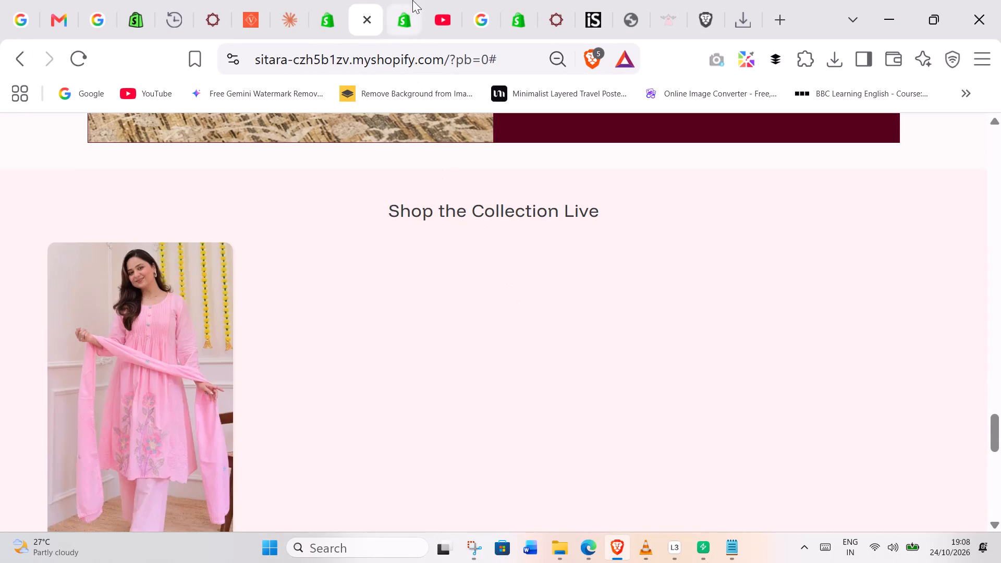
Return to the theme editor and switch the home page preview to mobile view.
click(412, 0)
click(511, 0)
scroll(569, 222, down, 8)
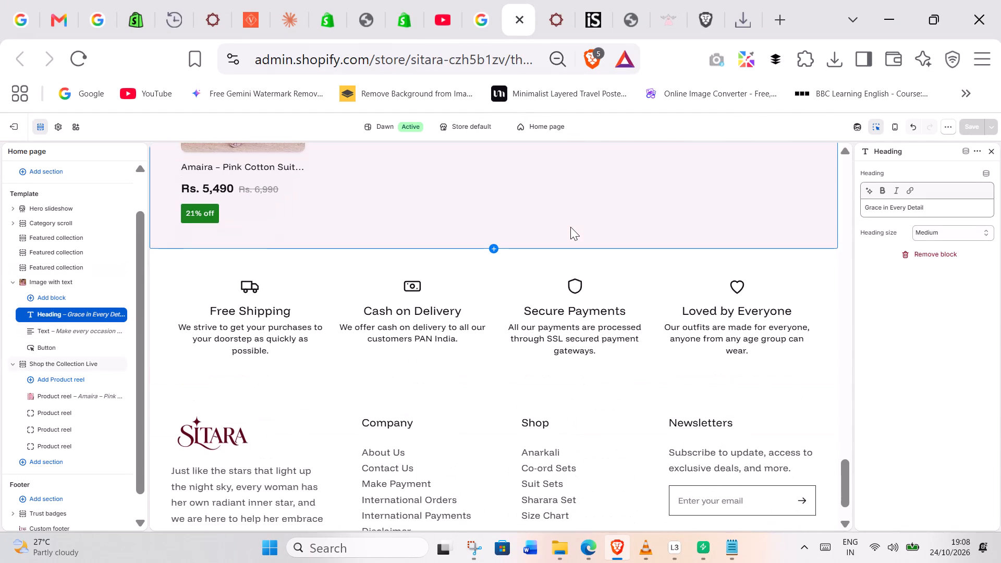
click(892, 124)
Try the Portrait (4:5) video size for the Shop the Collection Live section, and set it to Photo (3:4).
scroll(419, 303, up, 2)
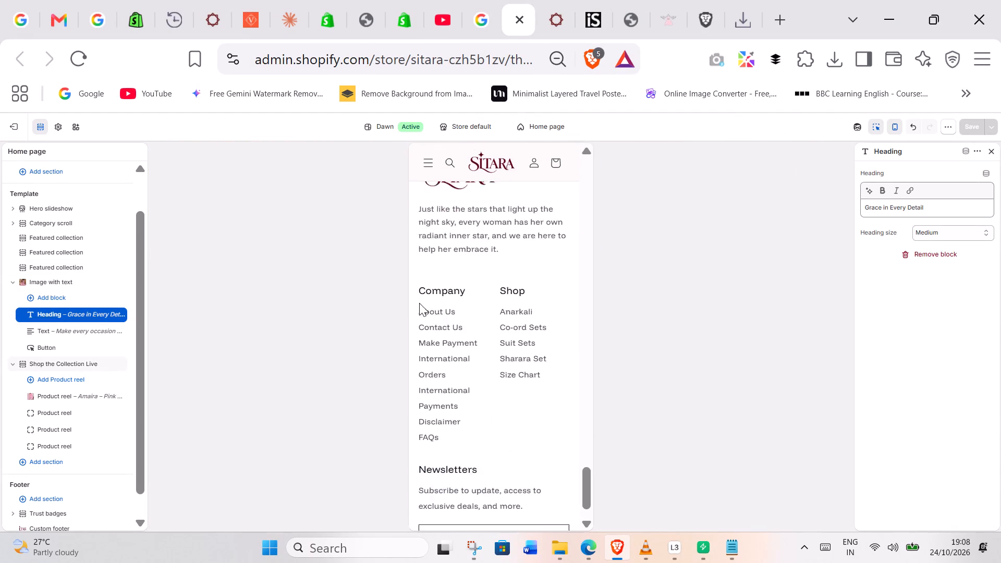
scroll(419, 303, up, 4)
click(564, 259)
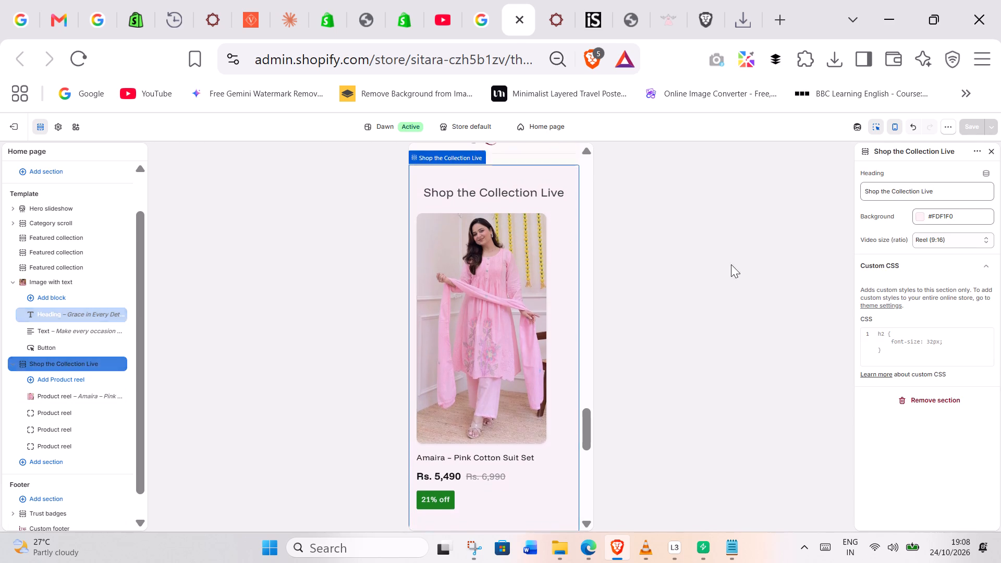
click(954, 239)
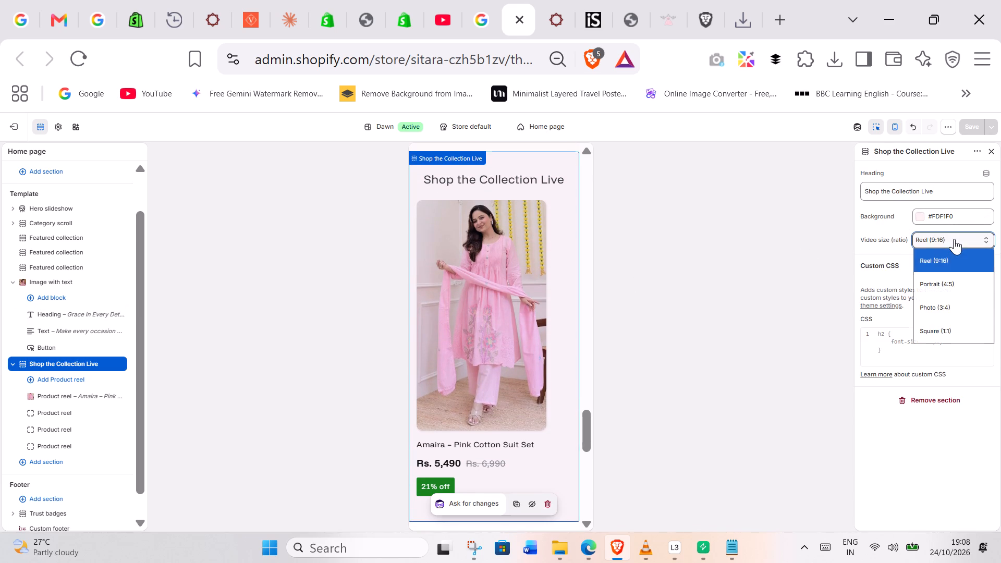
click(944, 292)
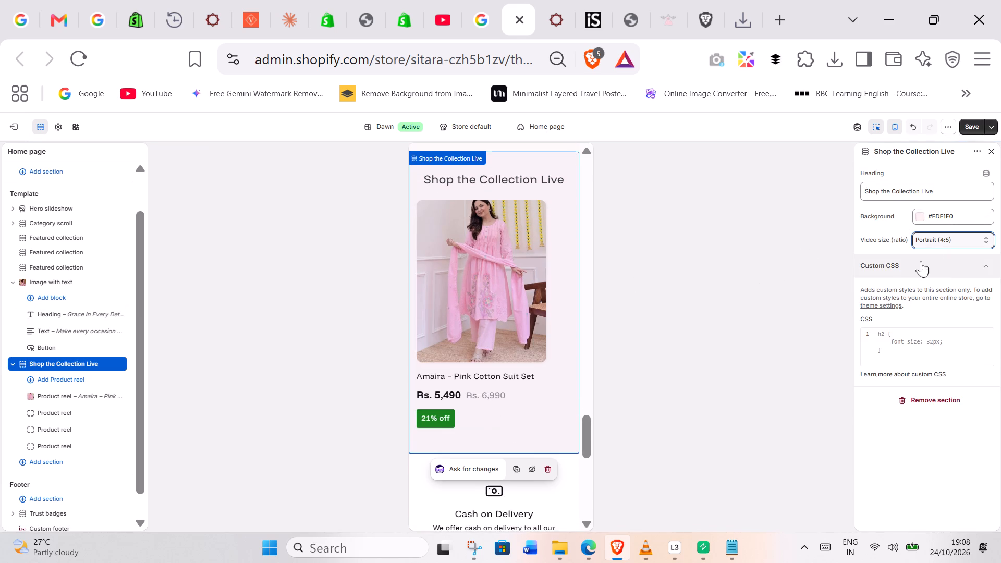
click(945, 247)
click(944, 311)
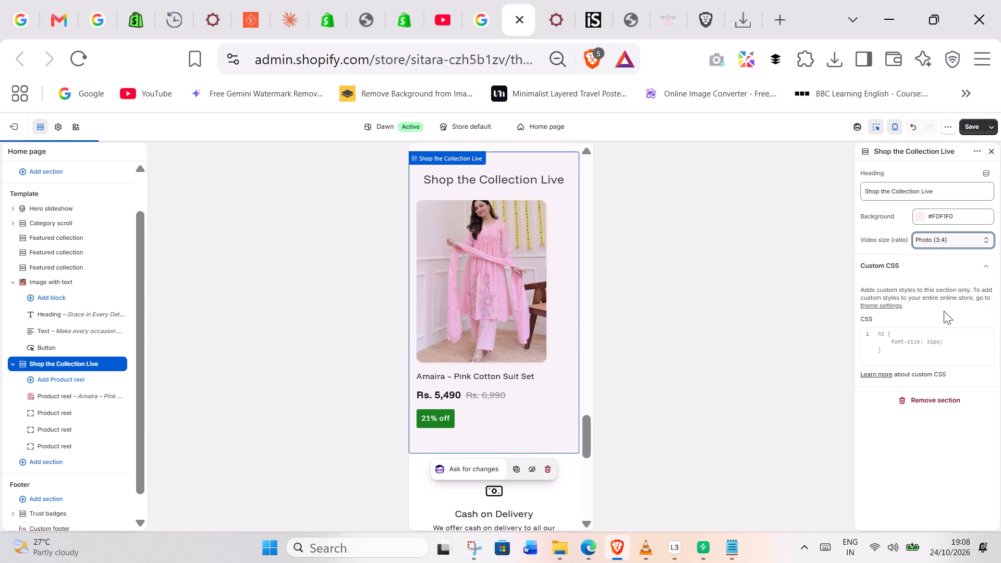
click(918, 278)
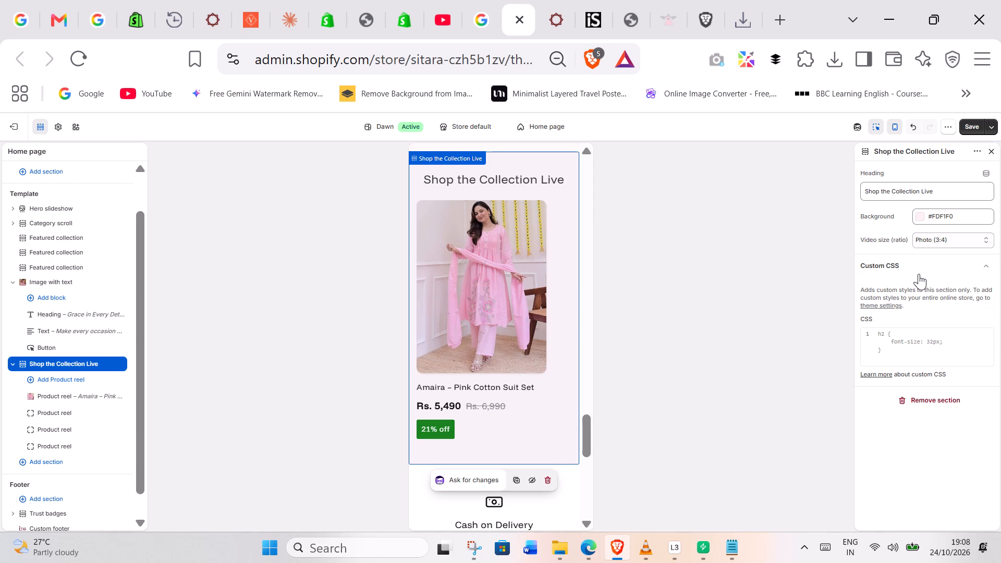
Set the video size ratio of the Shop the Collection Live section to Reel (9:16).
click(919, 270)
click(920, 263)
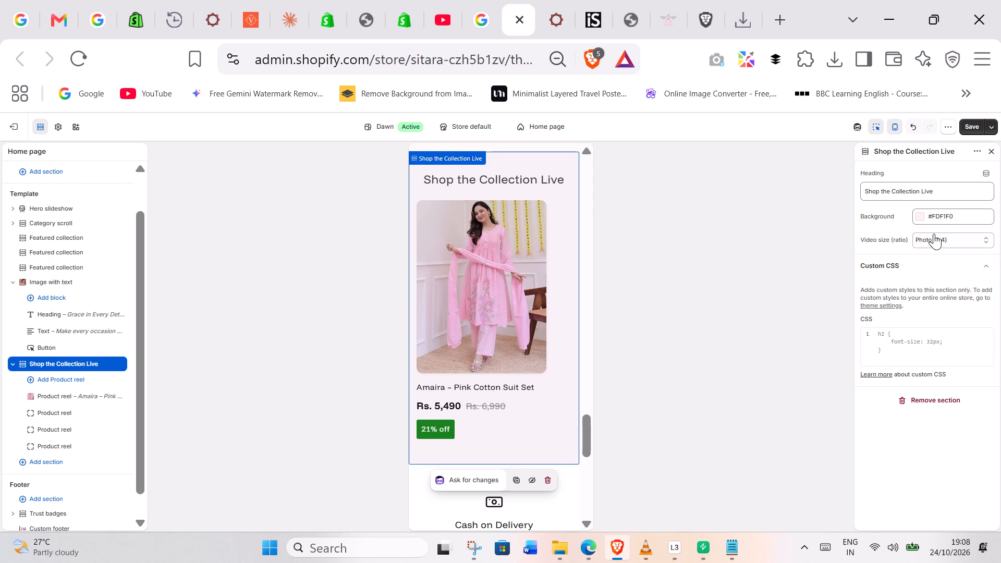
click(934, 234)
click(951, 263)
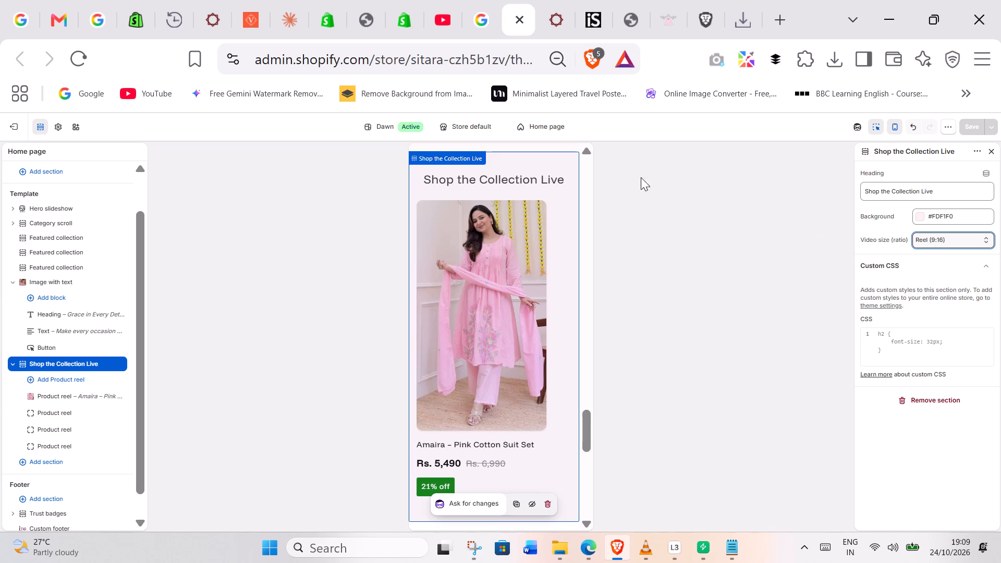
Close the iStock salwar search tab and the duplicate sitara storefront tab.
click(560, 0)
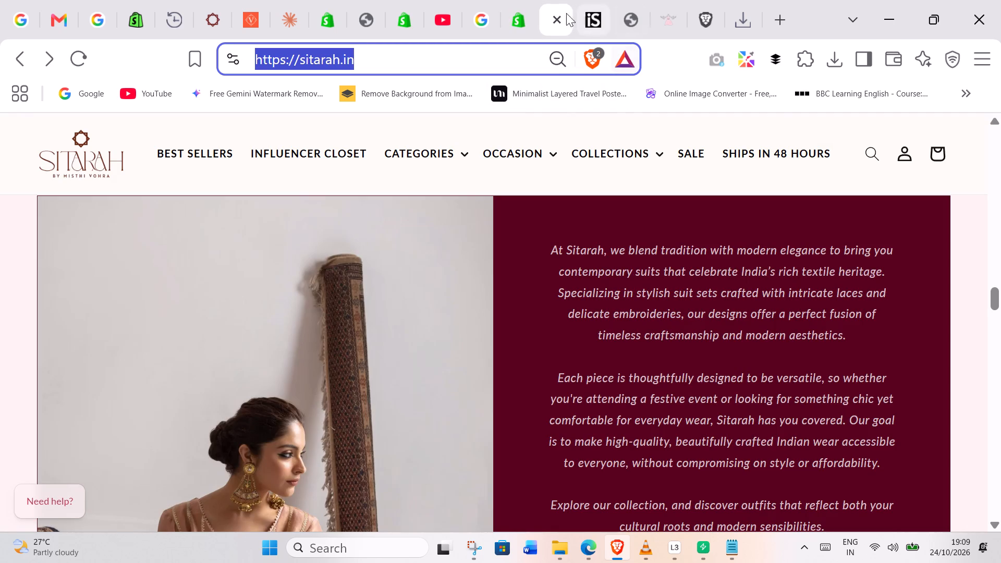
drag(553, 26, 552, 90)
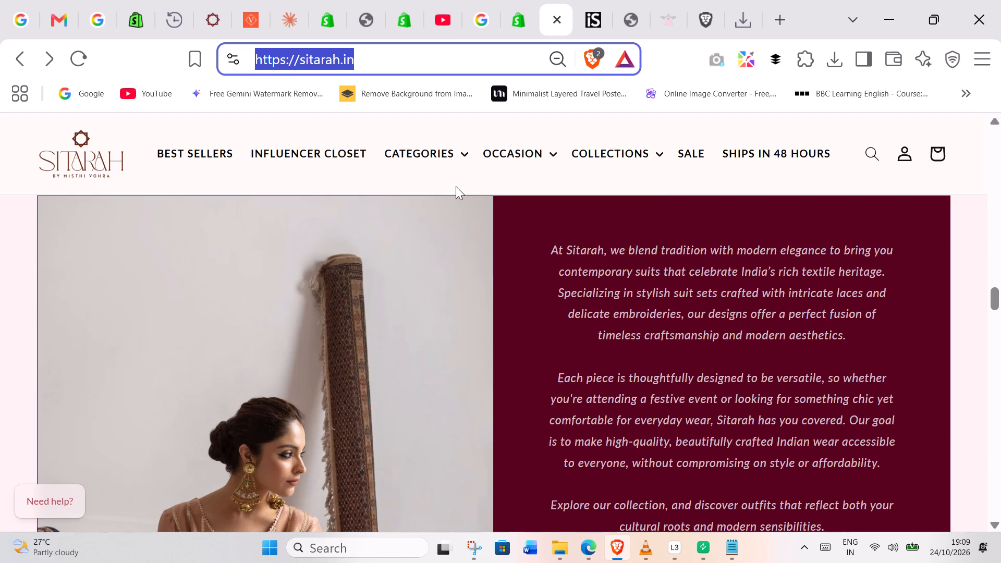
click(435, 0)
click(398, 3)
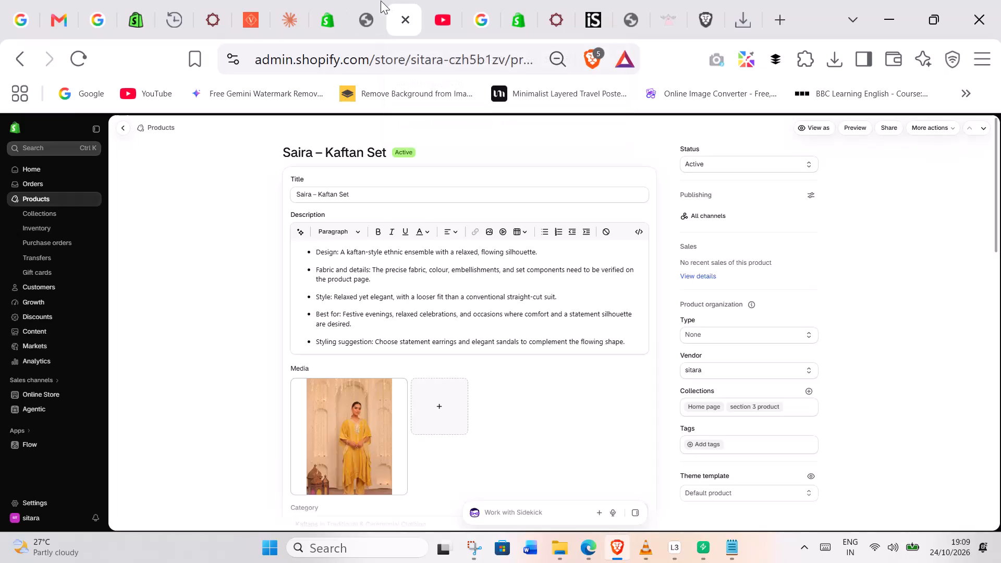
click(370, 0)
click(551, 0)
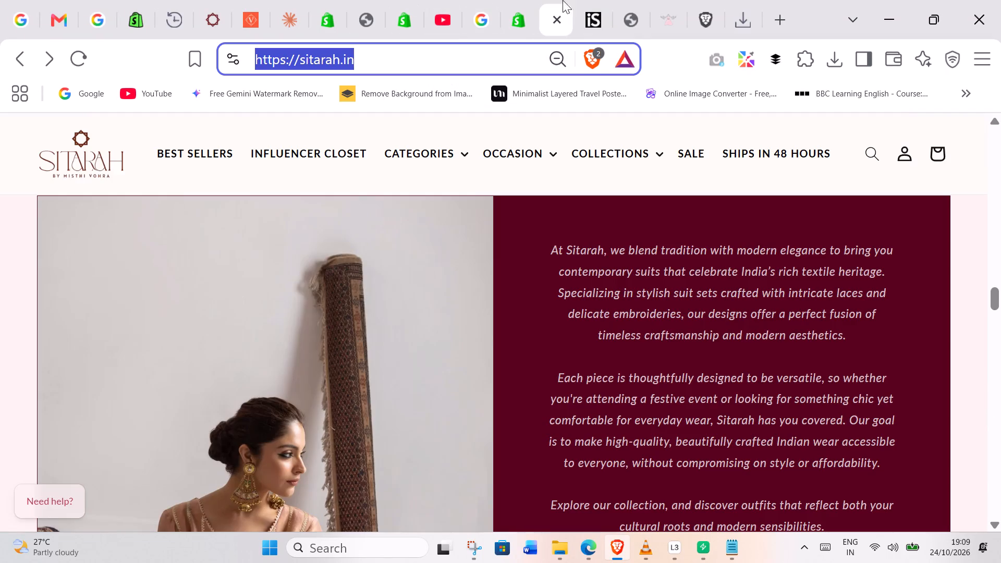
click(621, 0)
click(593, 0)
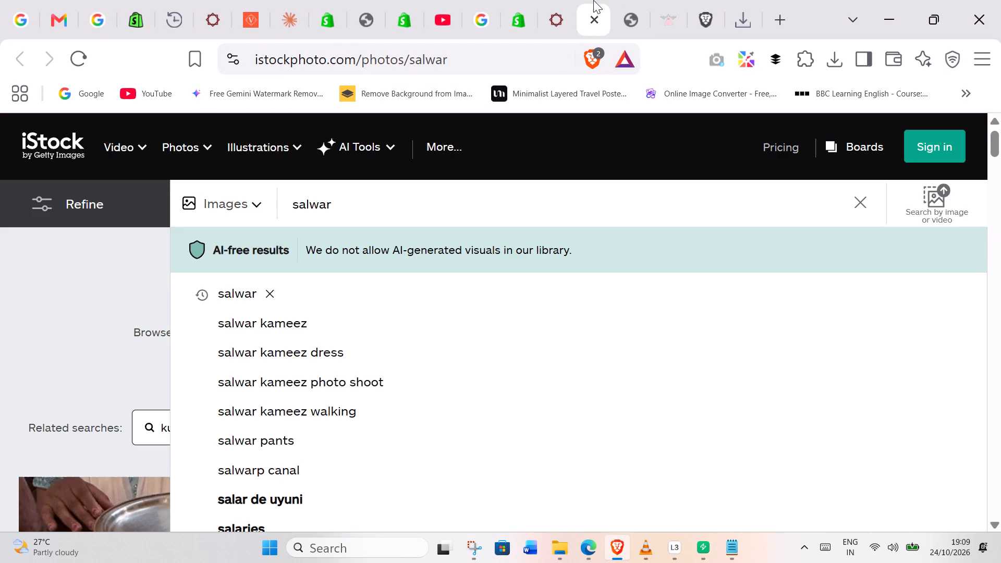
click(596, 15)
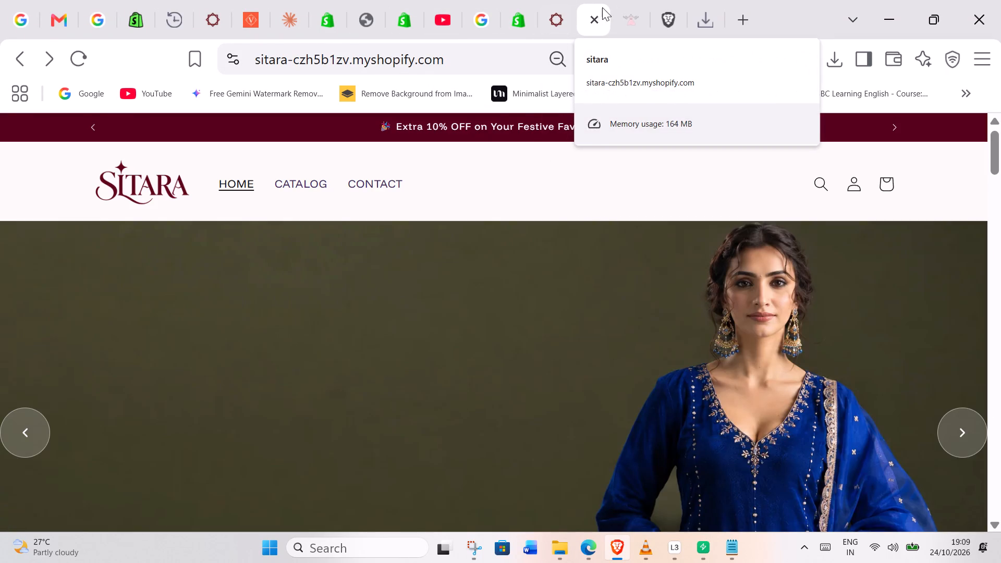
click(599, 15)
click(596, 0)
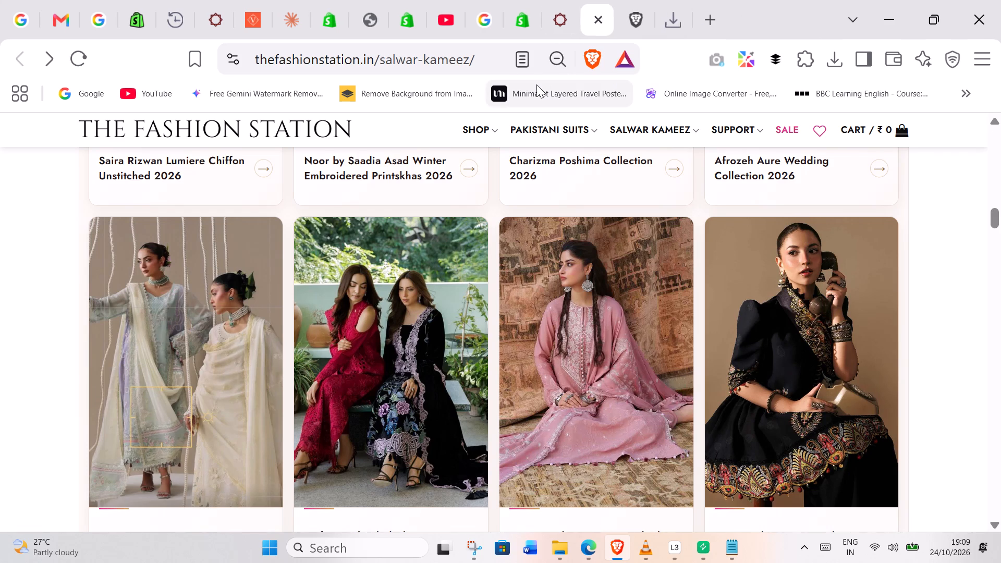
Go back to the sitarah.in reference site and return to the hero slideshow at the top of its home page.
click(607, 0)
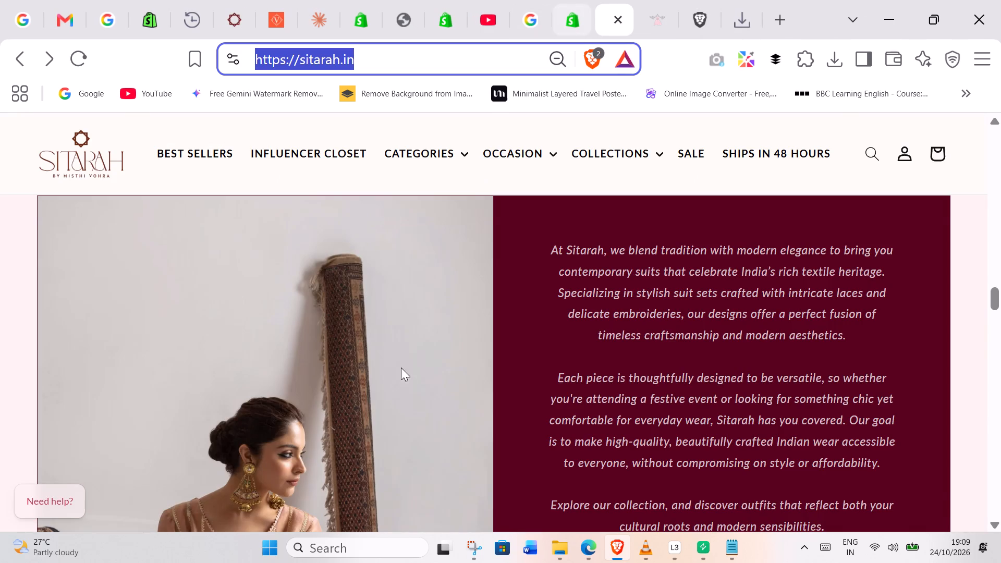
scroll(401, 368, up, 7)
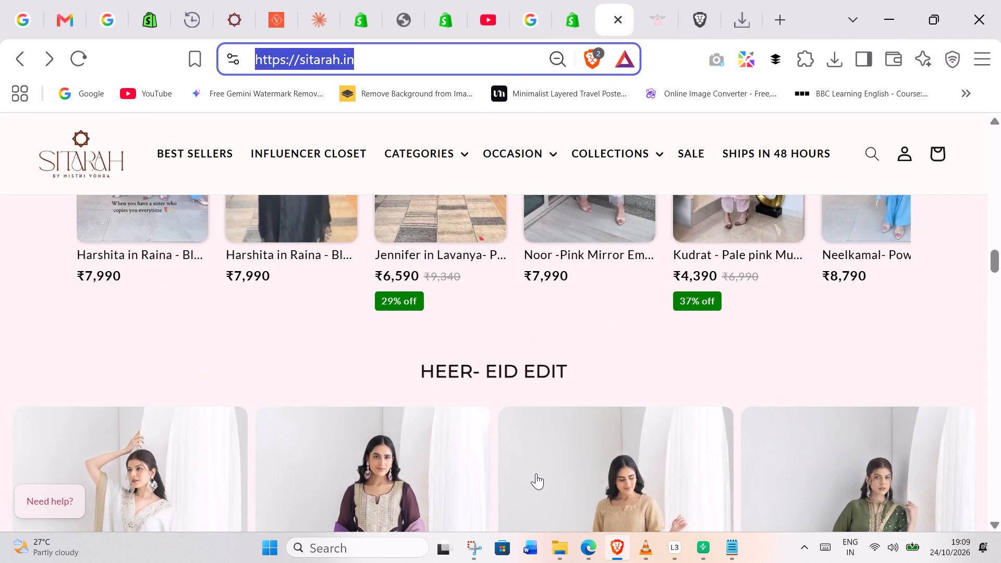
scroll(536, 473, up, 14)
scroll(536, 473, up, 16)
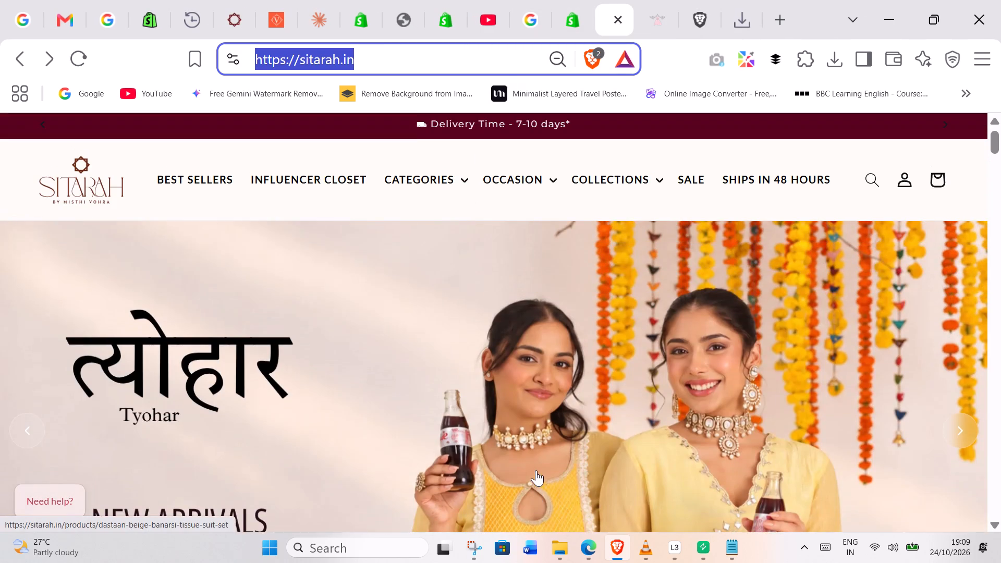
Move the sitara storefront tab next to the sitarah.in reference tab.
click(666, 0)
click(601, 0)
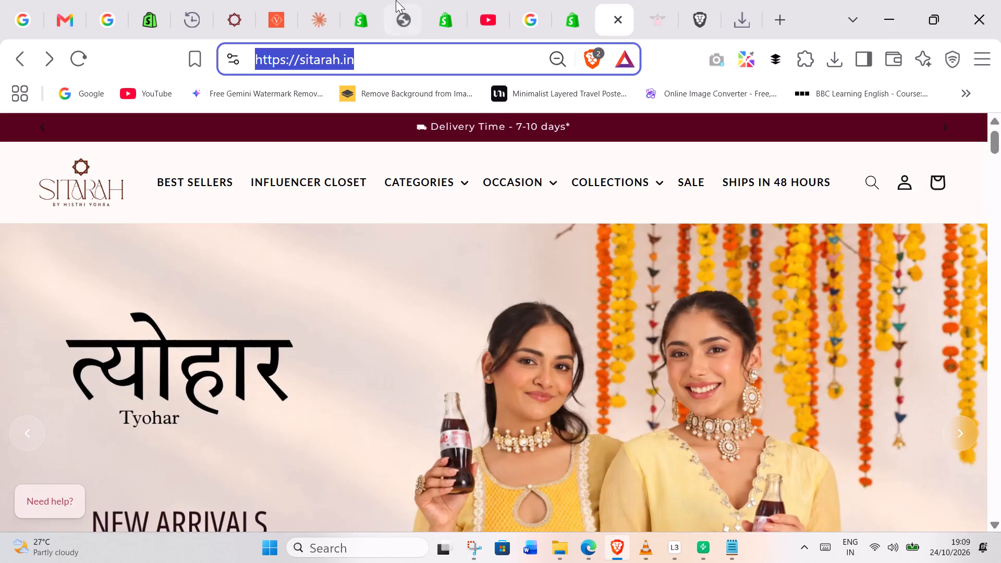
drag(402, 0, 625, 0)
click(566, 0)
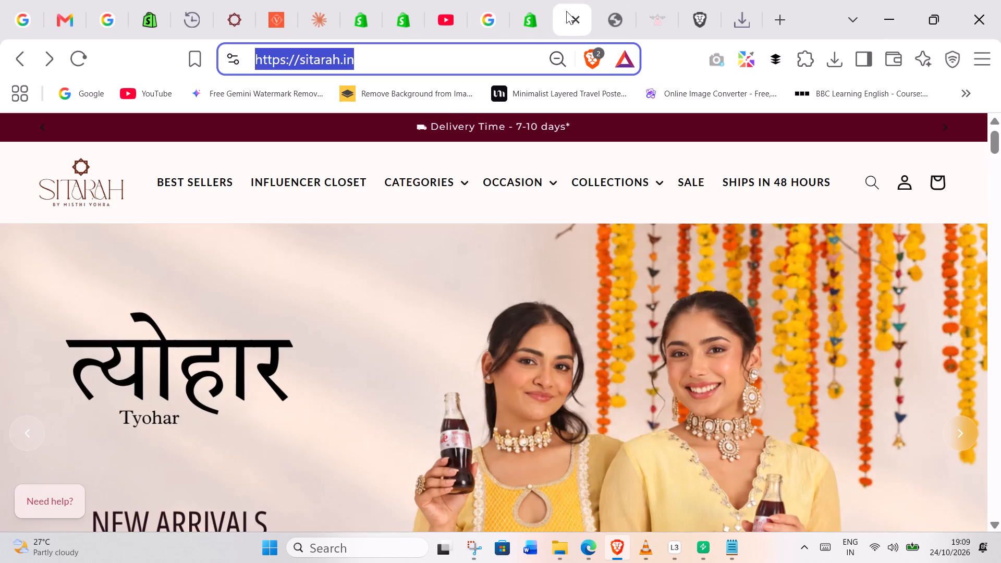
Compare the header and hero slides of the sitara storefront with those of the sitarah.in reference site.
click(613, 0)
scroll(555, 299, up, 7)
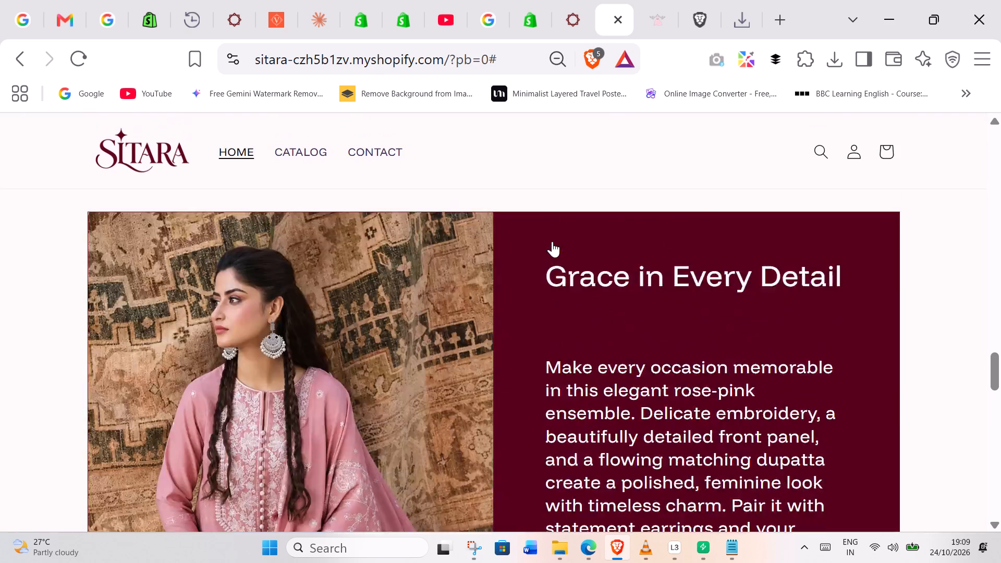
scroll(552, 241, up, 20)
scroll(552, 241, up, 16)
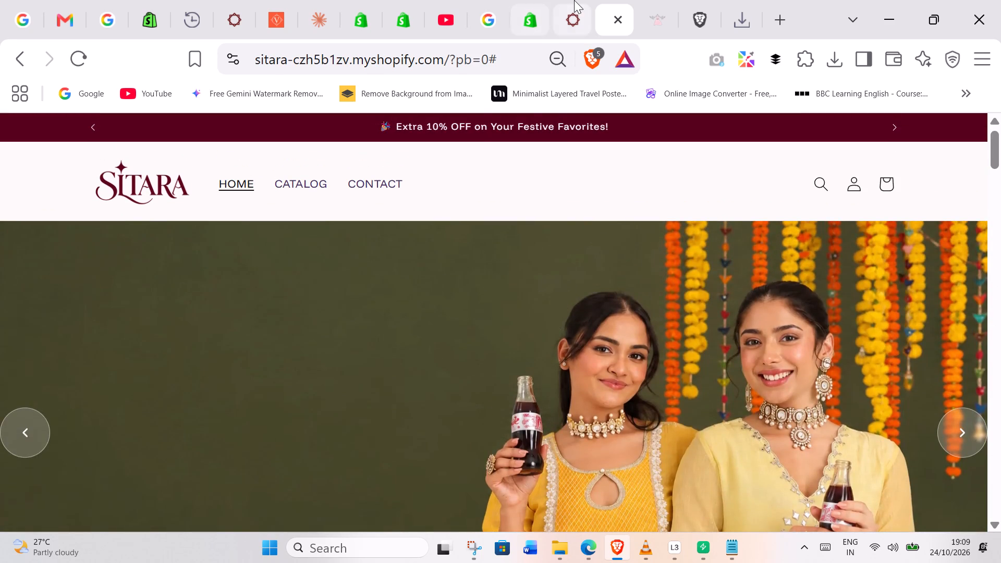
click(574, 0)
click(611, 0)
click(577, 0)
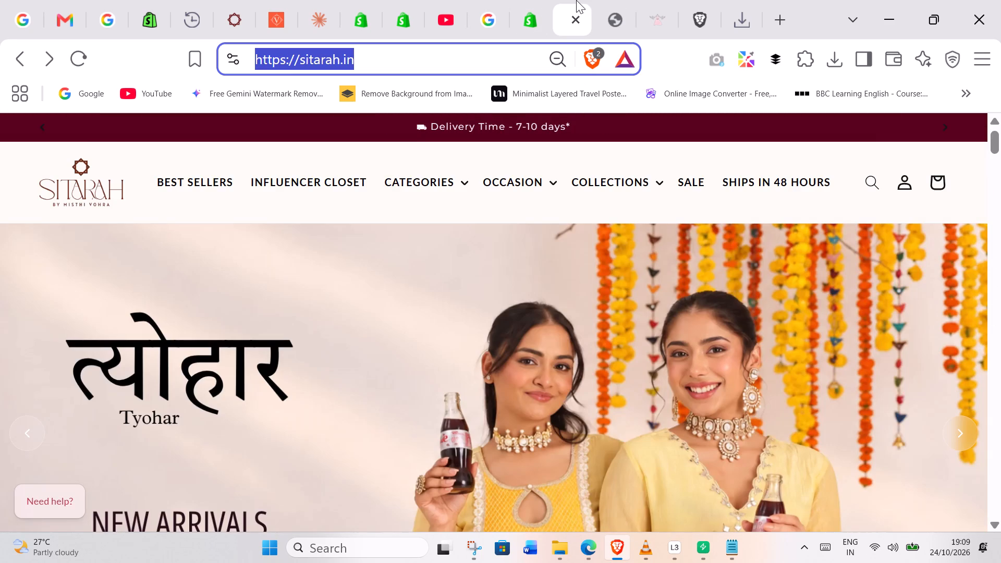
click(600, 0)
click(956, 421)
click(956, 418)
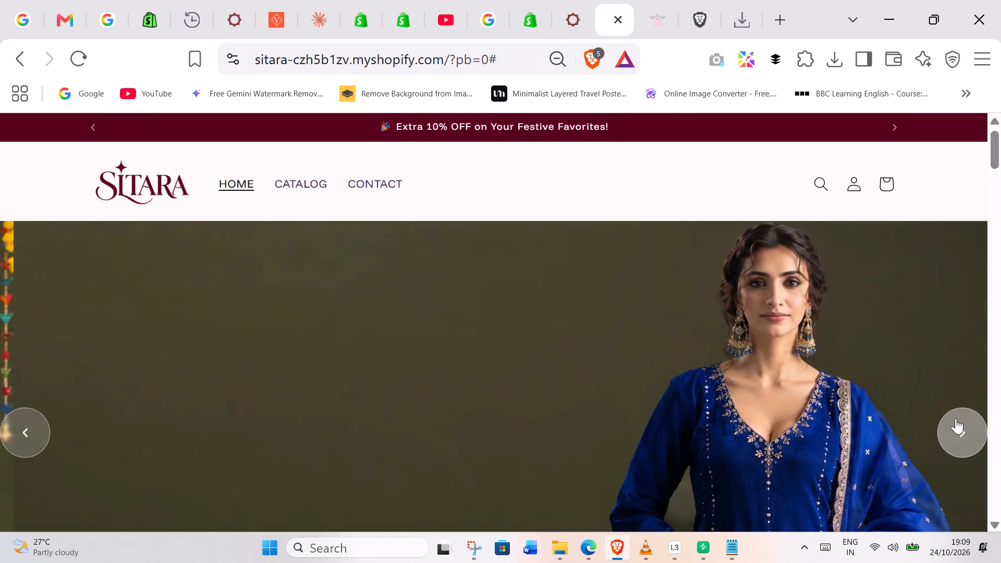
click(956, 418)
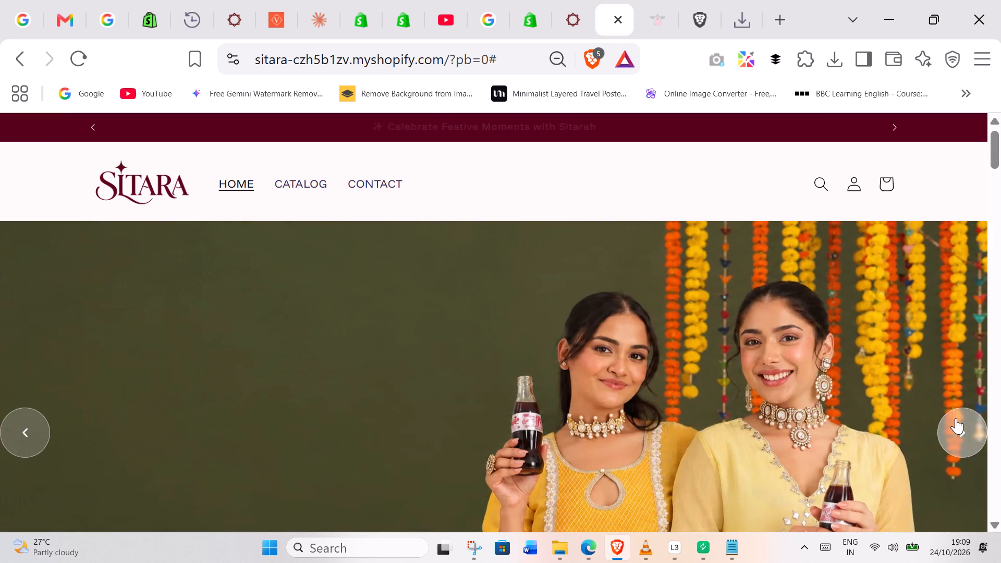
scroll(956, 418, down, 1)
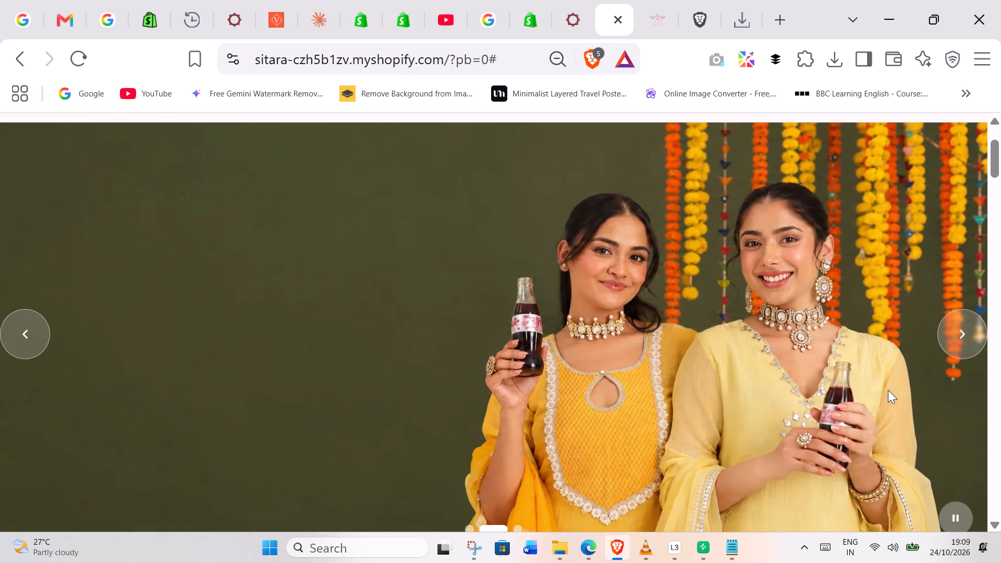
click(980, 333)
click(979, 333)
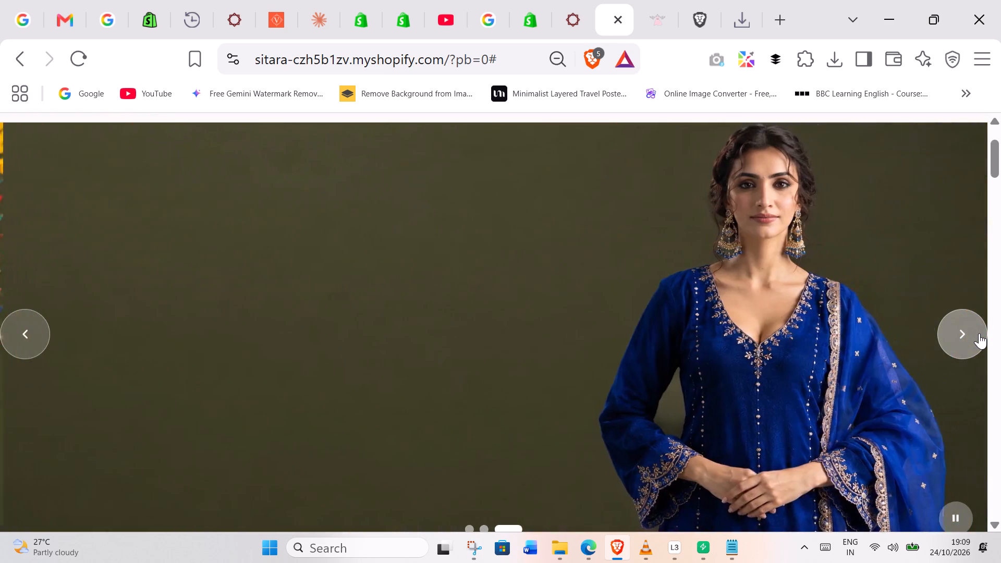
scroll(780, 349, up, 1)
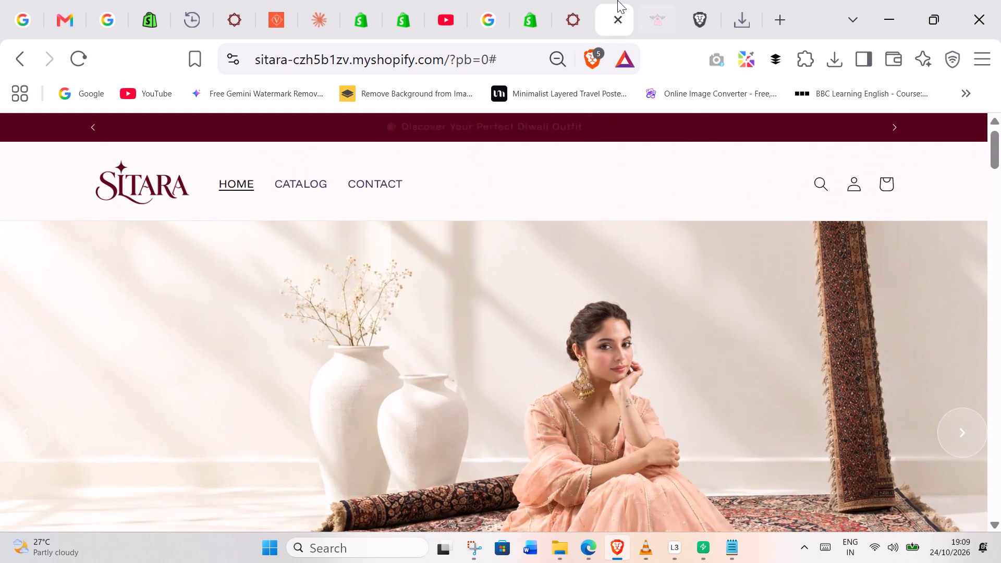
click(560, 0)
click(30, 432)
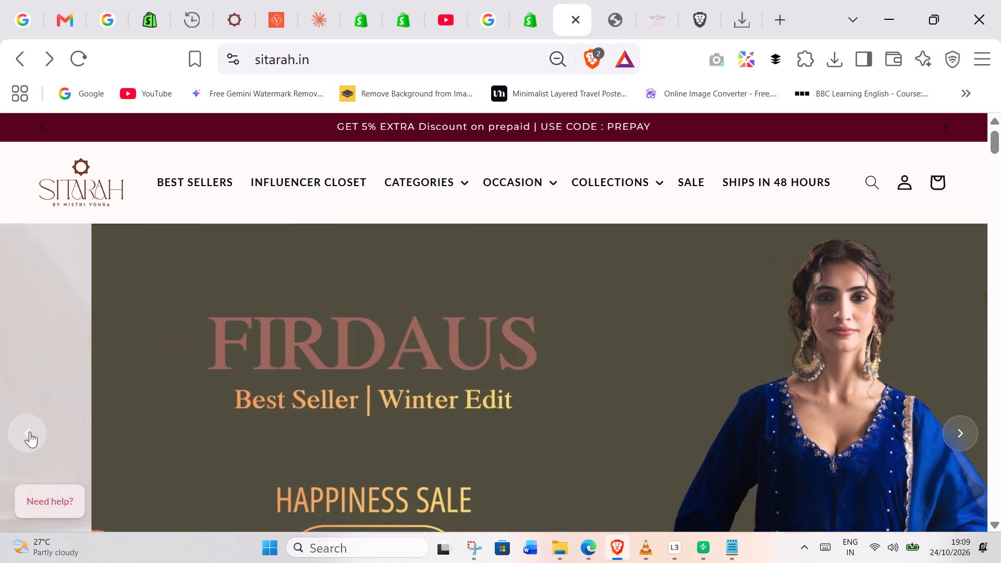
click(607, 0)
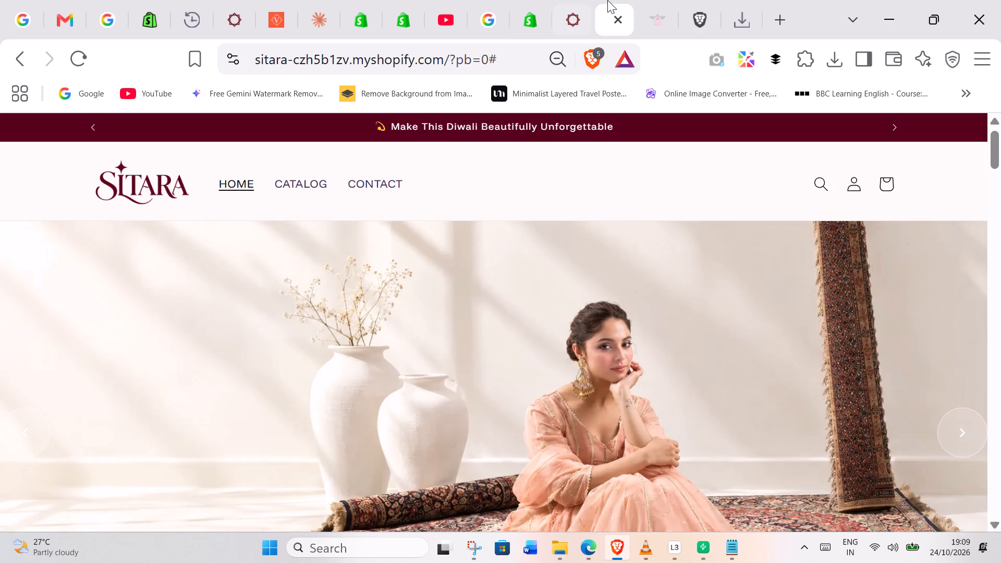
click(564, 0)
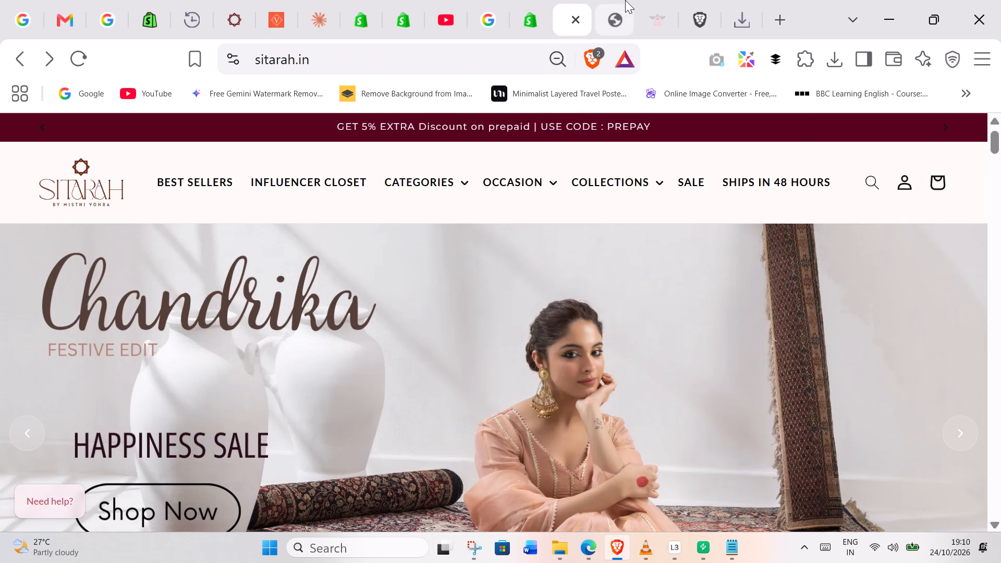
Examine the sitara storefront home page from the hero slideshow down to the Shop the Collection Live section.
click(625, 0)
scroll(526, 323, down, 2)
scroll(546, 392, down, 6)
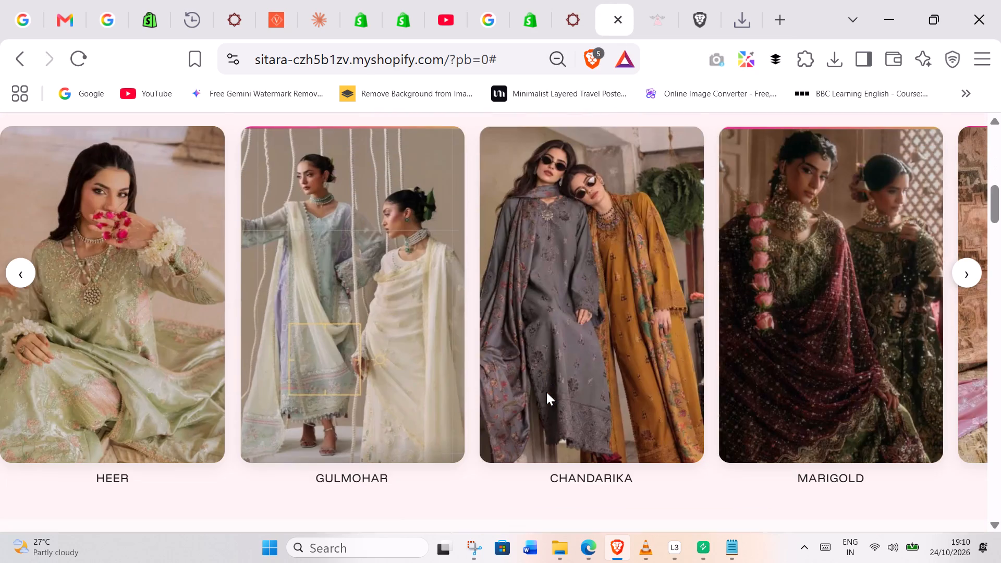
scroll(546, 392, down, 13)
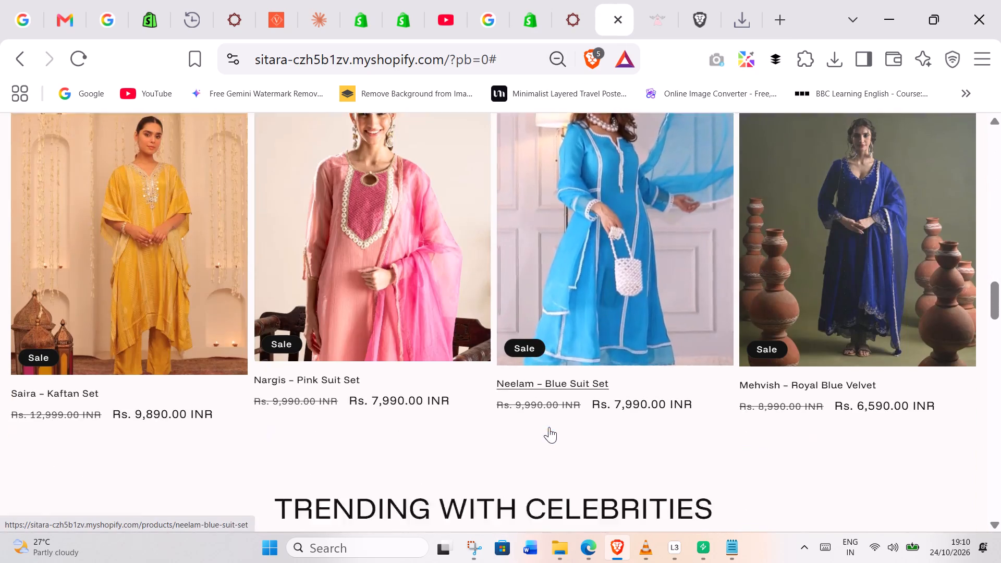
scroll(521, 411, down, 13)
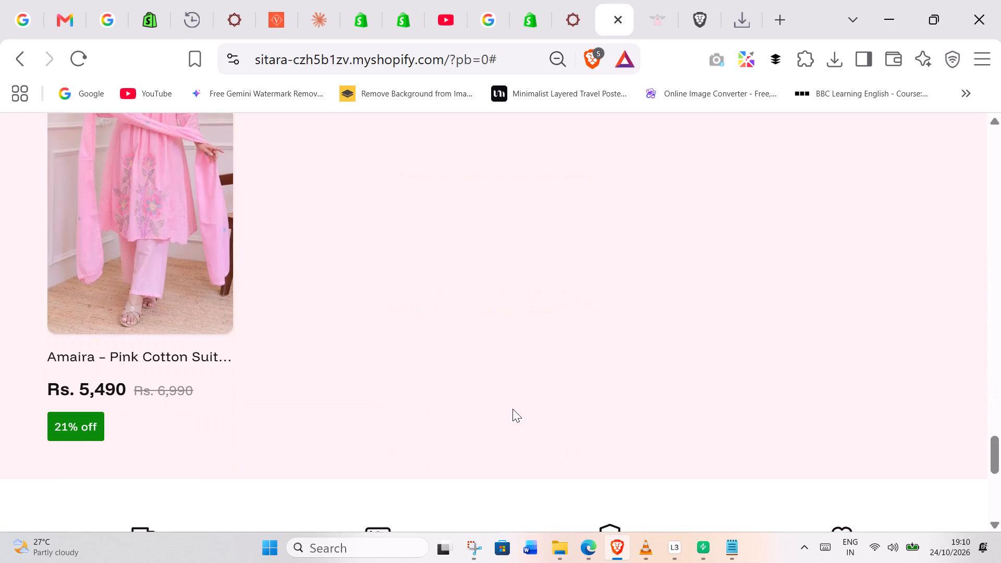
In the theme editor, assign the uploaded pinterest-affiliate MP4 video to the Amaira – Pink Cotton Suit Set product reel and save.
click(526, 0)
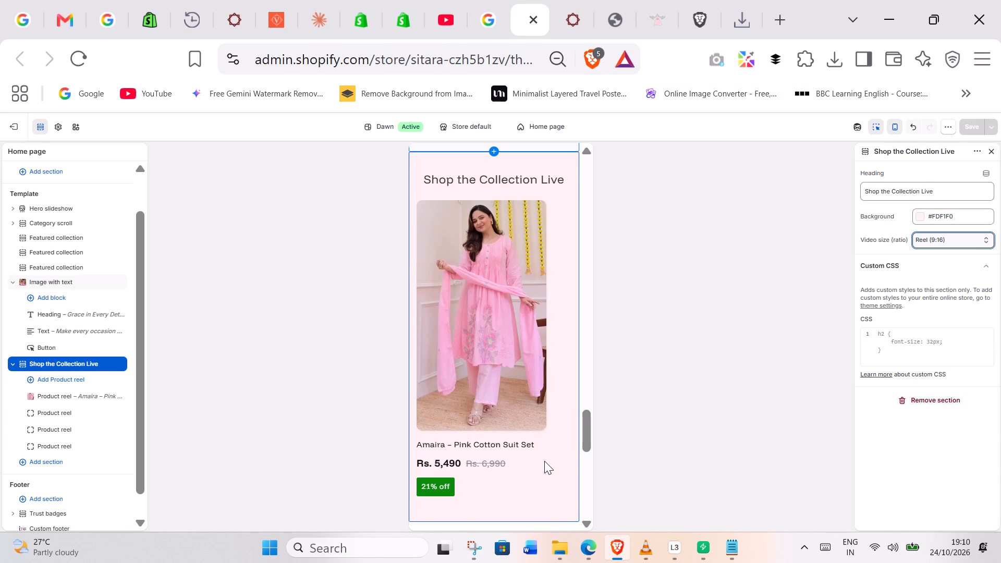
click(544, 461)
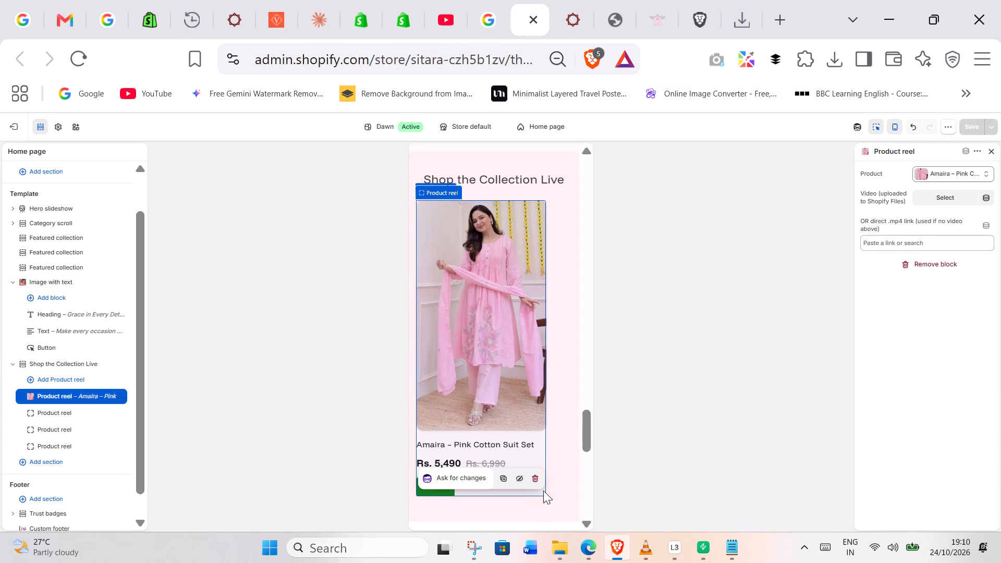
click(948, 200)
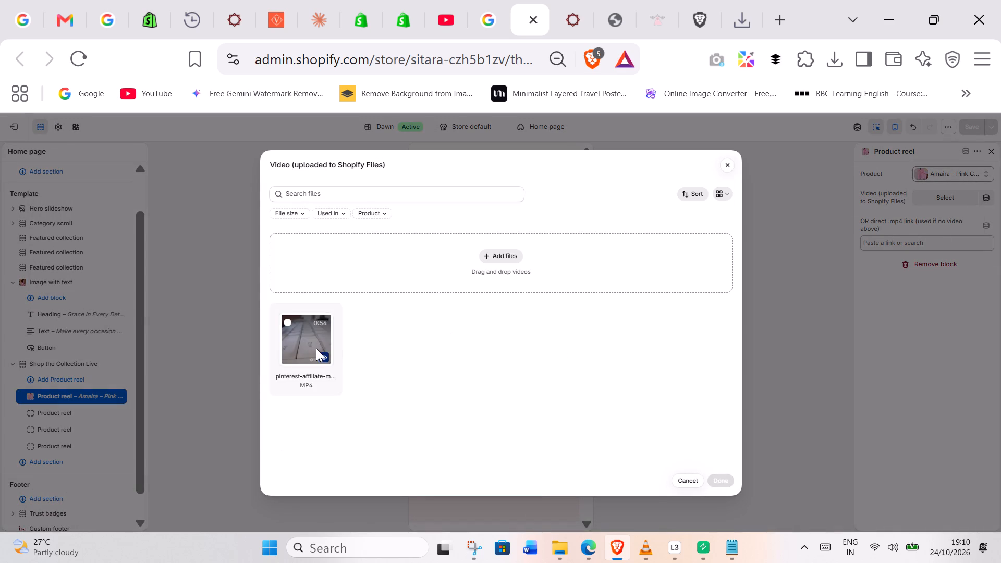
click(316, 348)
click(725, 480)
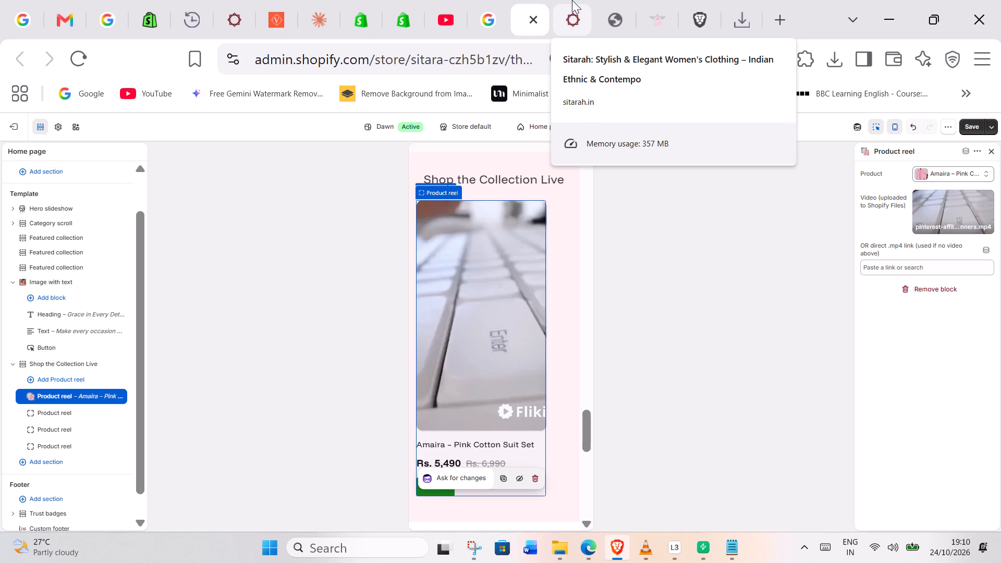
click(970, 129)
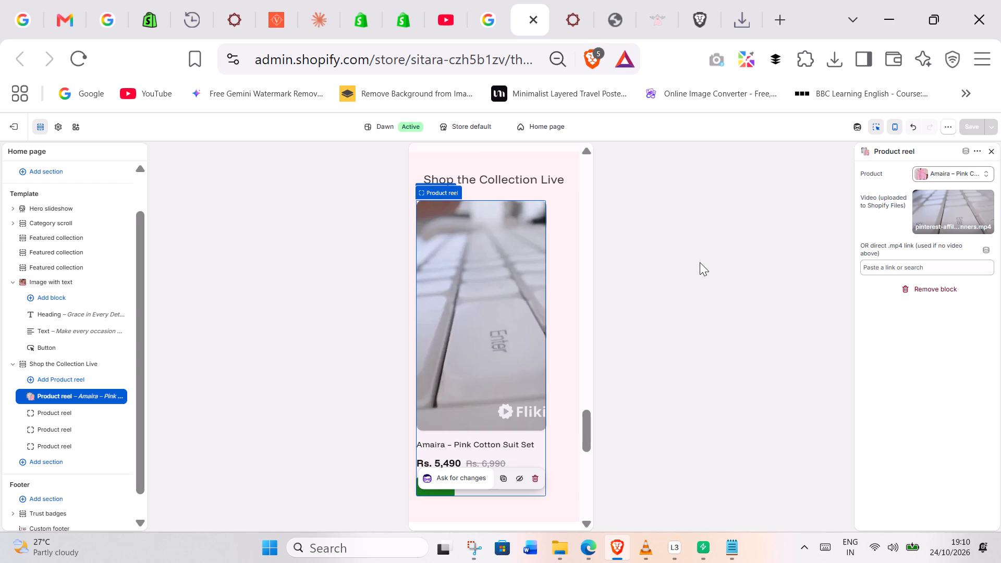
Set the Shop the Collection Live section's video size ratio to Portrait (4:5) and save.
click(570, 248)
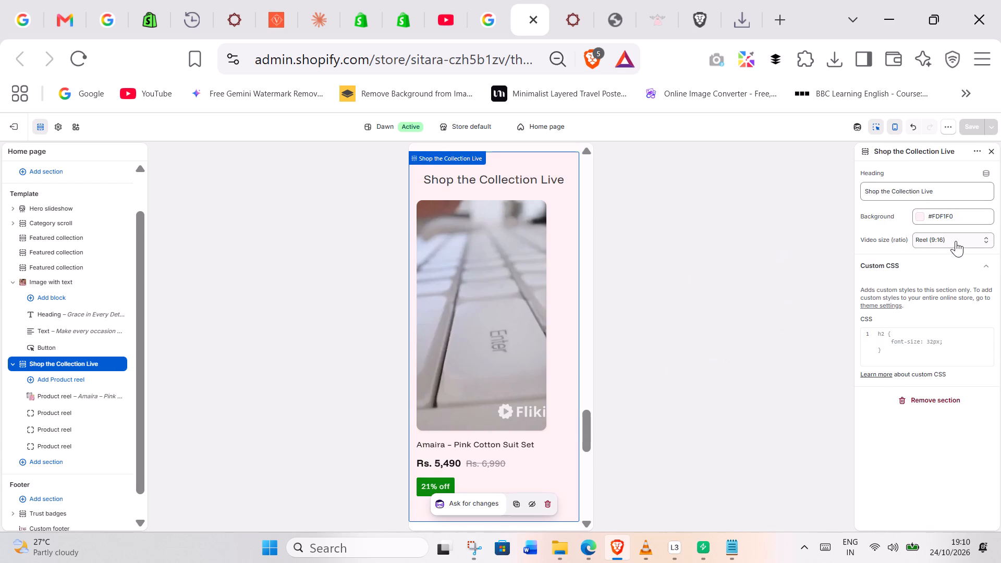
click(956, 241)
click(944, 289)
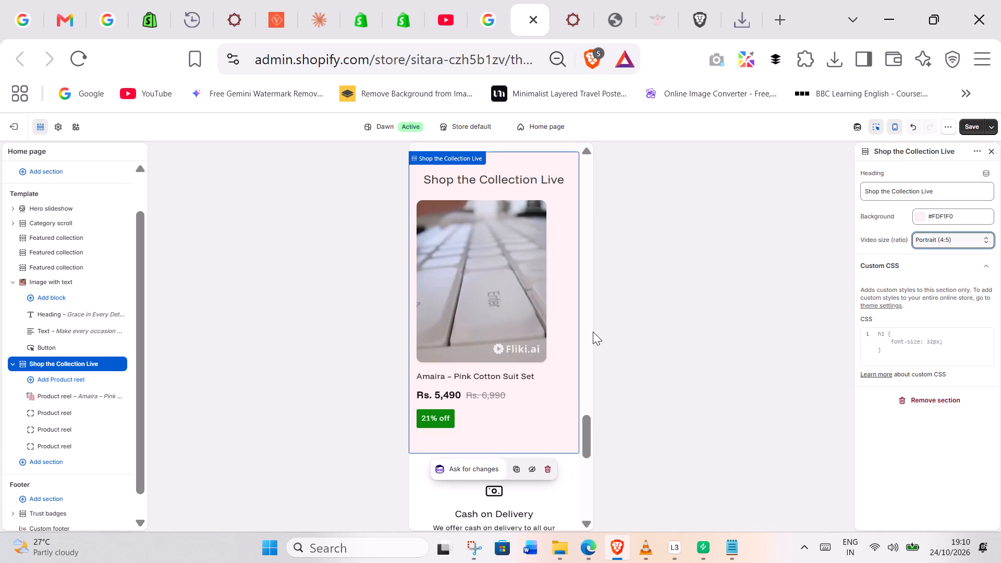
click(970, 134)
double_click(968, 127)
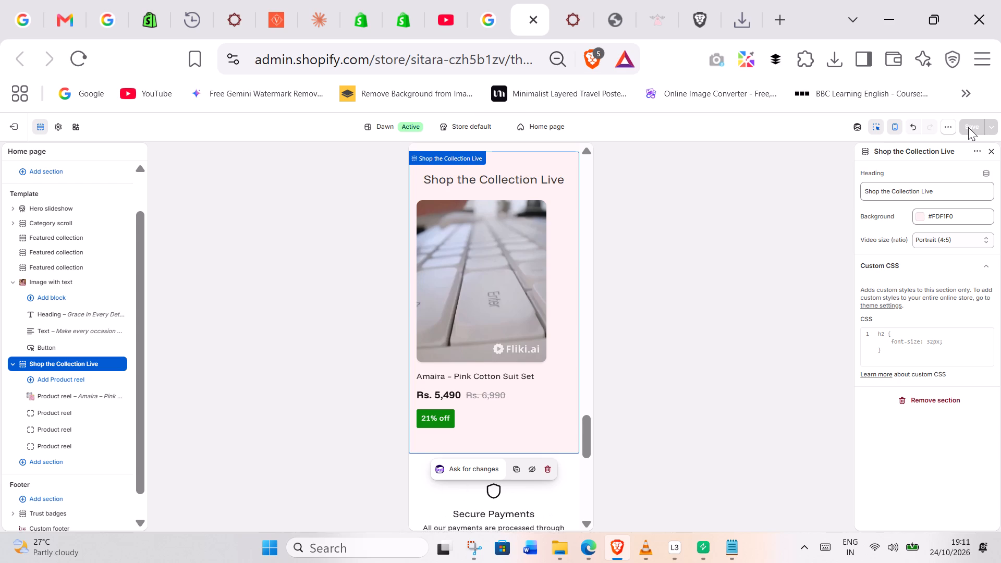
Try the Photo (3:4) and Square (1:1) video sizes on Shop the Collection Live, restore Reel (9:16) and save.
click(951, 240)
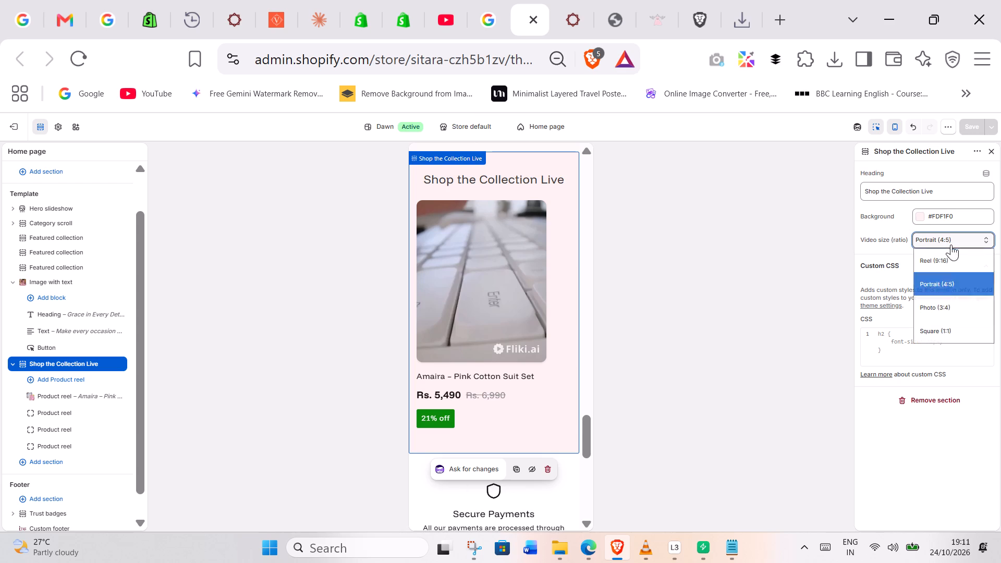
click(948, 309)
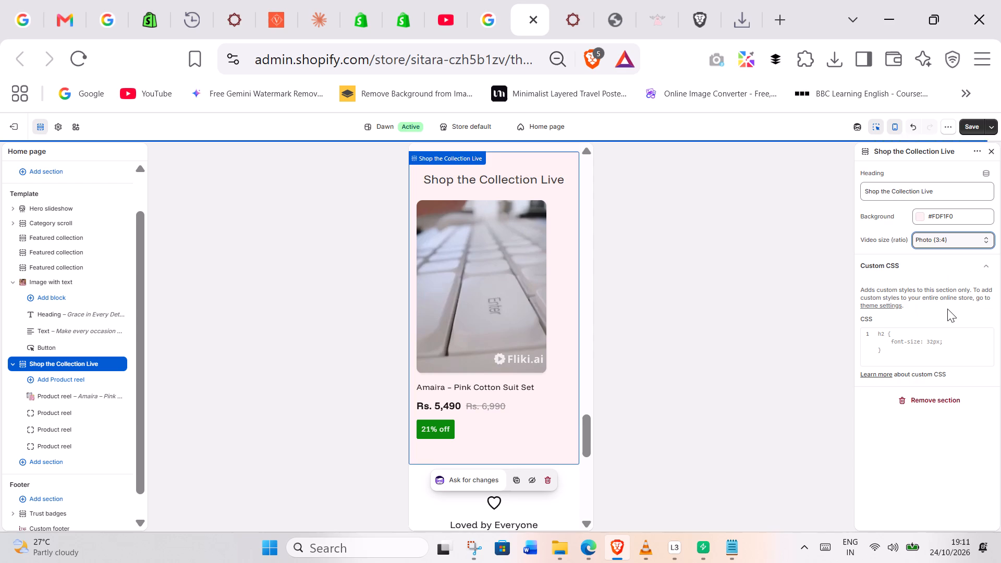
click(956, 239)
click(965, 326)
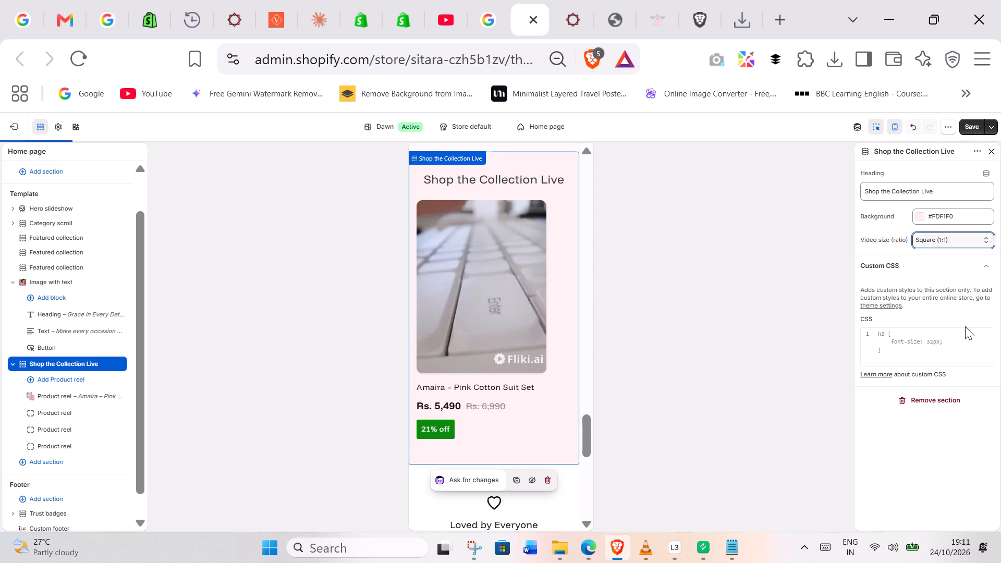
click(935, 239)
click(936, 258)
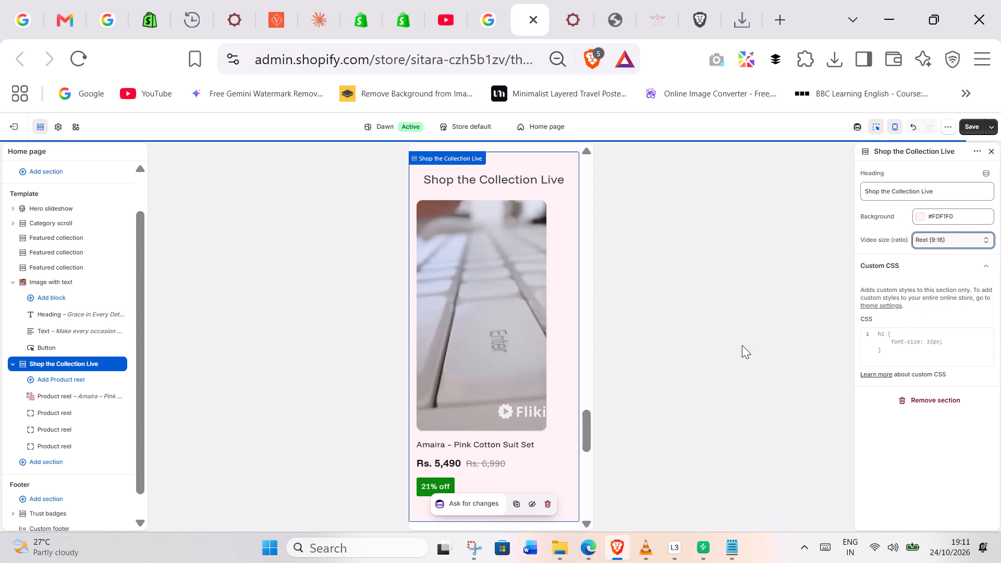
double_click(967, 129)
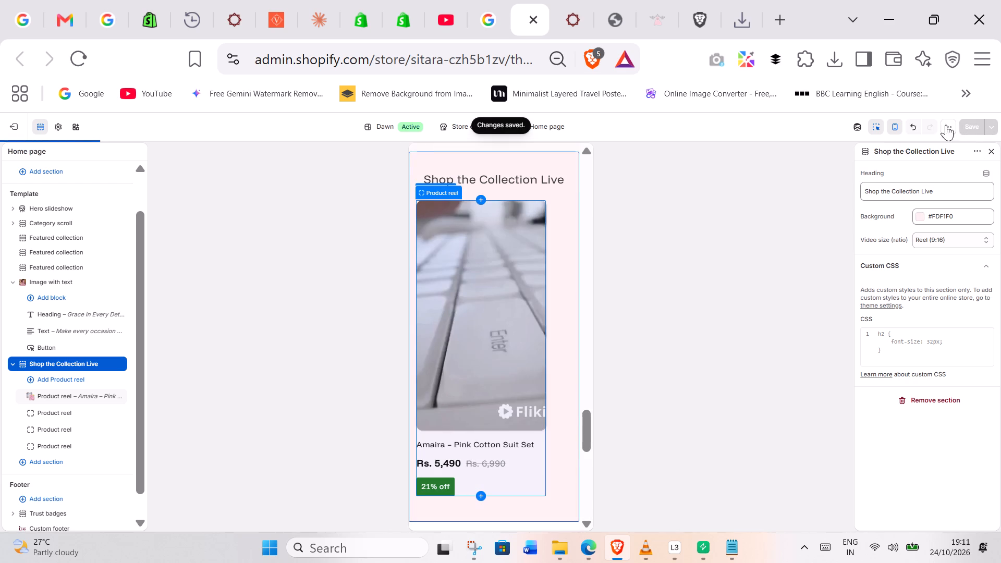
Remove the uploaded video from the Amaira – Pink Cotton Suit Set product reel and save.
click(87, 401)
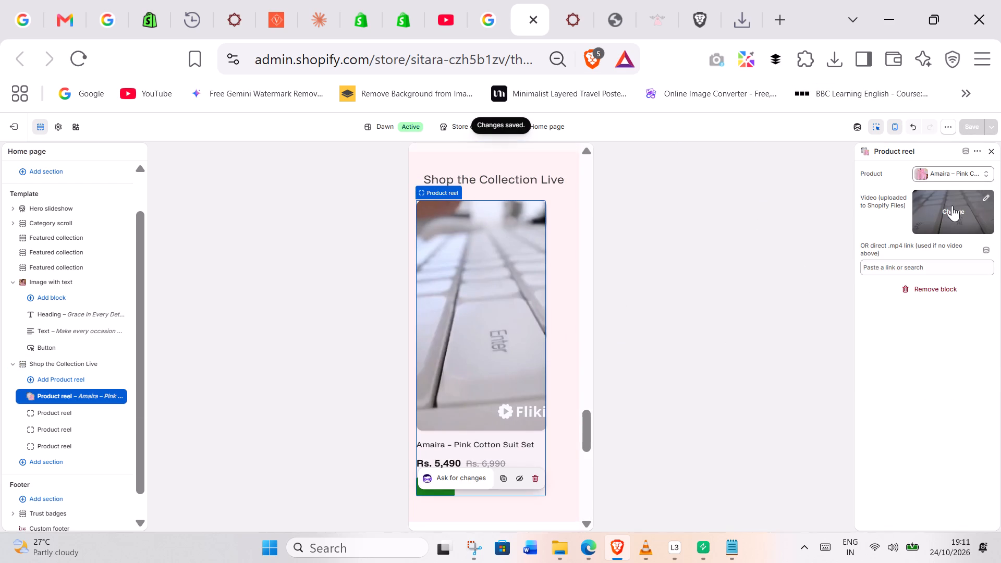
click(952, 207)
click(914, 288)
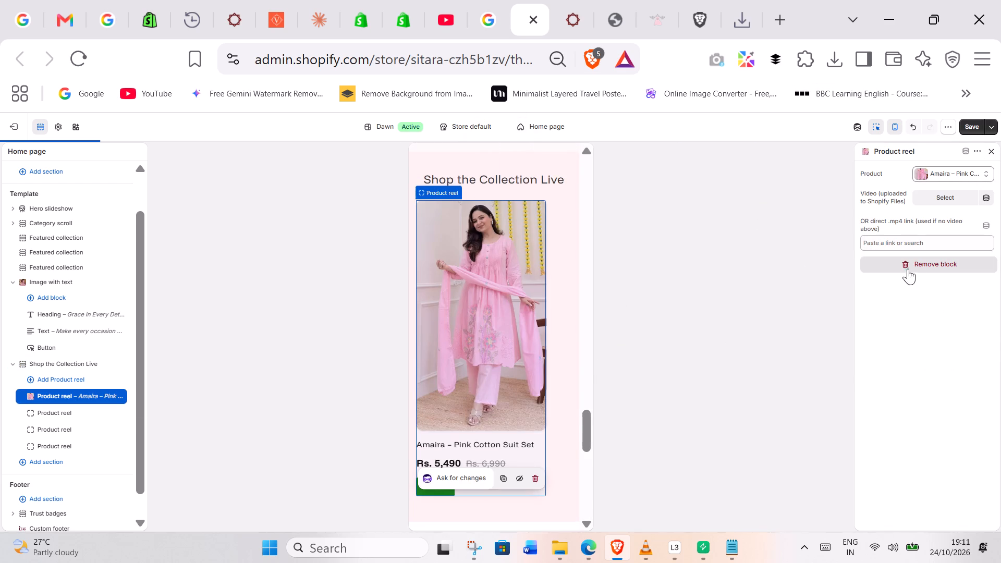
click(966, 124)
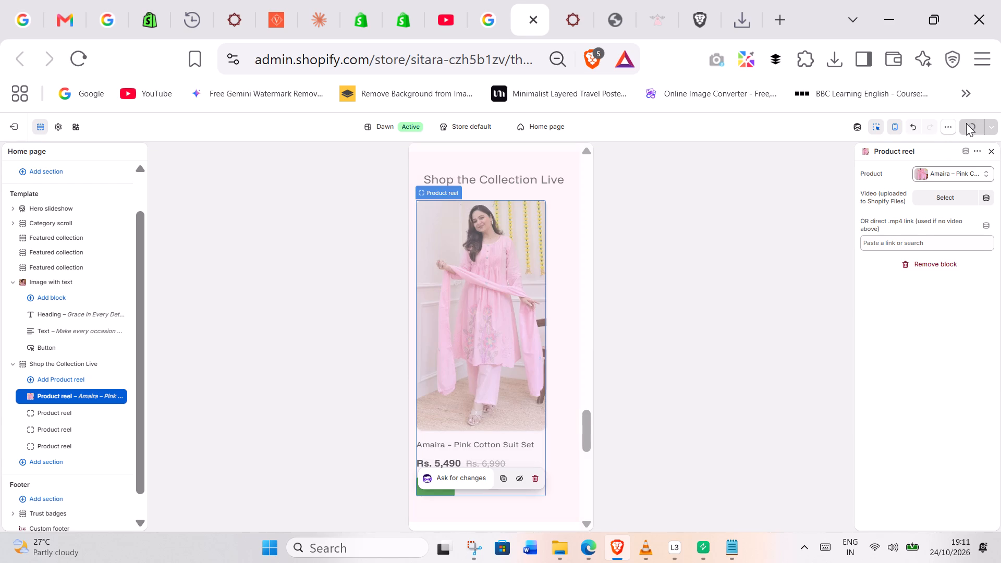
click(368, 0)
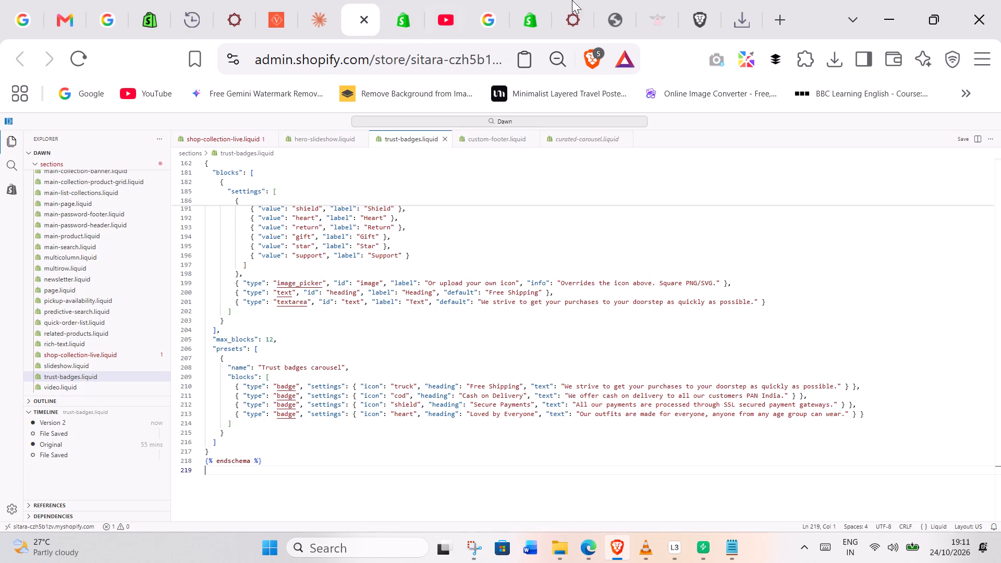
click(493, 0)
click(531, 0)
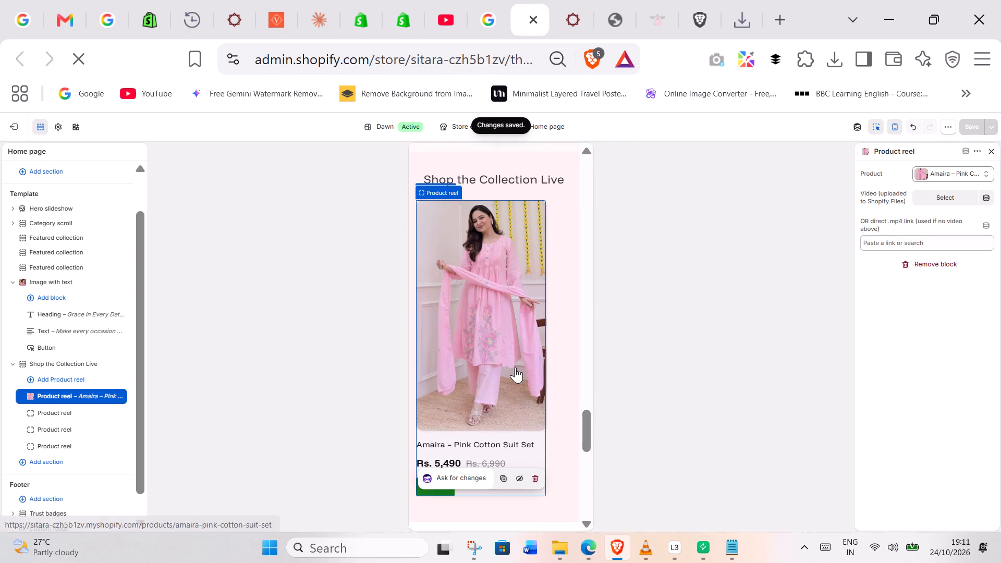
Examine the text, layout and product card settings of the second Featured collection section, which contains the Saira – Kaftan Set.
scroll(515, 368, down, 2)
scroll(524, 429, down, 3)
scroll(490, 386, up, 3)
scroll(524, 330, up, 4)
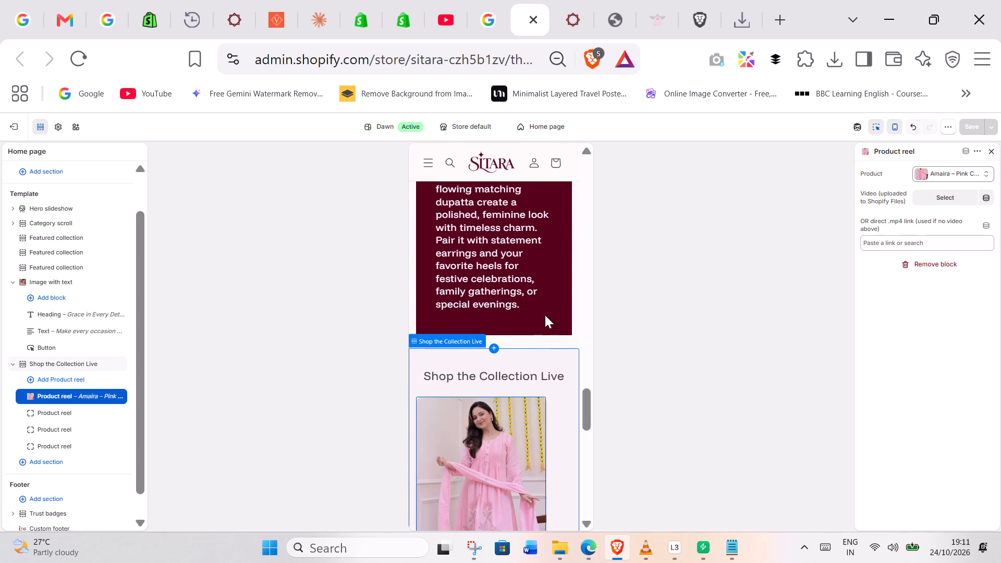
scroll(517, 261, up, 9)
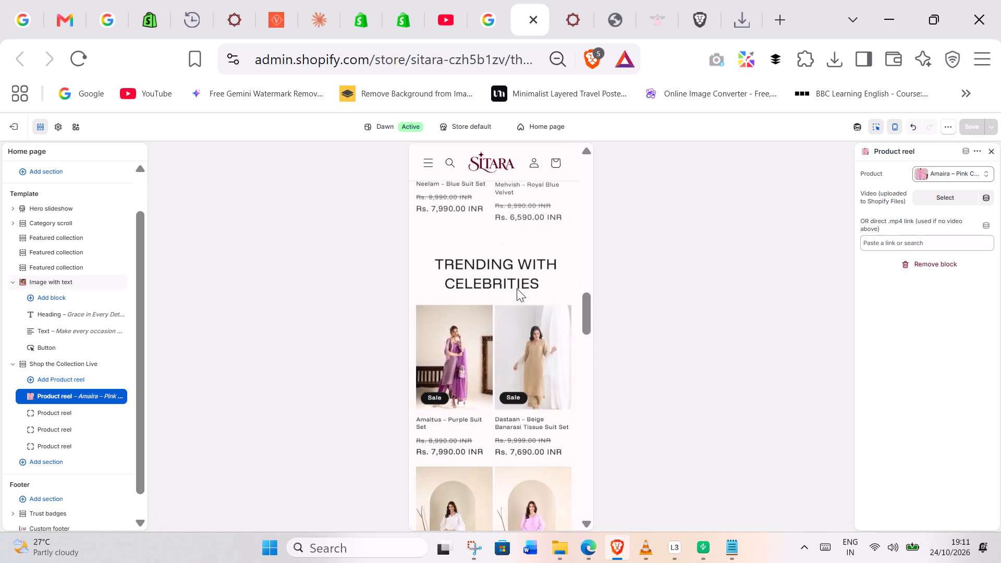
scroll(519, 292, up, 2)
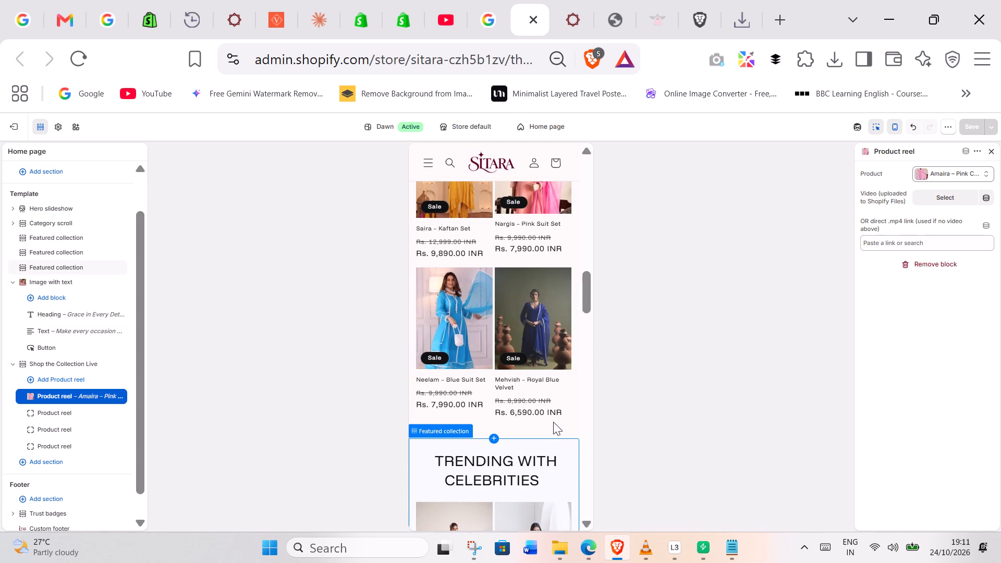
click(554, 428)
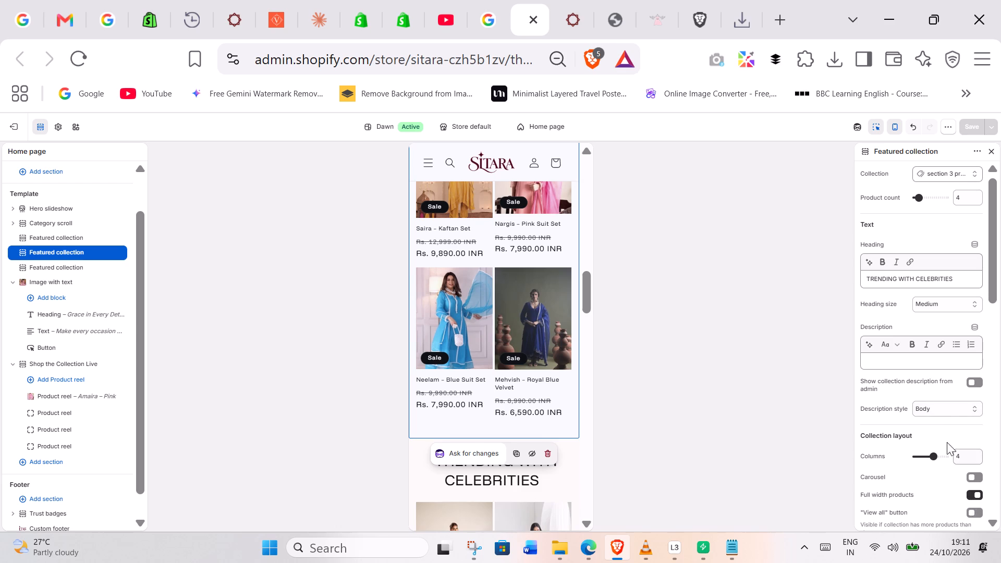
click(936, 410)
click(936, 410)
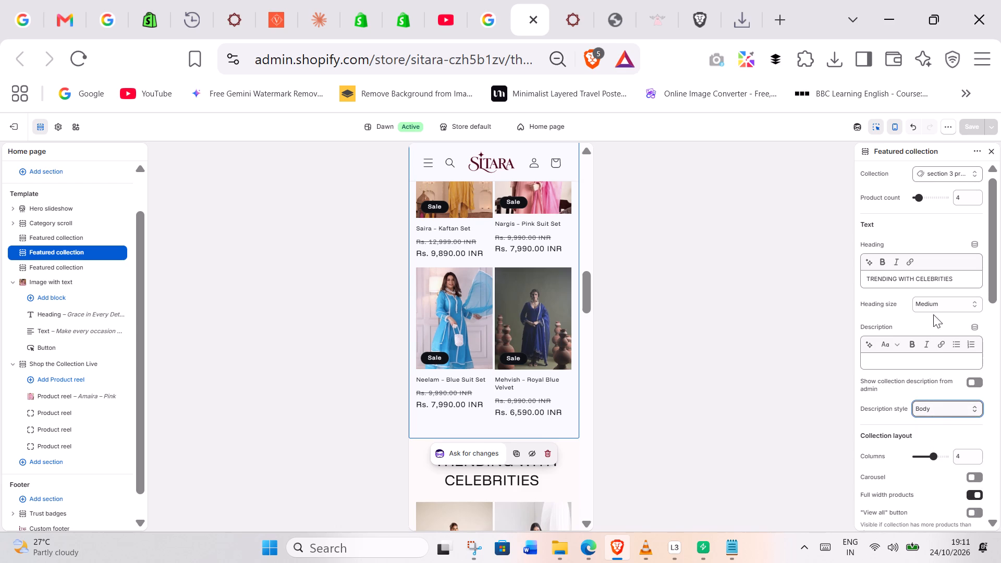
click(938, 304)
click(875, 304)
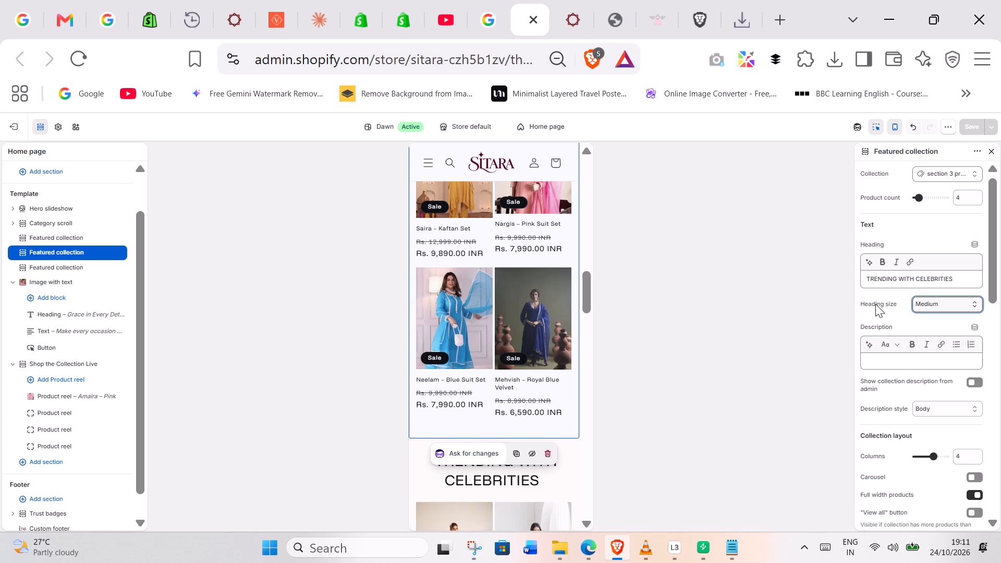
scroll(918, 381, down, 2)
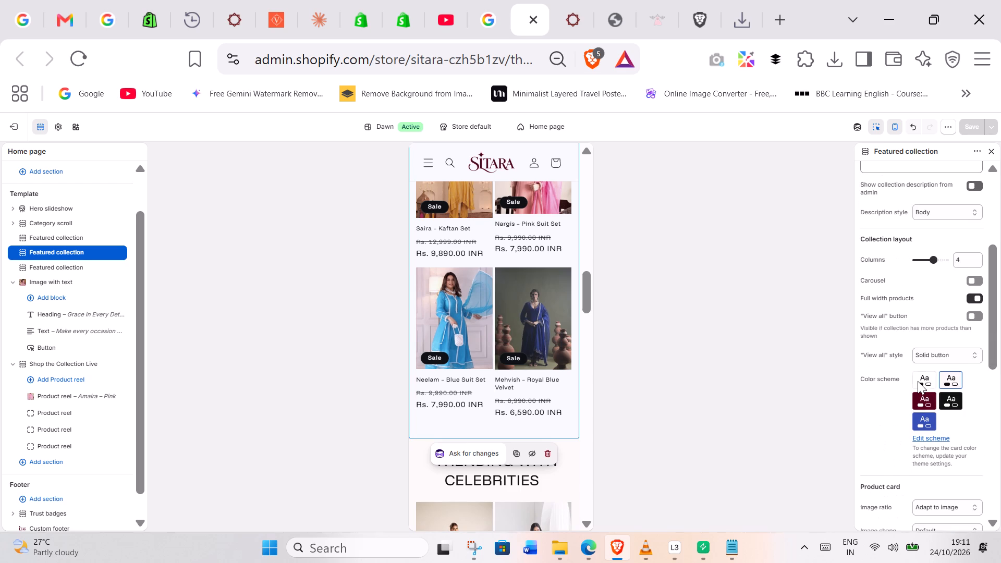
click(975, 319)
click(975, 317)
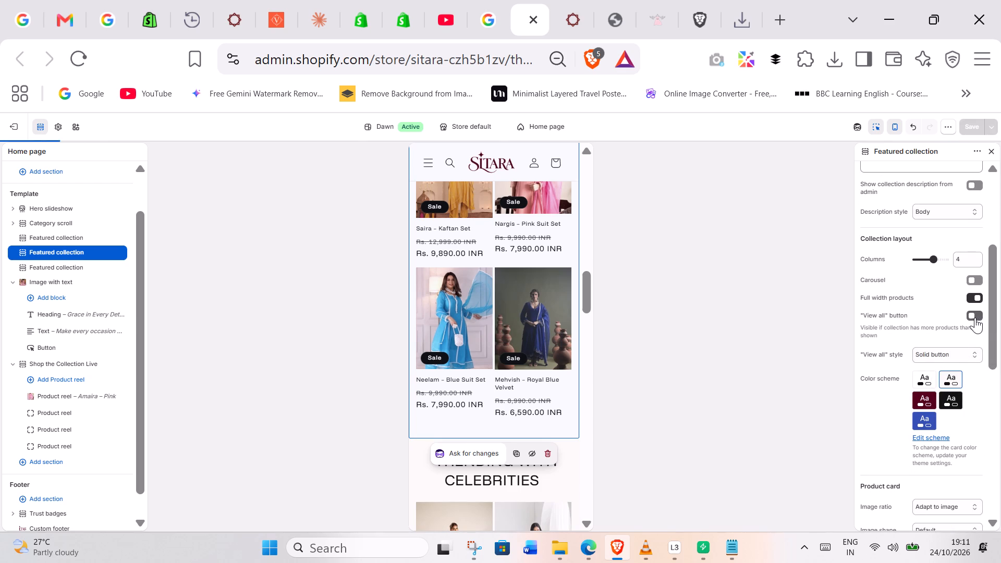
scroll(933, 372, down, 2)
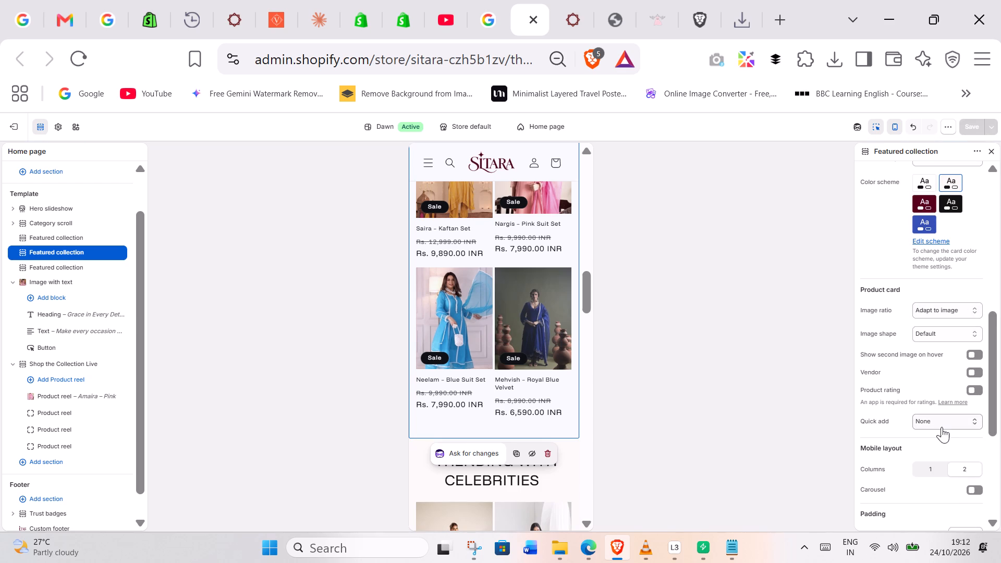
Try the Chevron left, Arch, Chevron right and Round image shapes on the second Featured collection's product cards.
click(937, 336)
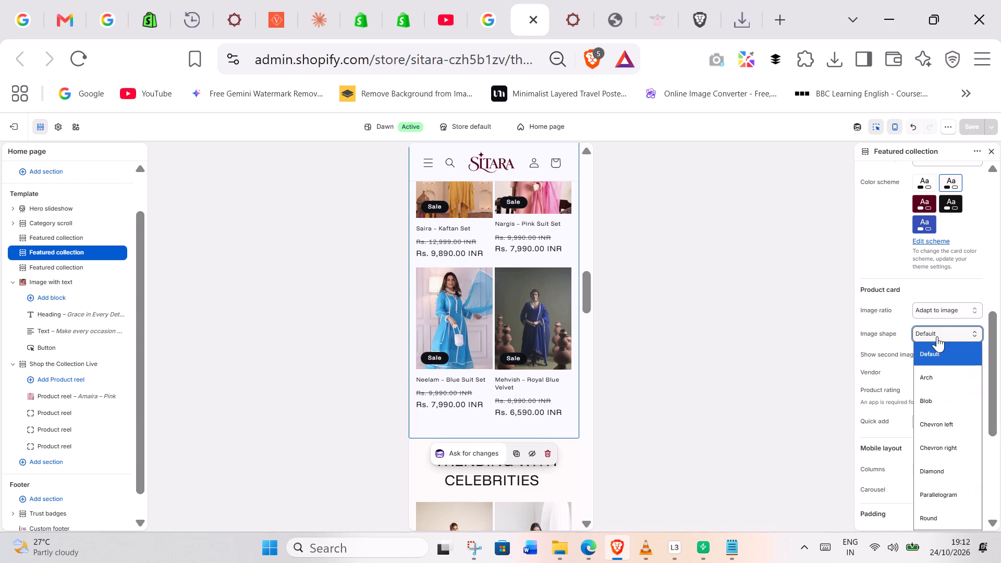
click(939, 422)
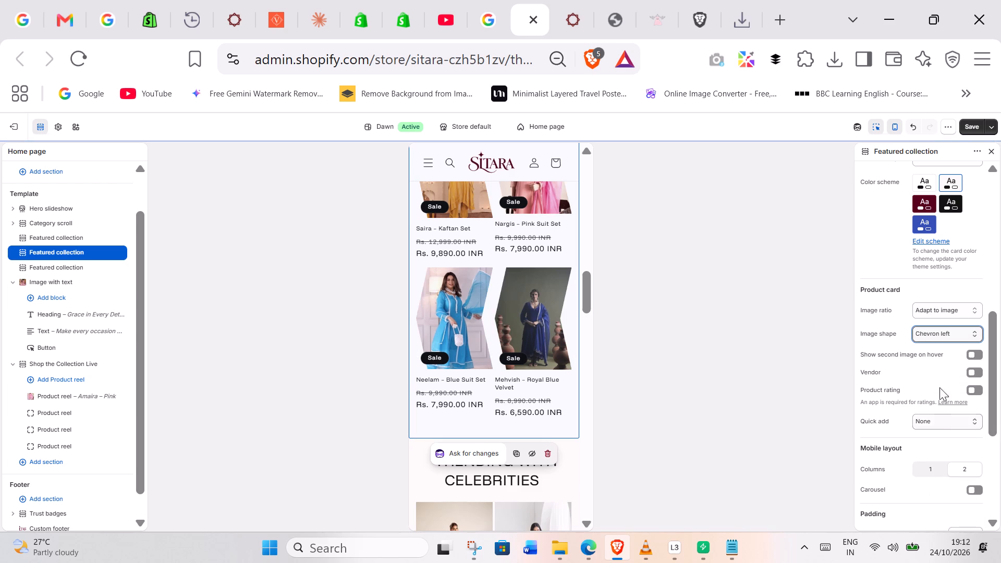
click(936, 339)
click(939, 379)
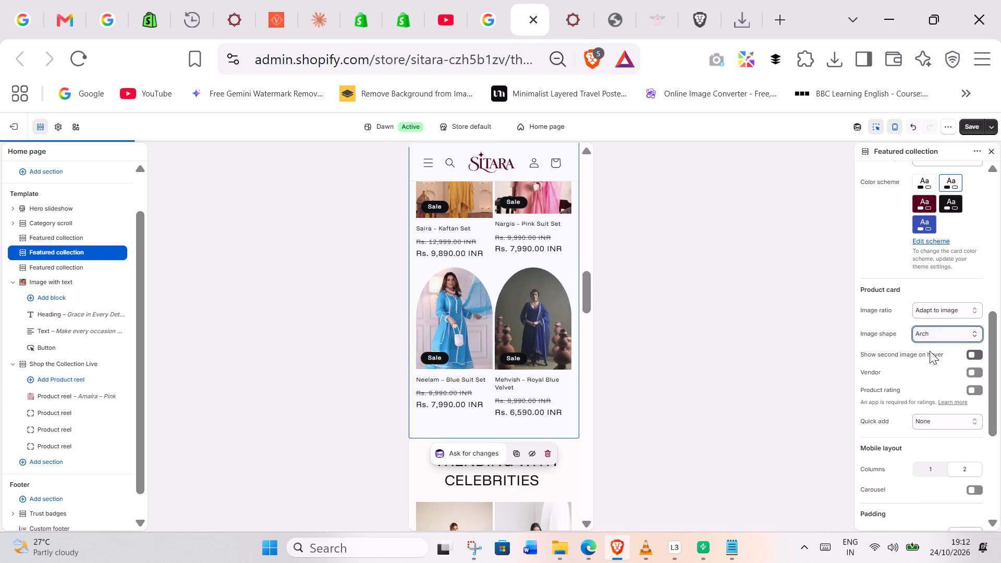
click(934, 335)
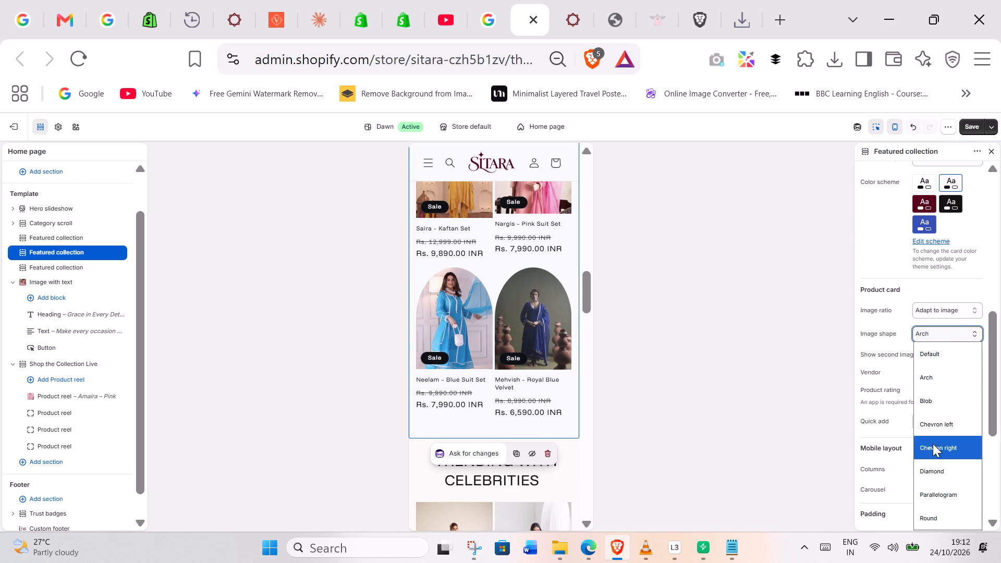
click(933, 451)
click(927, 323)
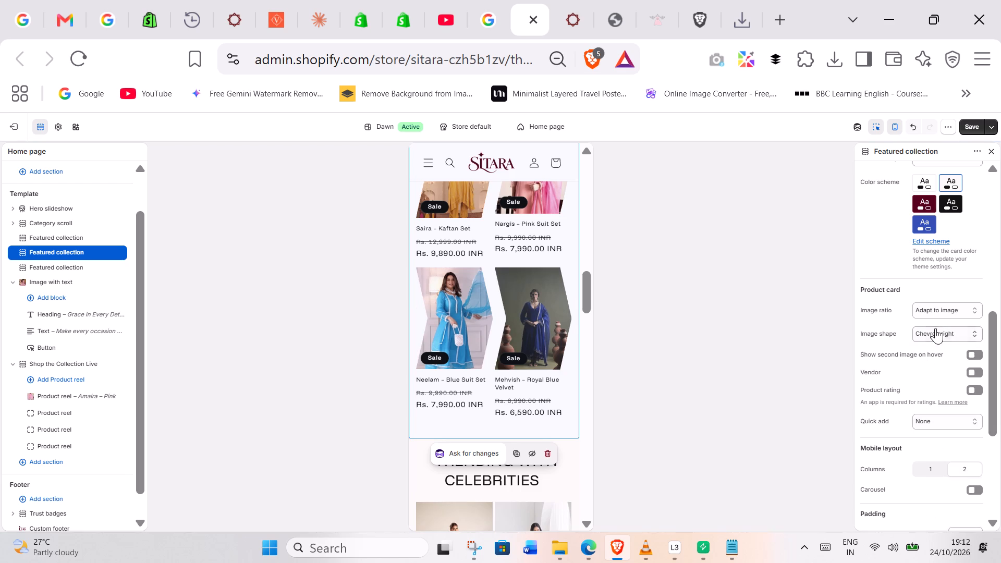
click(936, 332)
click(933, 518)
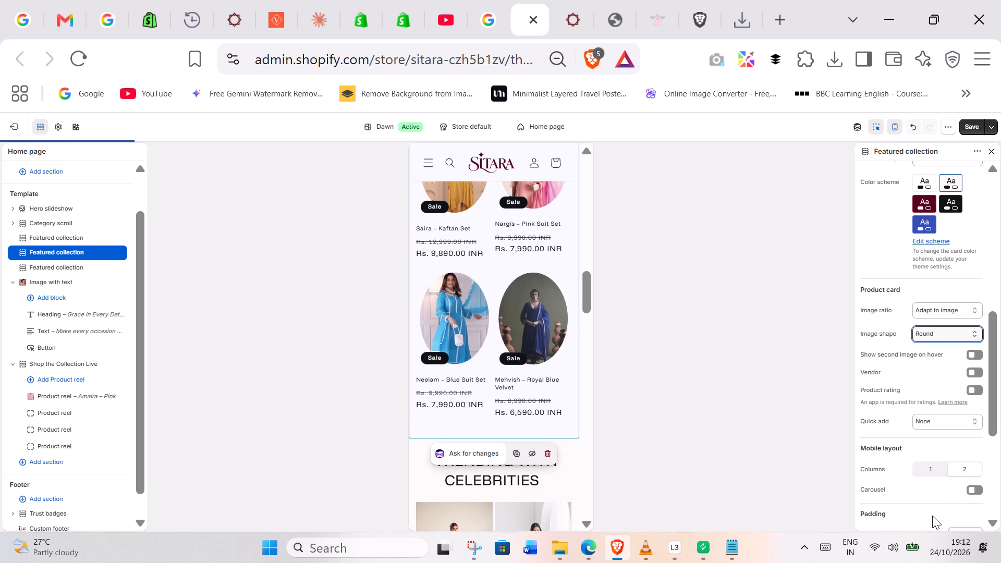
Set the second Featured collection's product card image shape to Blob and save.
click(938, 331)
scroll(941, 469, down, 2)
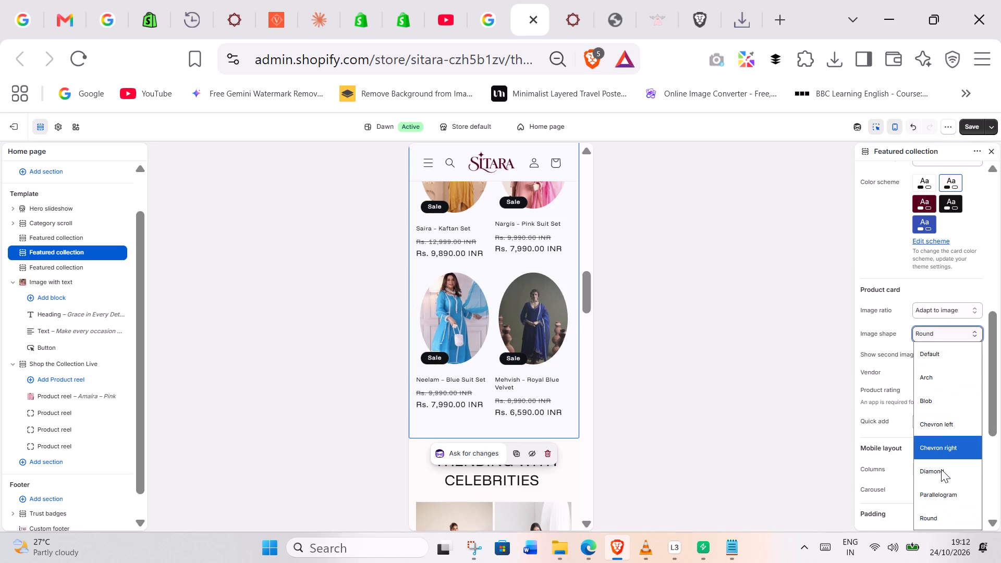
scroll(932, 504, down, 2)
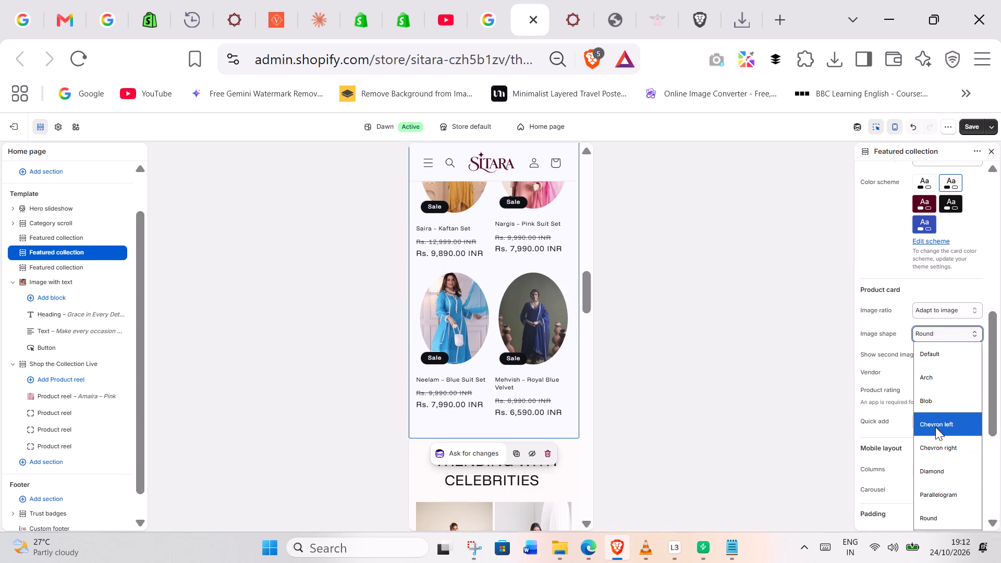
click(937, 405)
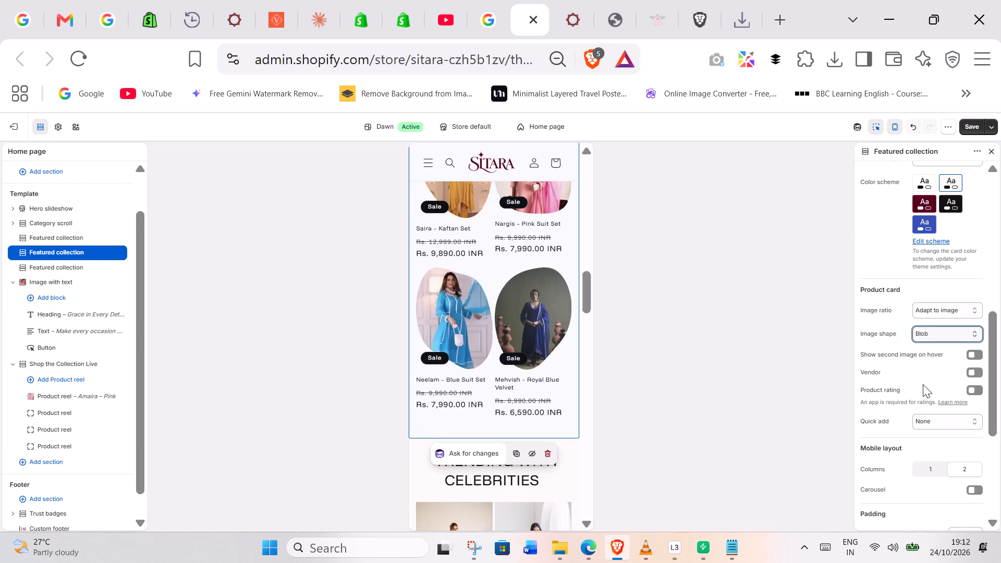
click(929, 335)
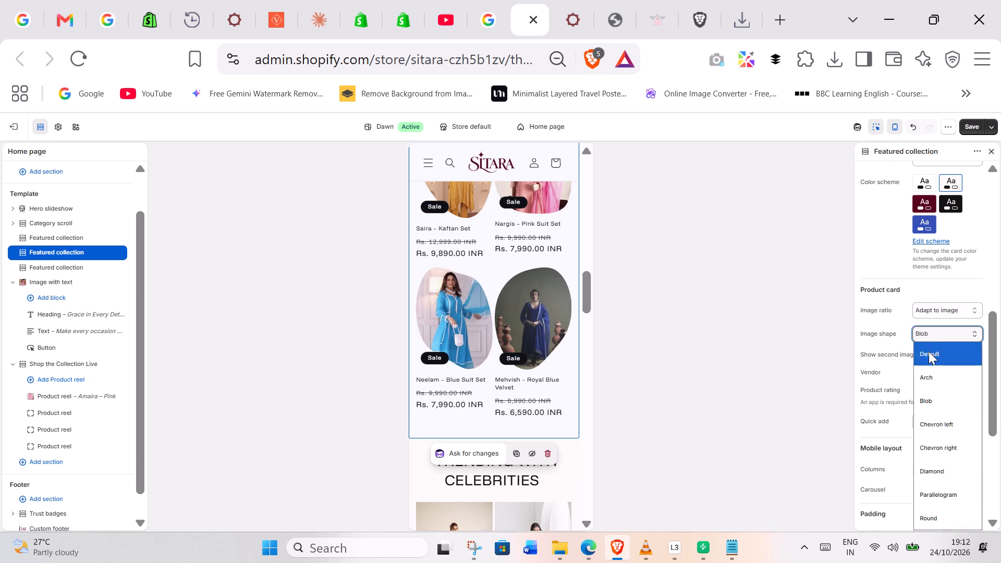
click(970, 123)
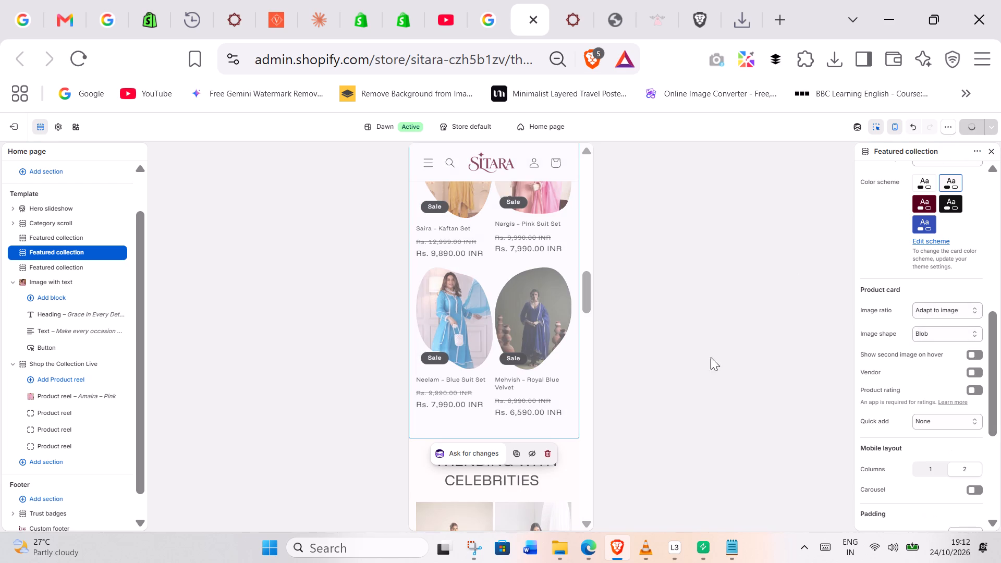
Set the second Featured collection's product card image shape to Arch.
scroll(485, 366, up, 3)
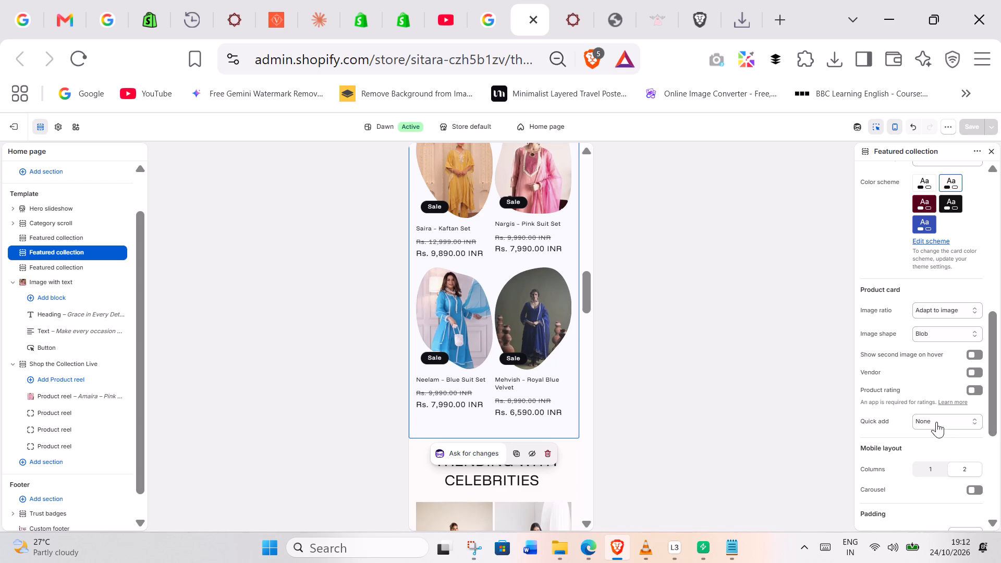
click(930, 329)
click(935, 379)
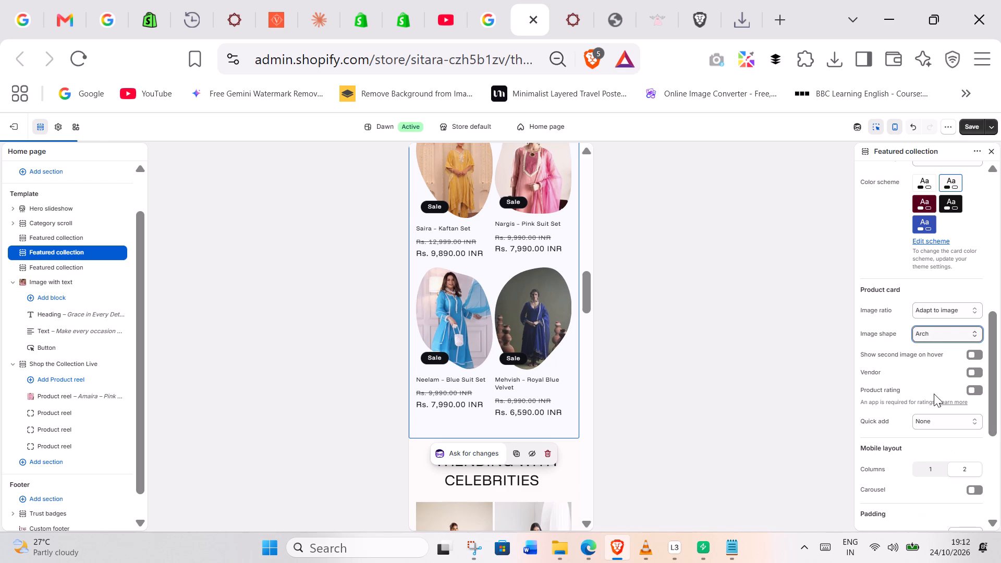
Save the Arch image shape set on the Trending with Celebrities collection's product cards.
scroll(545, 211, up, 3)
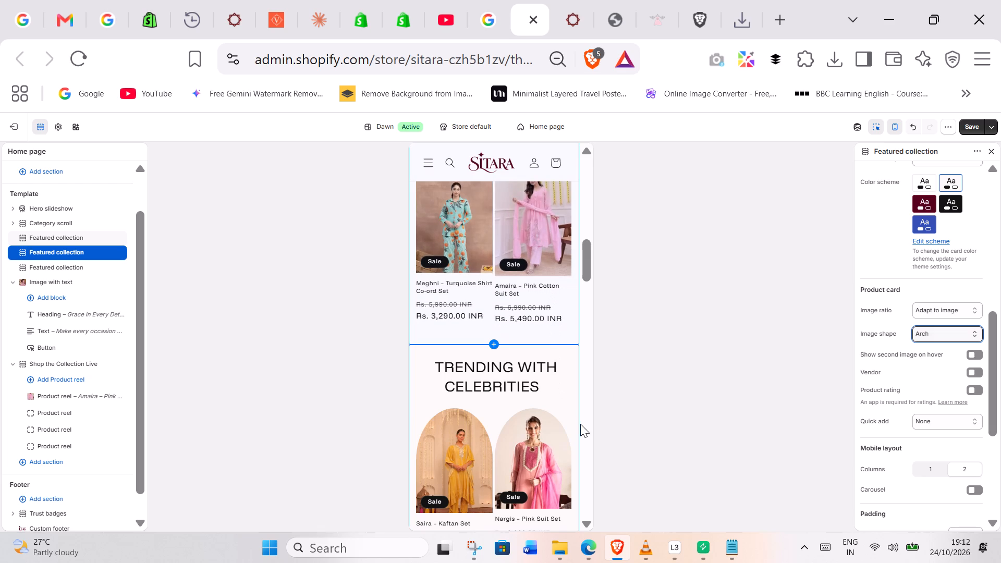
click(971, 130)
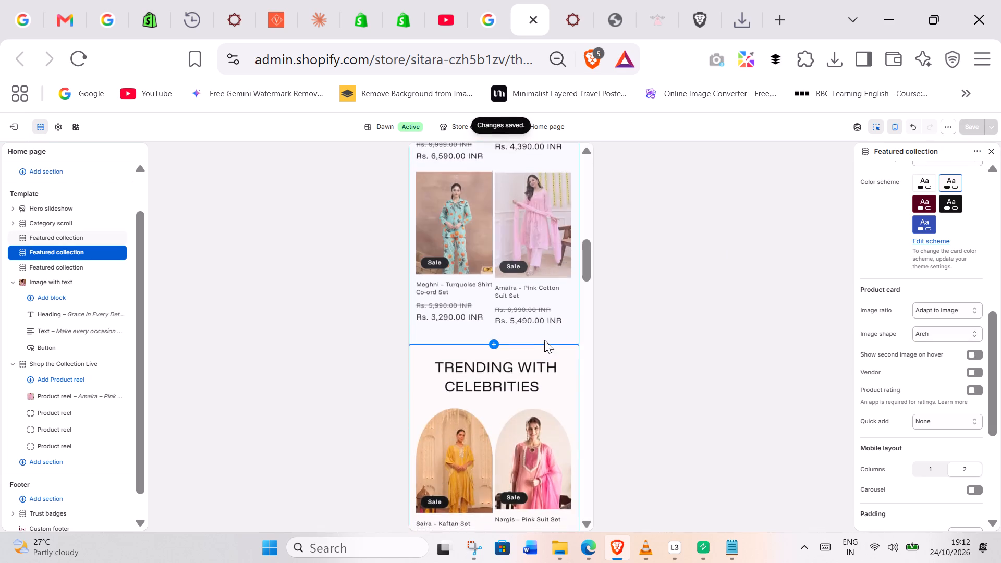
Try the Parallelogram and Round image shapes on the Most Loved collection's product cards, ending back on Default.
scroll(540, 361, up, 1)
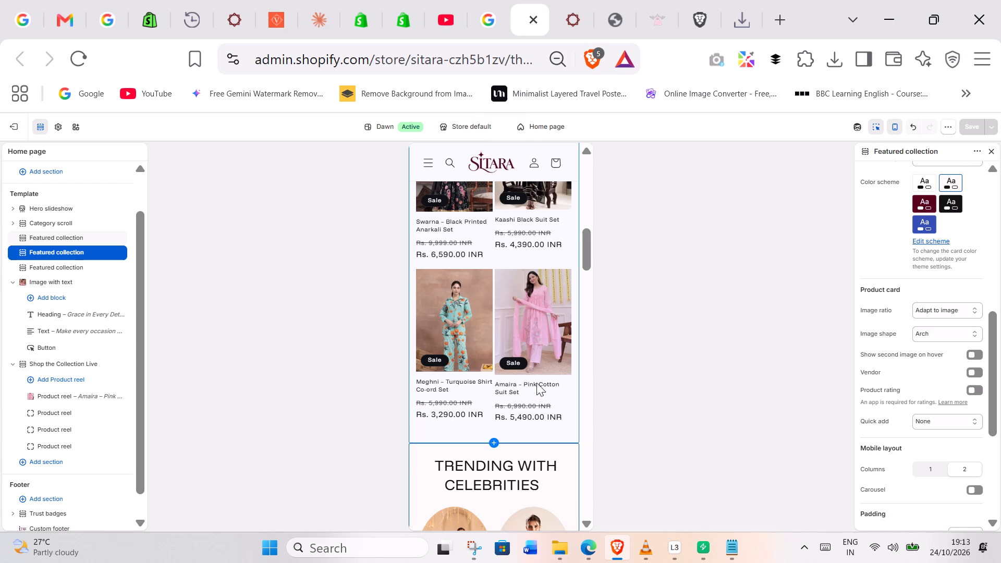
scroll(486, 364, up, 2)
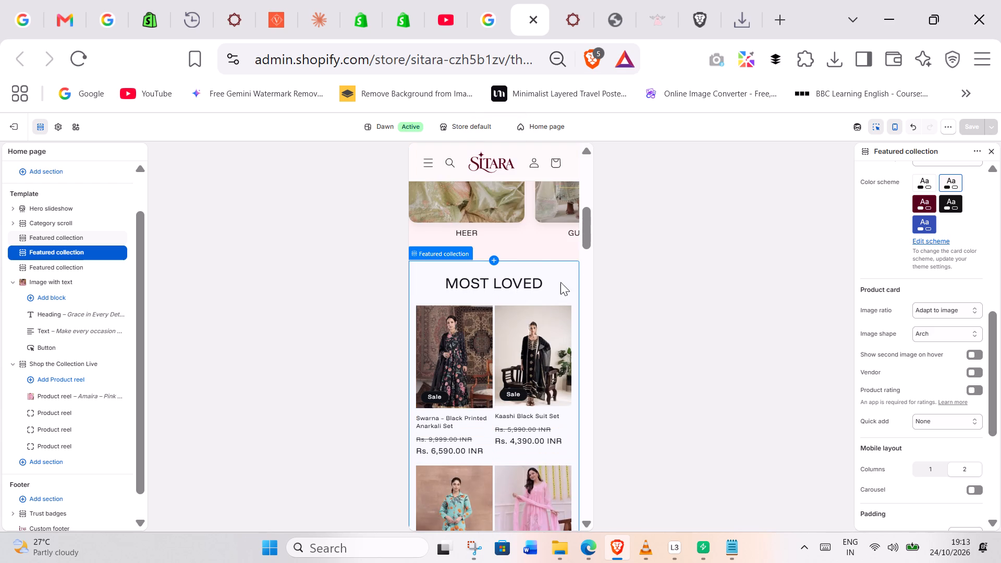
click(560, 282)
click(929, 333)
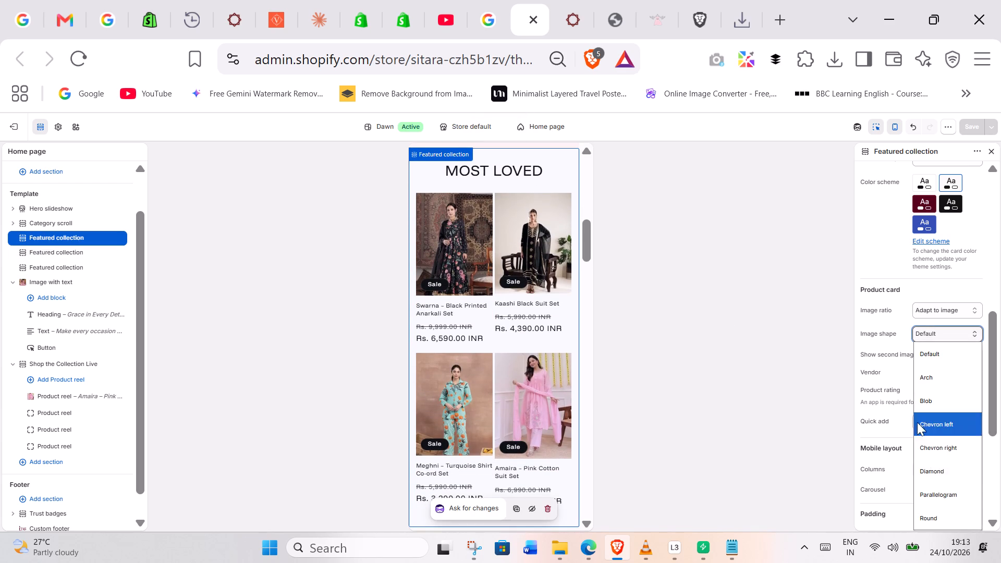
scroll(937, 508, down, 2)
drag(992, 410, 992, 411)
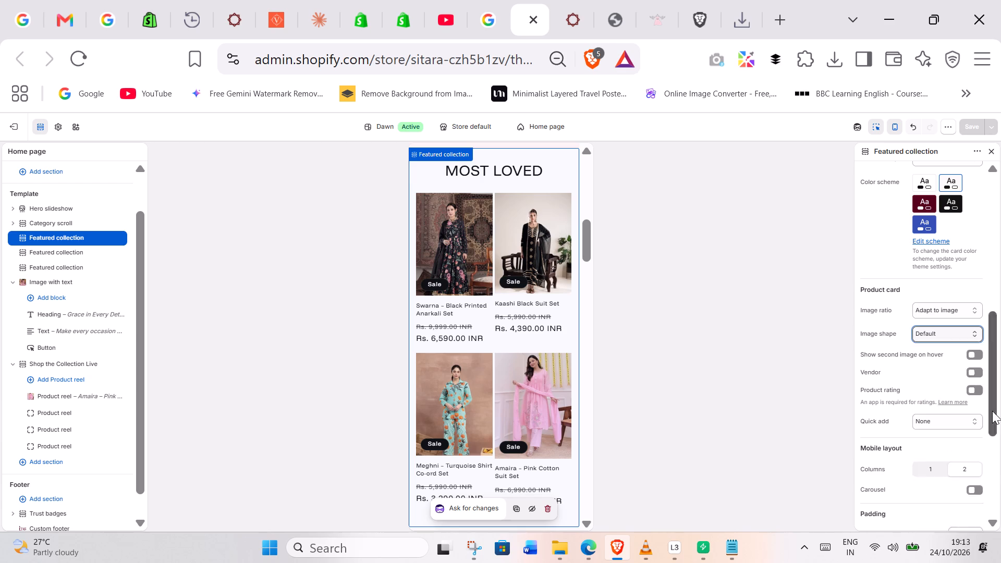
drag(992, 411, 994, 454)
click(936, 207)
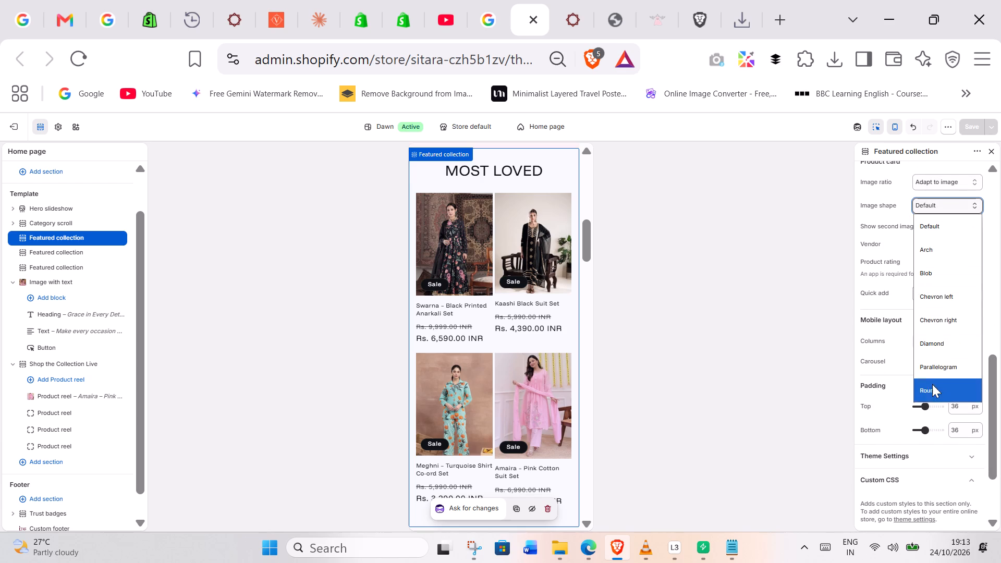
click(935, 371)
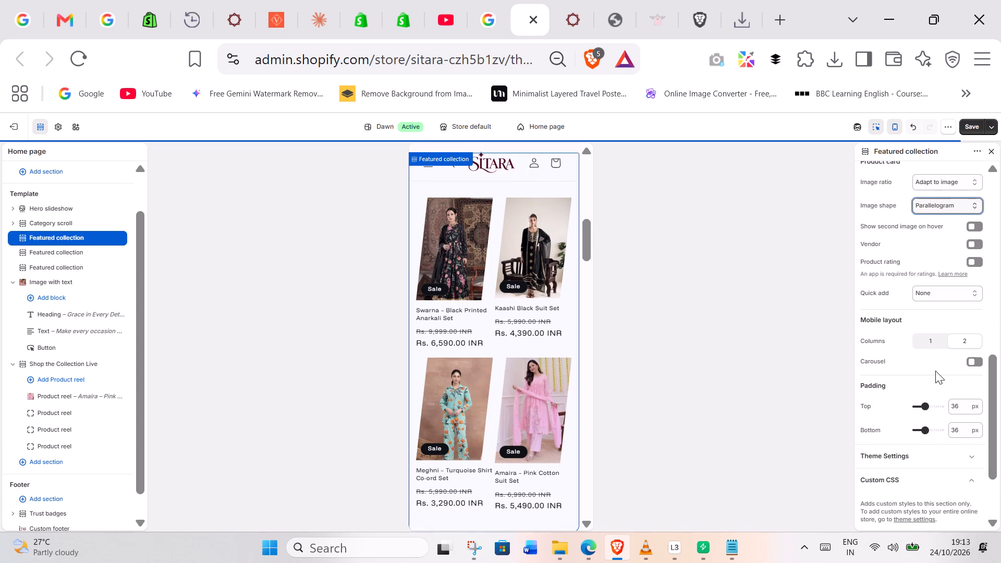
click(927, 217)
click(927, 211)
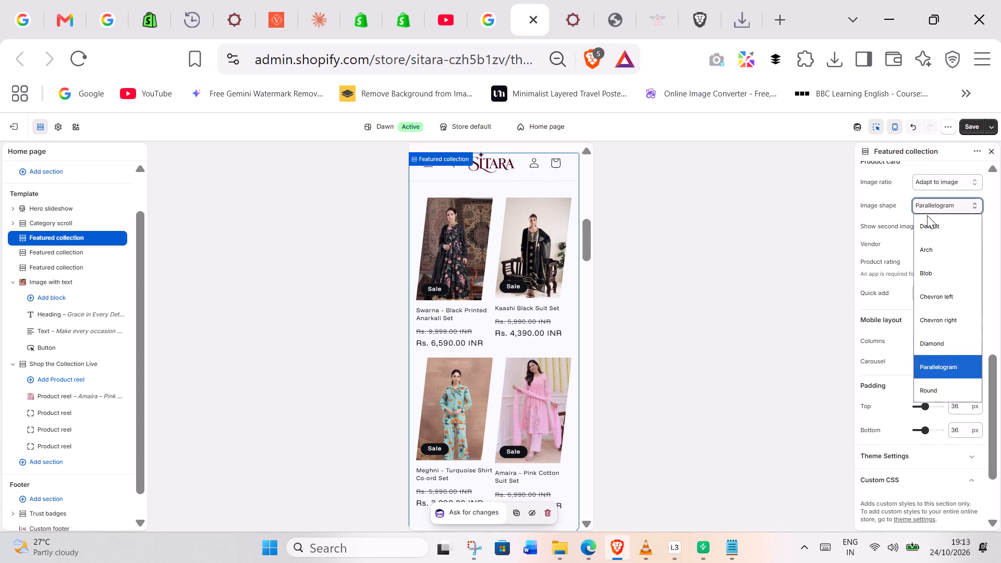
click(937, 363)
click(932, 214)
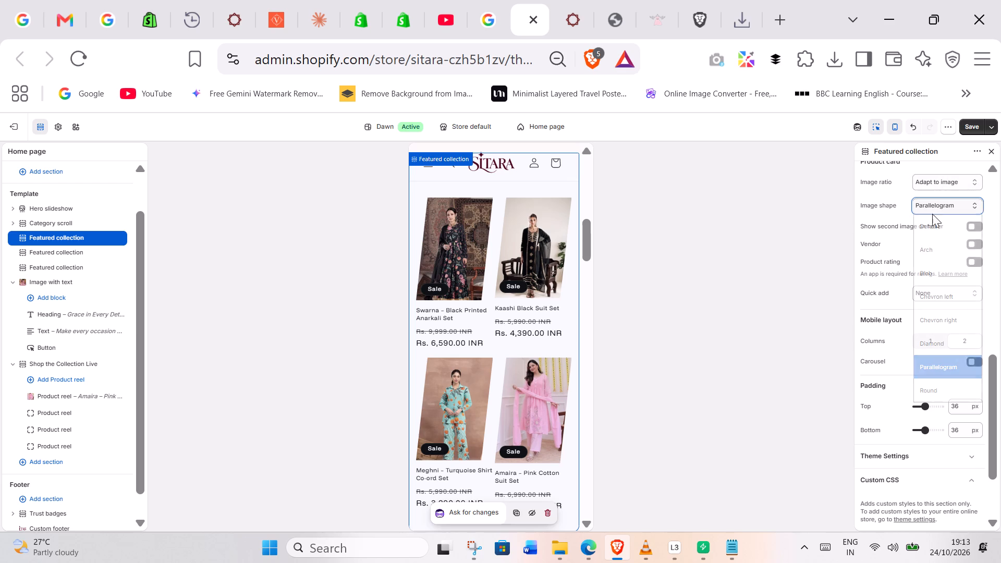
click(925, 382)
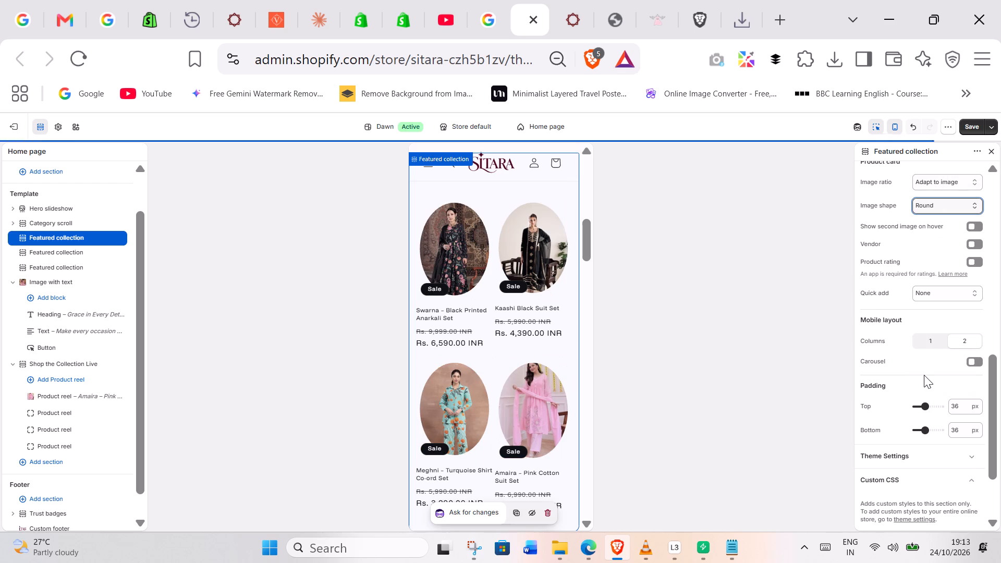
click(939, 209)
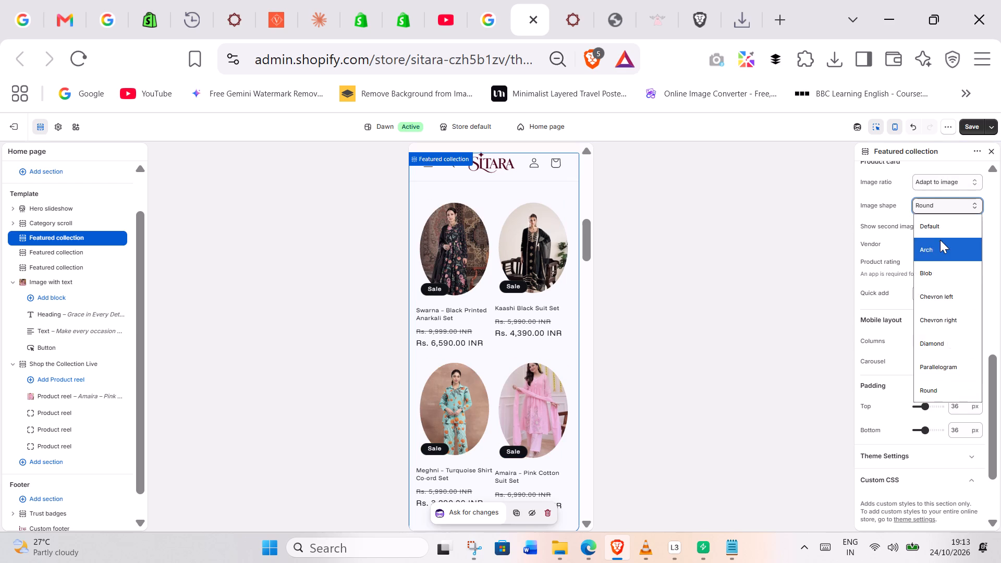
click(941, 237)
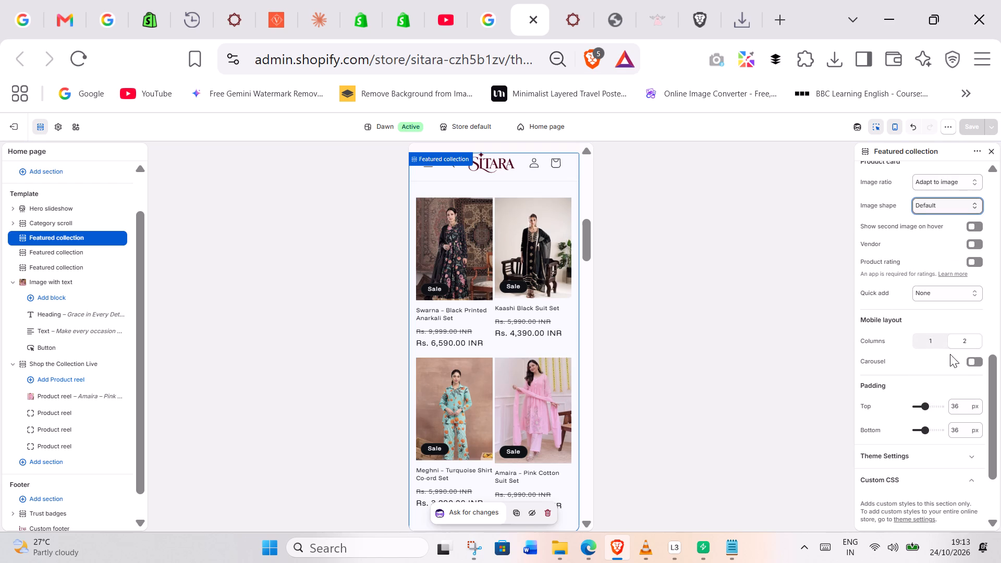
Turn on the mobile carousel for the Most Loved Featured collection and save.
click(974, 360)
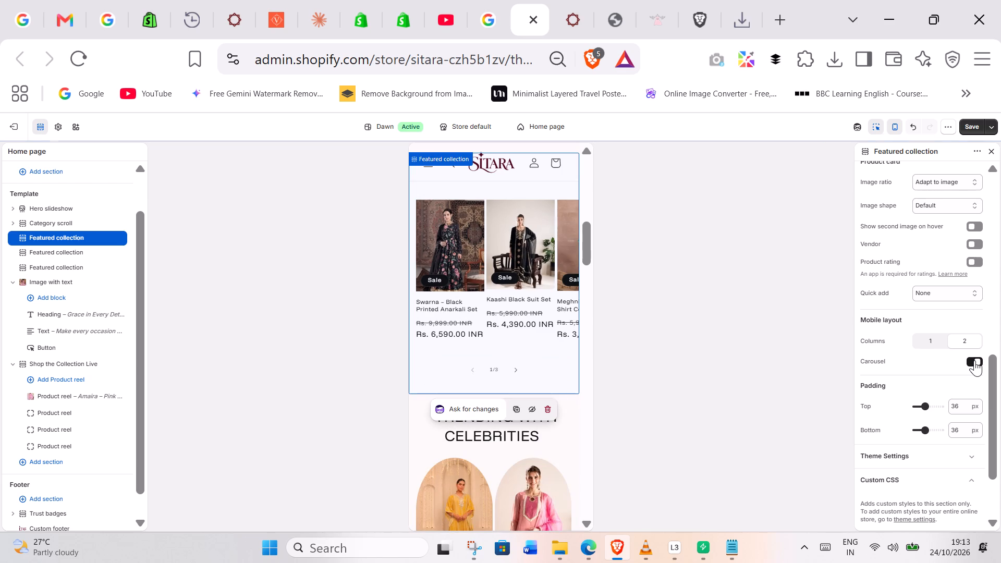
click(968, 131)
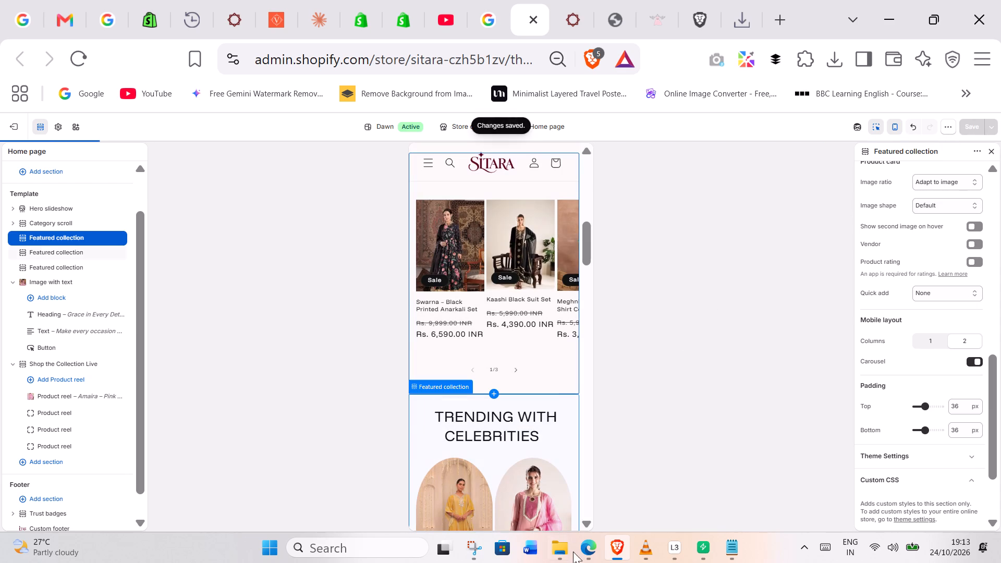
In File Explorer, open the website codes folder inside my work > OFFICE WORK > code notes on New Volume (D:).
click(559, 545)
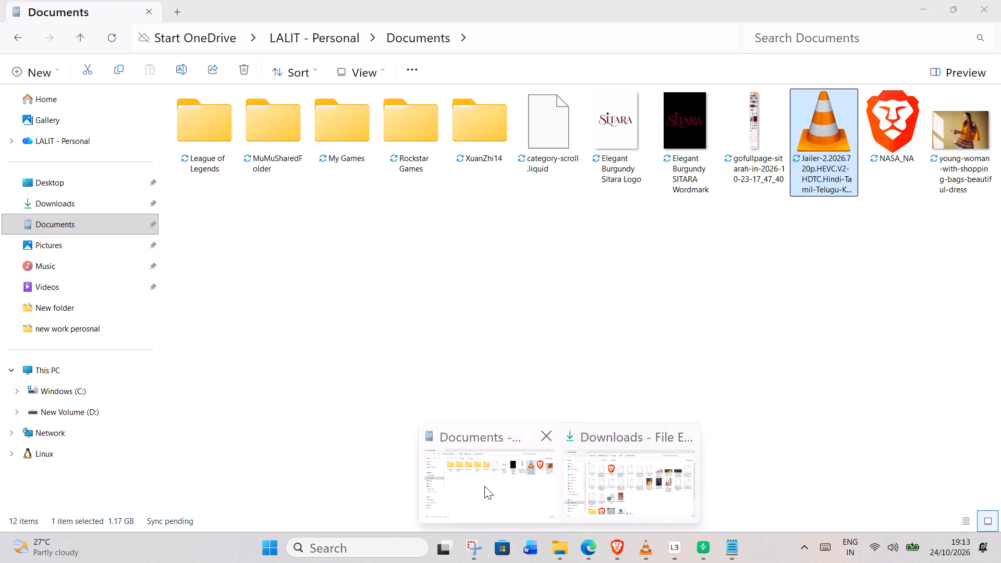
click(484, 486)
click(67, 376)
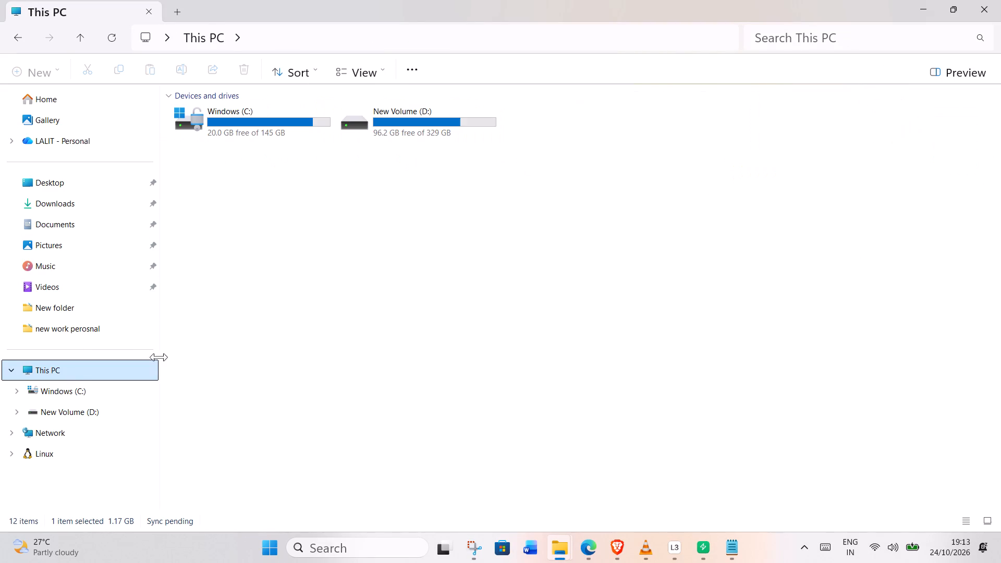
double_click(410, 130)
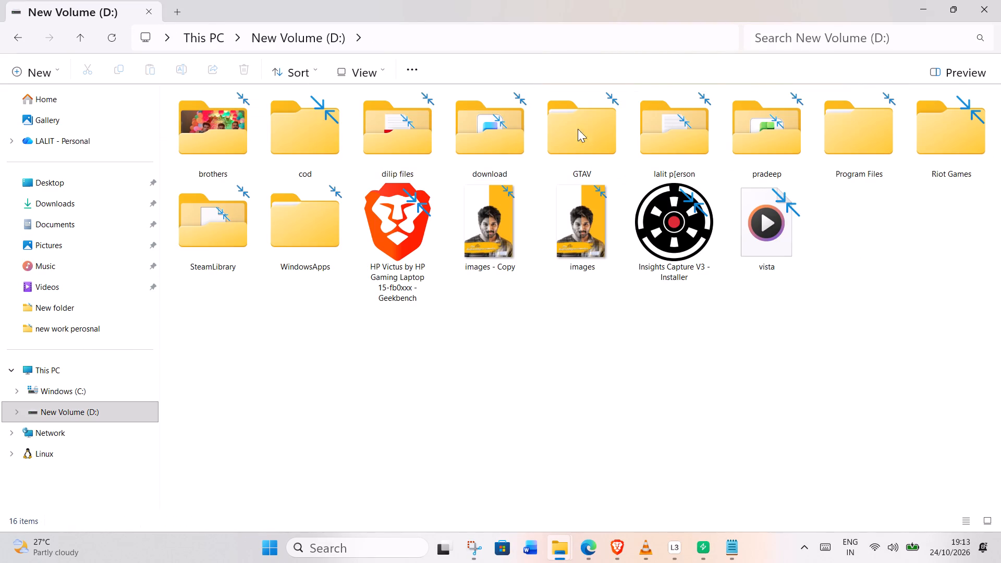
double_click(679, 137)
double_click(353, 113)
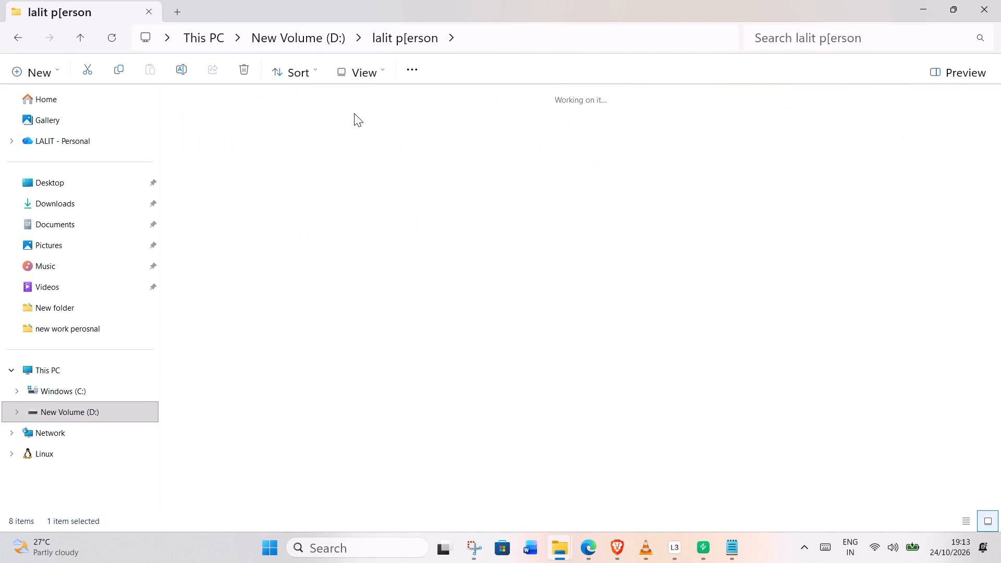
click(187, 142)
click(265, 120)
click(259, 117)
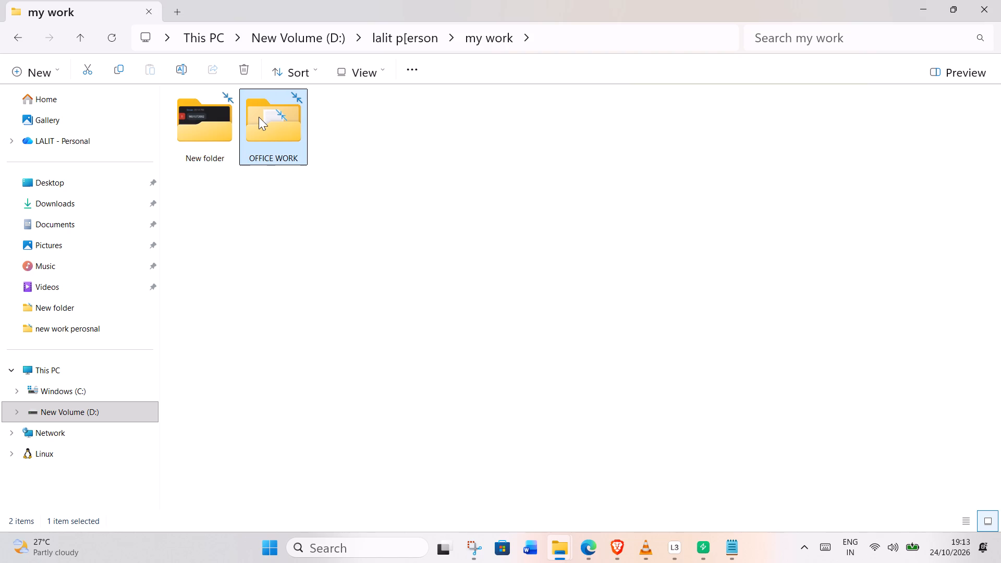
double_click(259, 117)
double_click(267, 119)
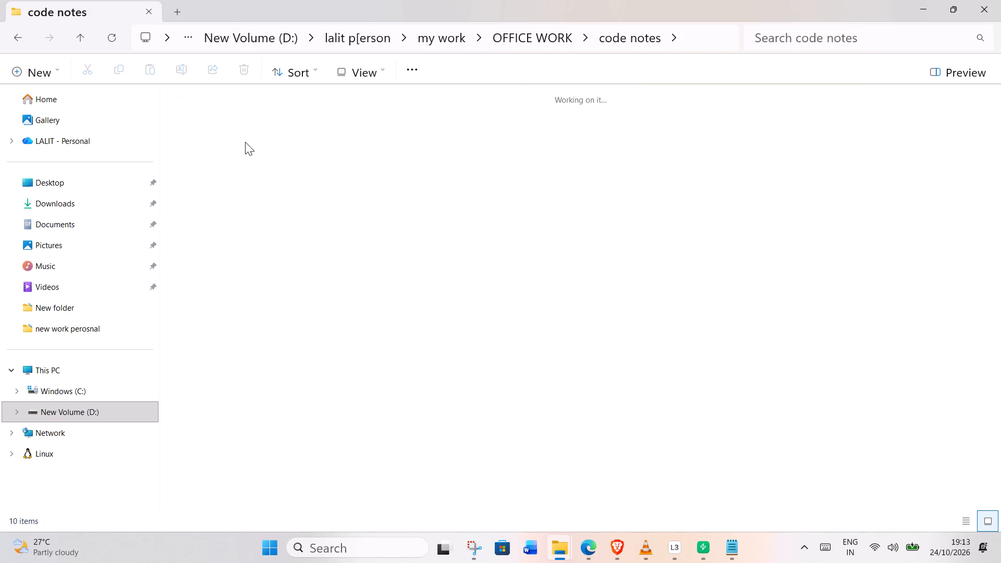
double_click(216, 125)
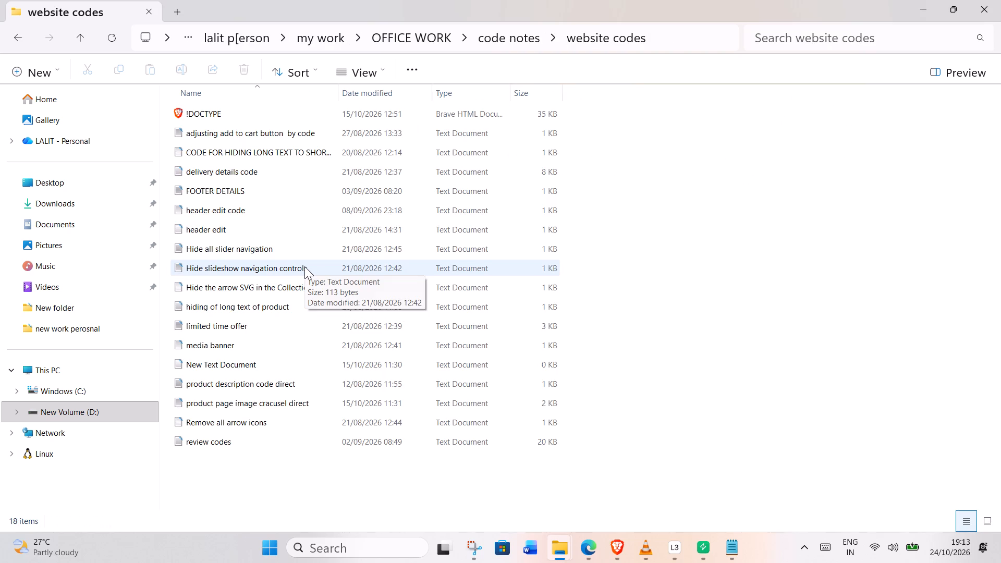
Copy the entire text of the note "Hide the arrow SVG in the Collection List.".
double_click(281, 292)
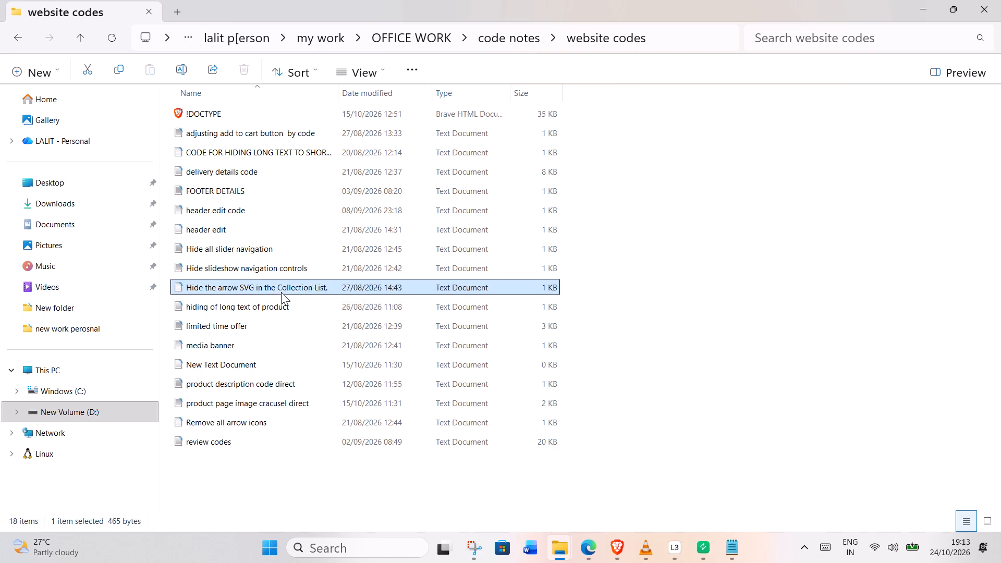
click(258, 277)
key(ctrl+a)
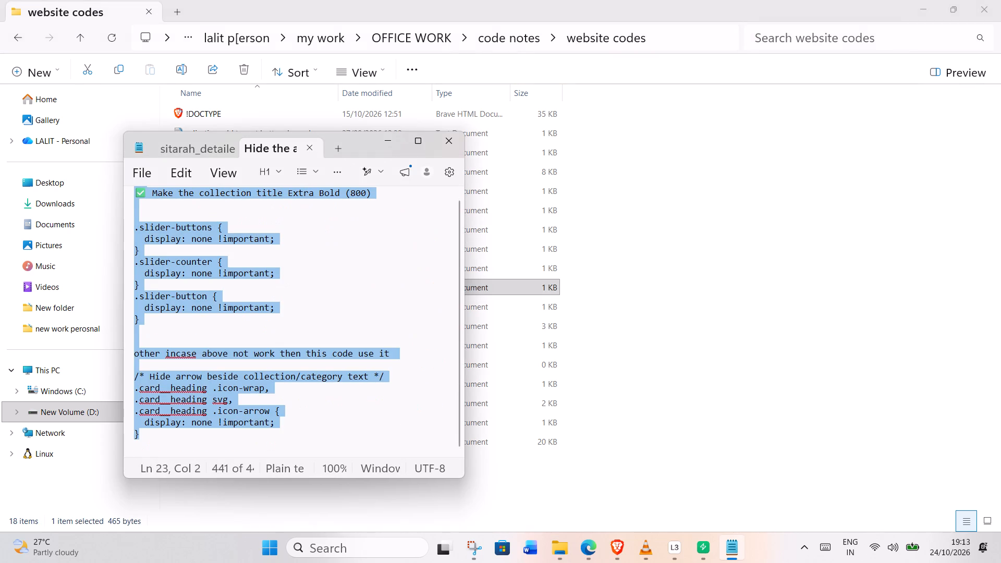
key(ctrl+c)
Back in the Shopify theme editor, paste the copied slider-hiding code below the h2 rule in the Most Loved section's Custom CSS and save.
click(628, 543)
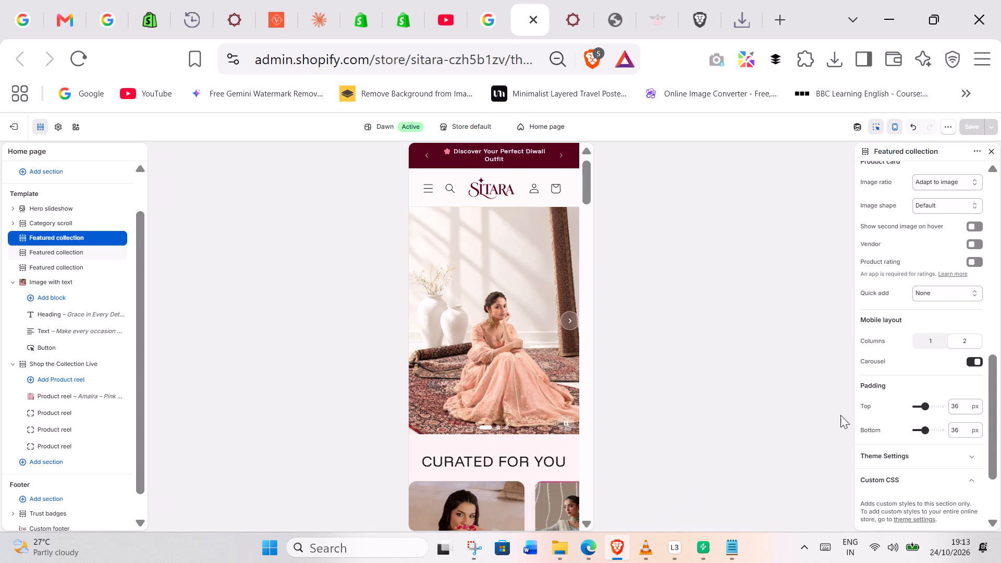
scroll(918, 420, down, 4)
scroll(484, 378, down, 4)
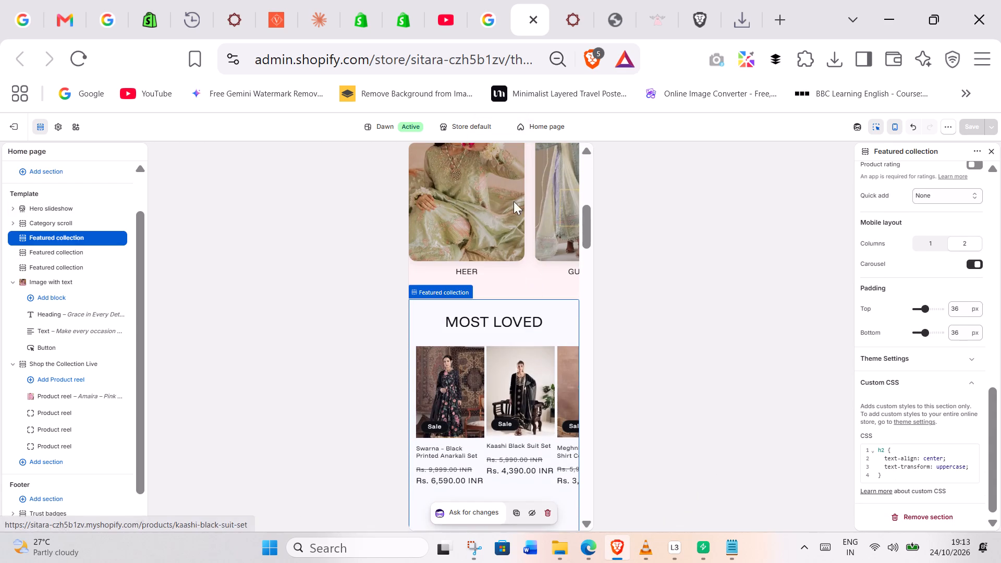
scroll(515, 313, down, 1)
click(554, 420)
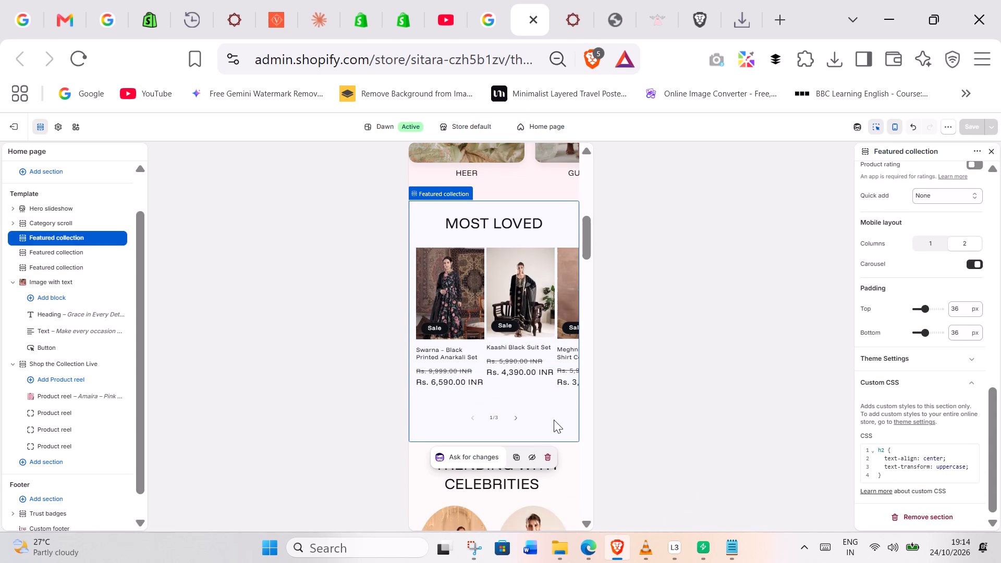
click(913, 465)
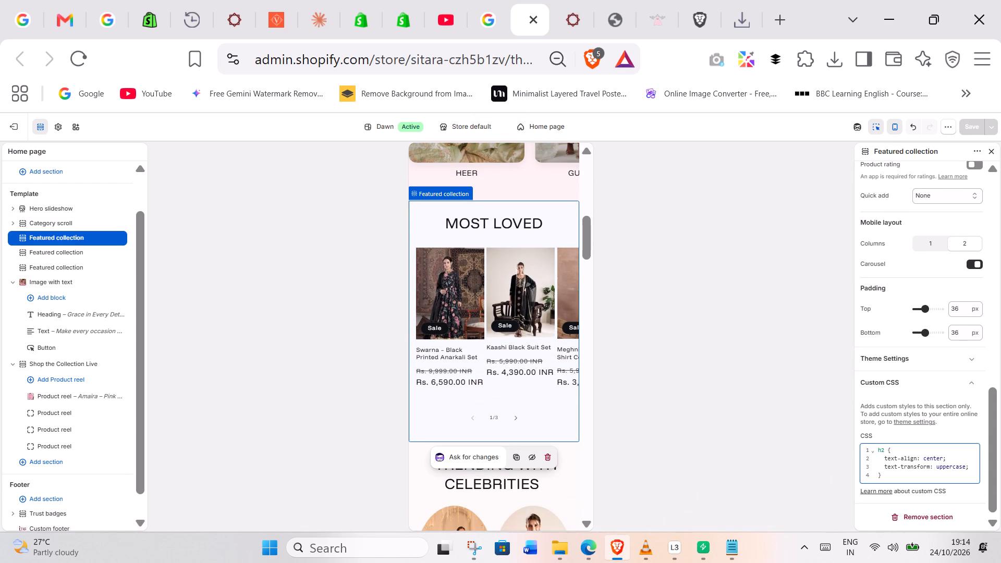
click(881, 481)
click(890, 481)
key(Return)
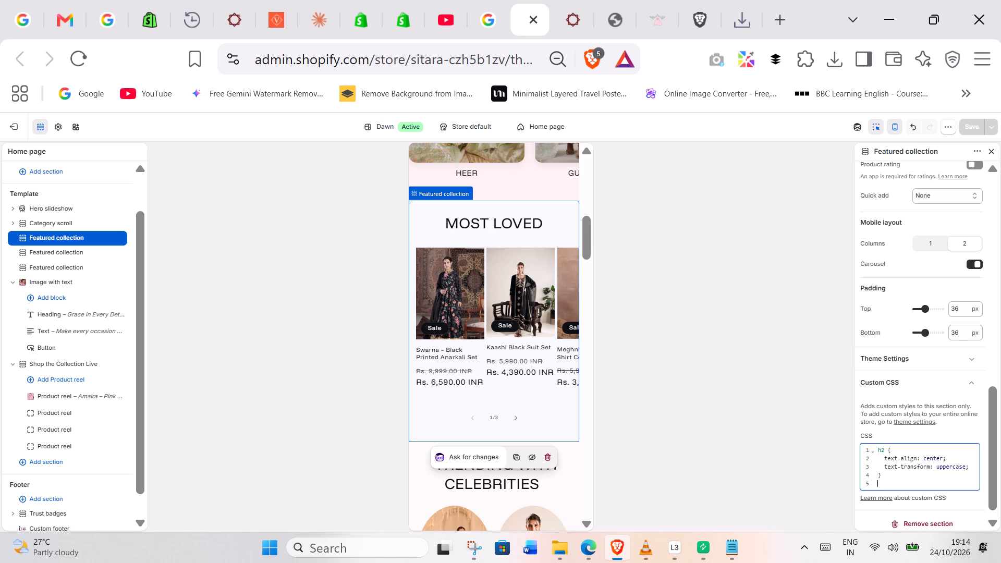
key(Return)
key(ctrl+v)
scroll(974, 334, down, 4)
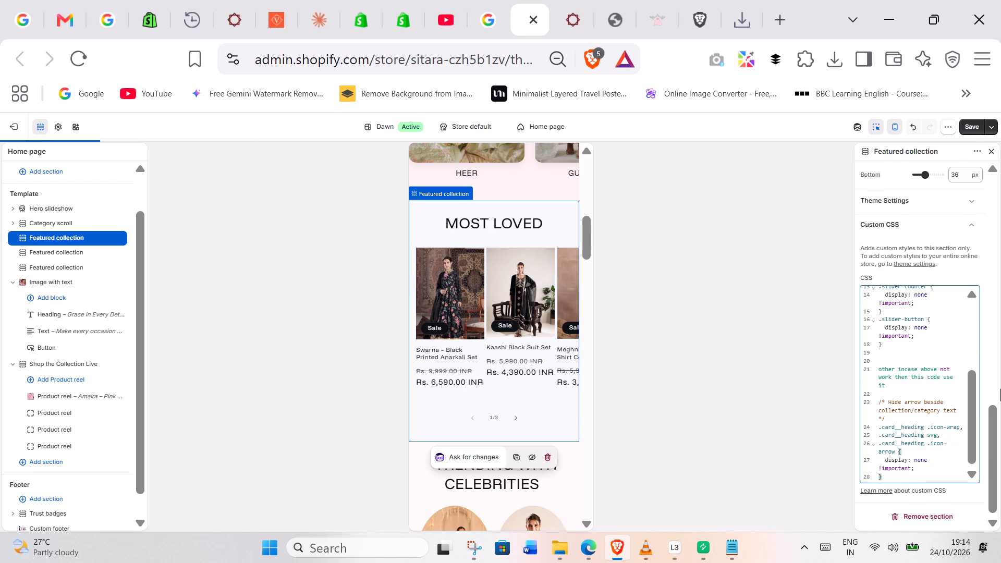
click(972, 126)
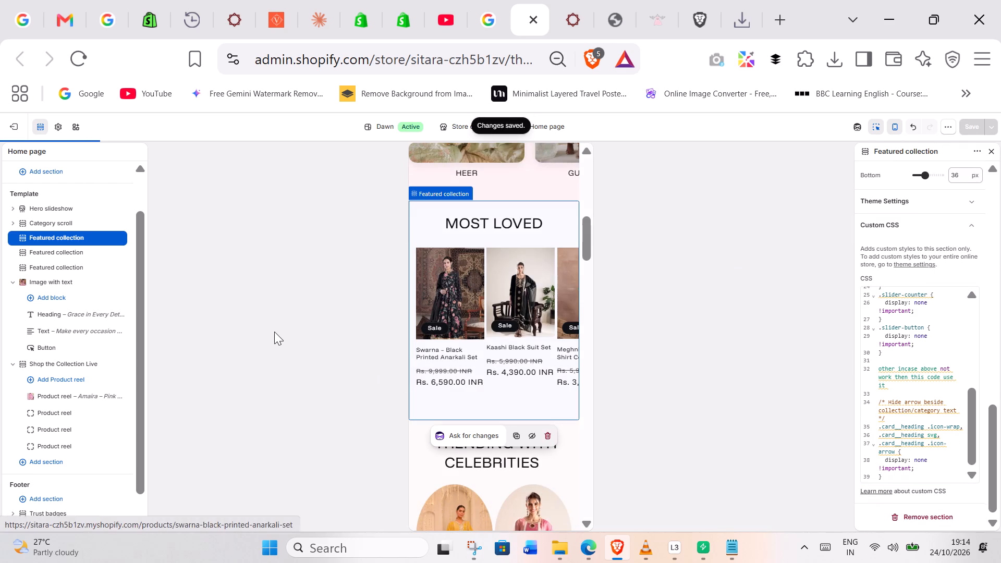
Return to the website codes folder and copy all the code in the note "hiding of long text of product".
key(alt+Tab)
scroll(262, 337, down, 1)
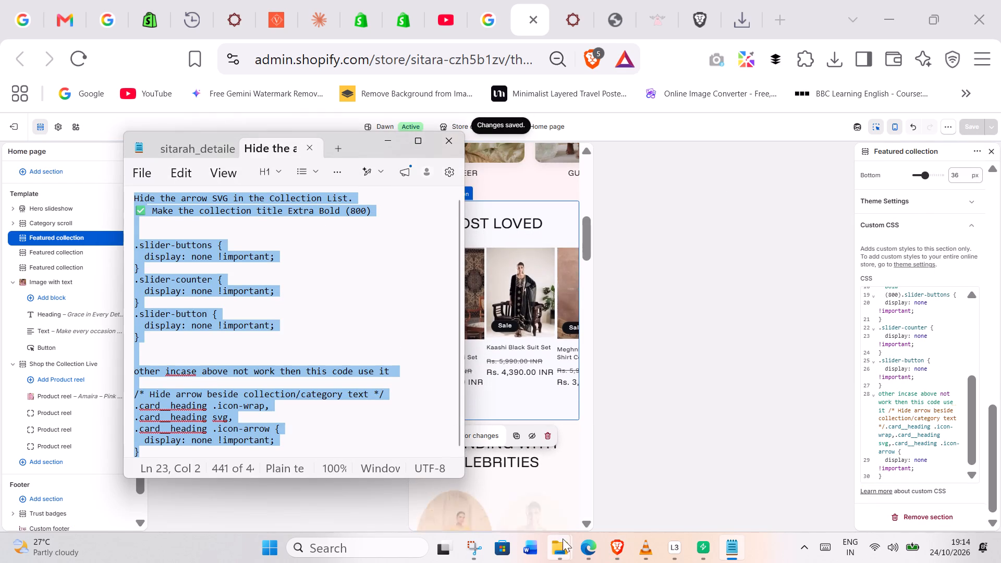
click(561, 547)
click(531, 495)
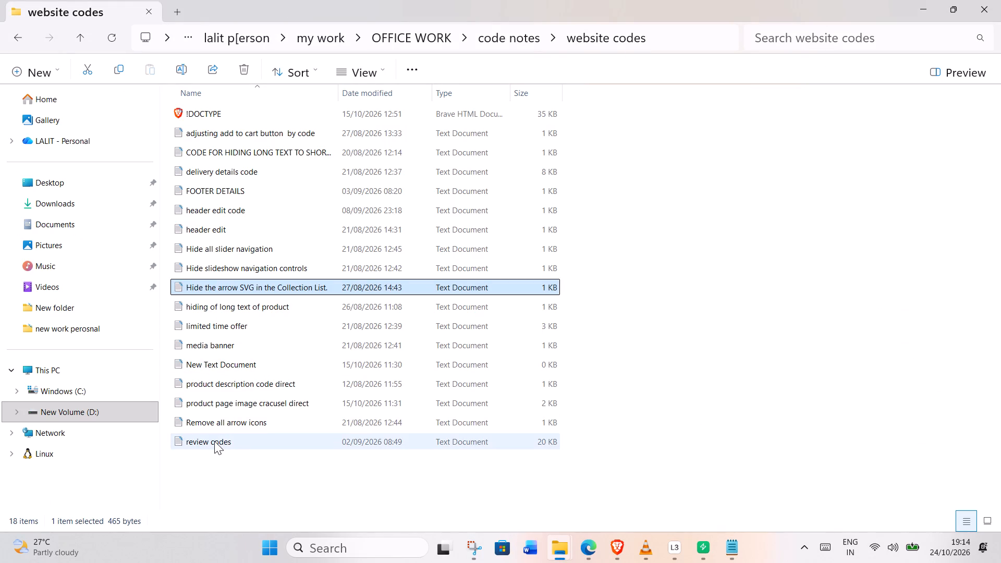
double_click(241, 305)
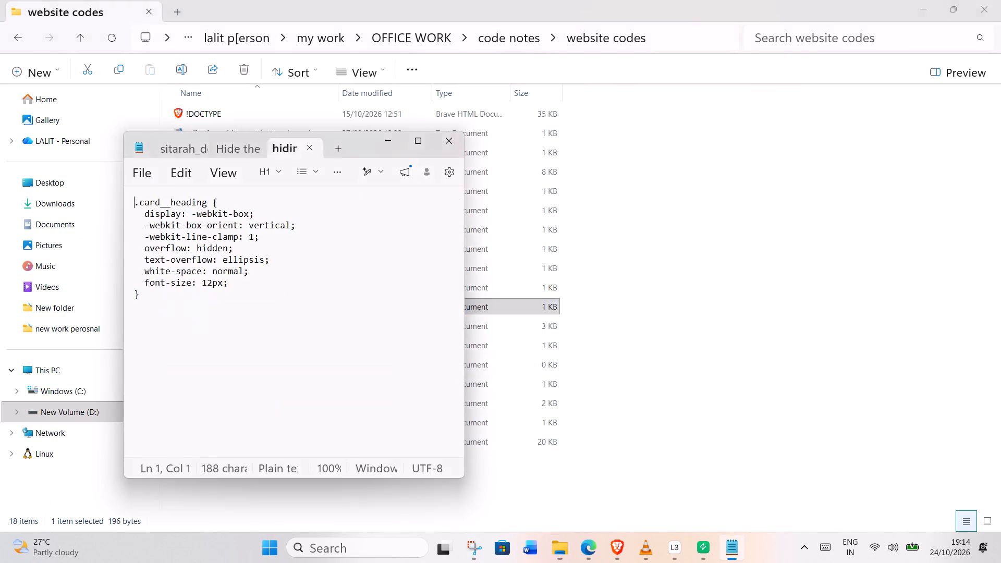
click(280, 291)
key(ctrl+a)
key(ctrl+c)
key(alt+Tab)
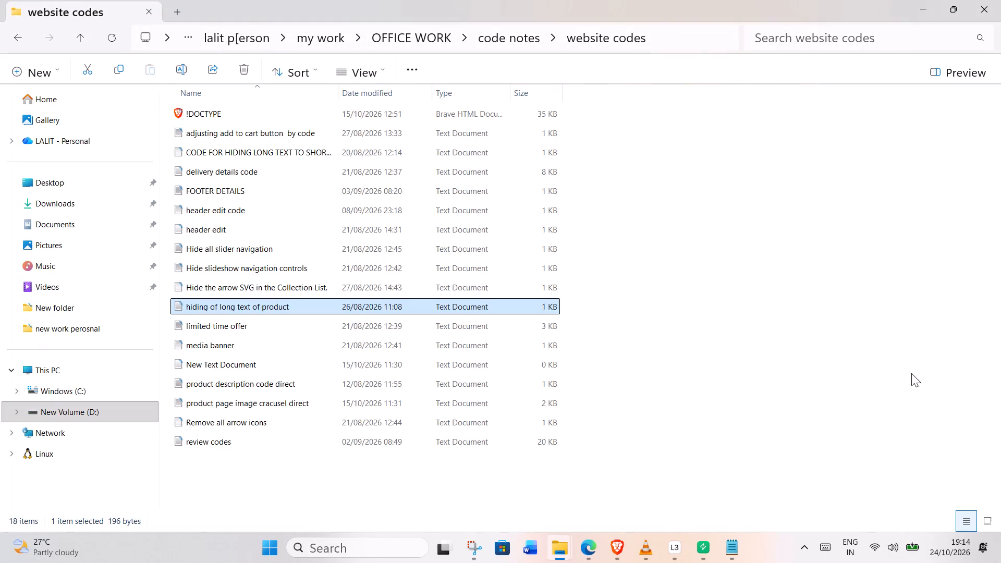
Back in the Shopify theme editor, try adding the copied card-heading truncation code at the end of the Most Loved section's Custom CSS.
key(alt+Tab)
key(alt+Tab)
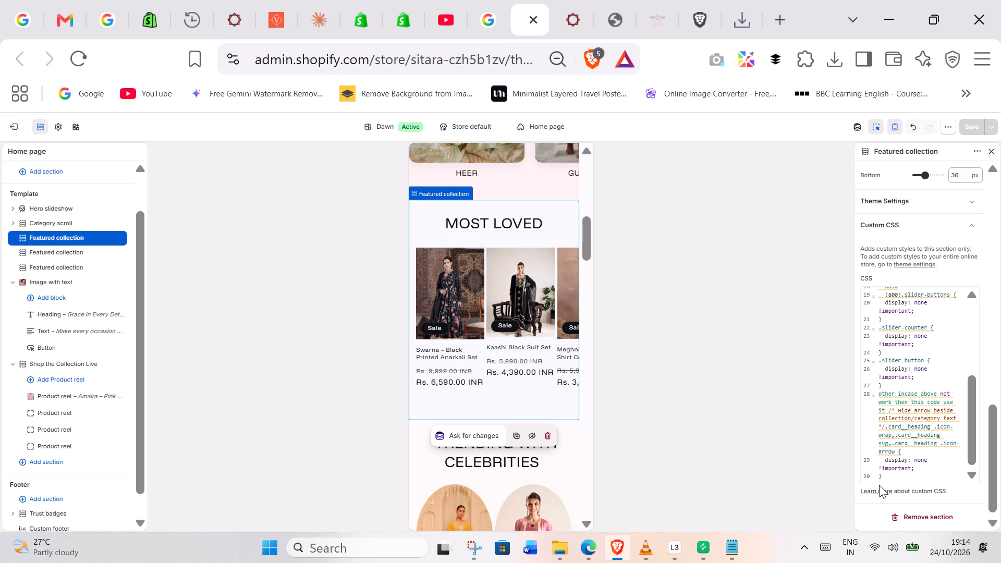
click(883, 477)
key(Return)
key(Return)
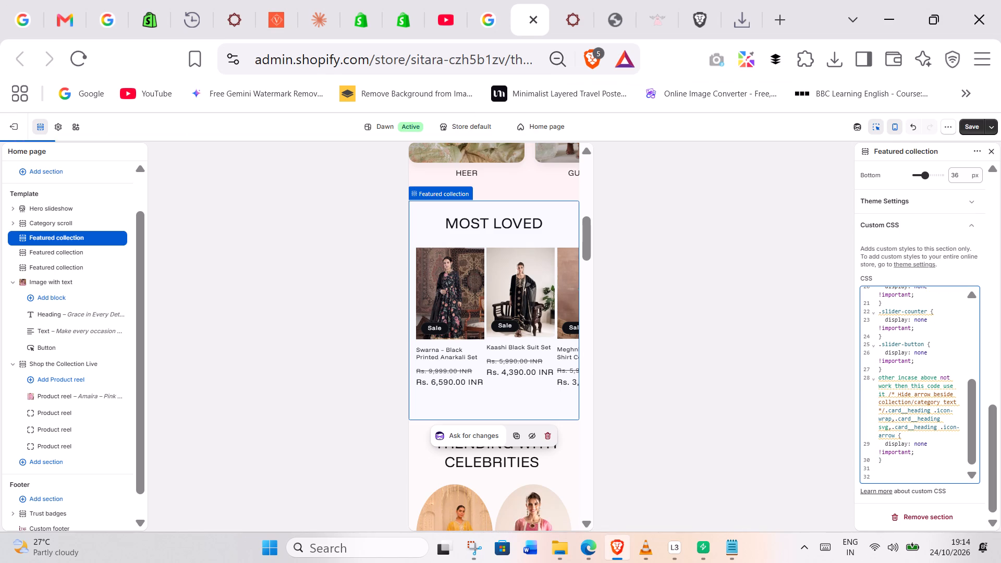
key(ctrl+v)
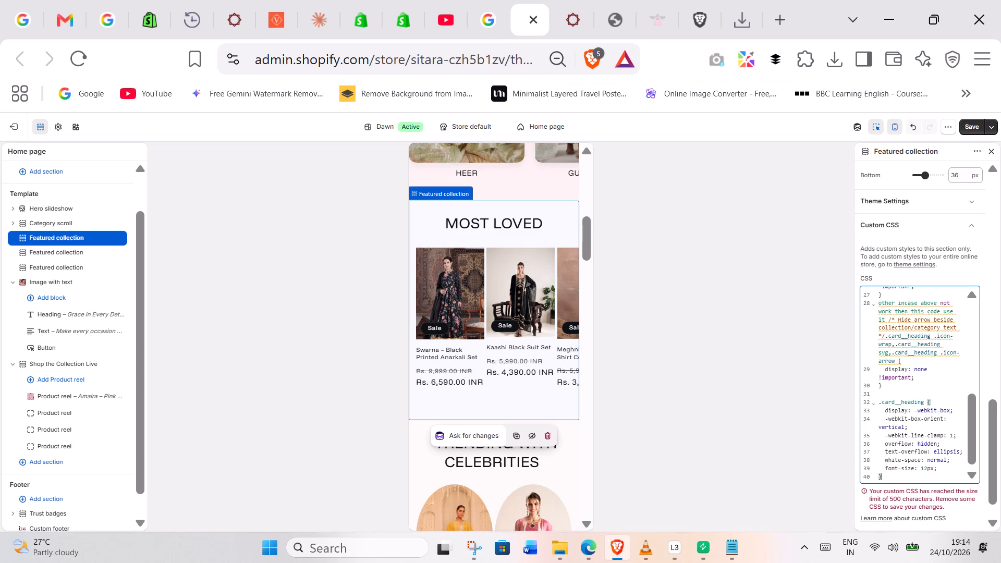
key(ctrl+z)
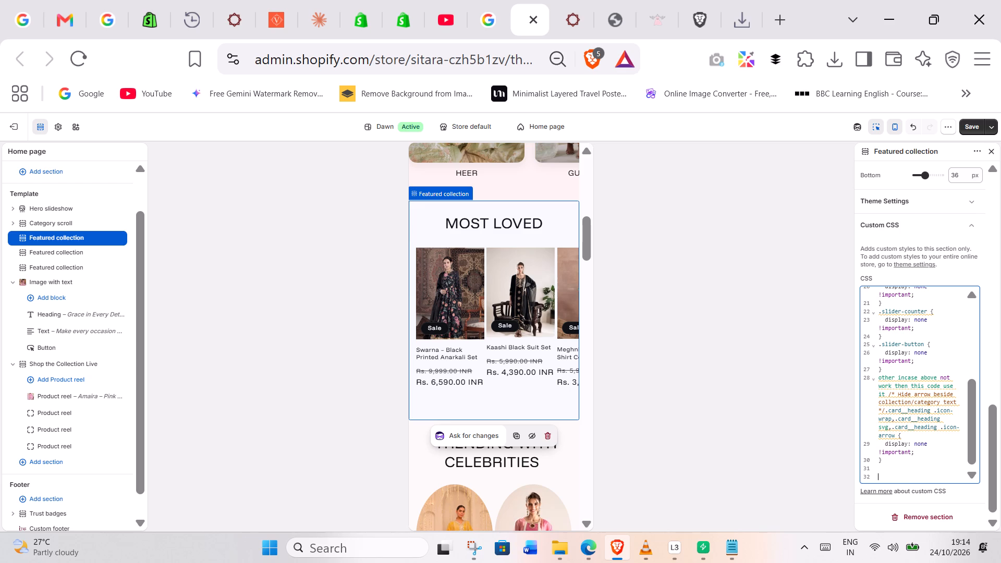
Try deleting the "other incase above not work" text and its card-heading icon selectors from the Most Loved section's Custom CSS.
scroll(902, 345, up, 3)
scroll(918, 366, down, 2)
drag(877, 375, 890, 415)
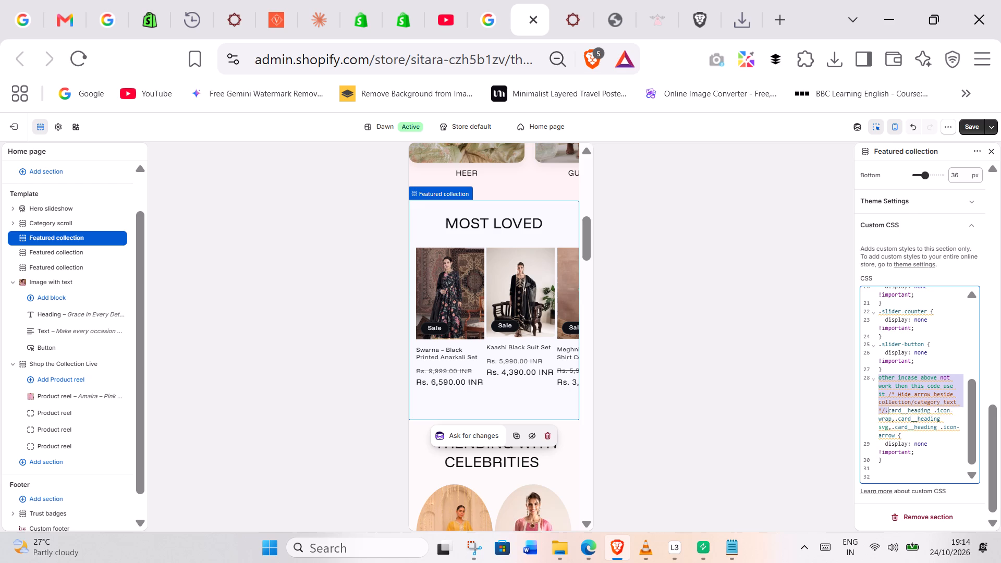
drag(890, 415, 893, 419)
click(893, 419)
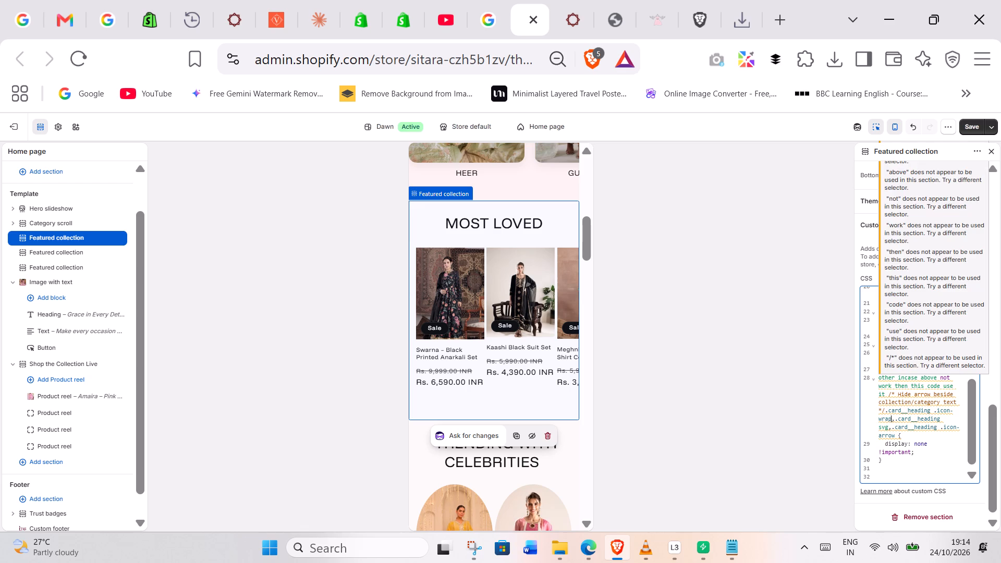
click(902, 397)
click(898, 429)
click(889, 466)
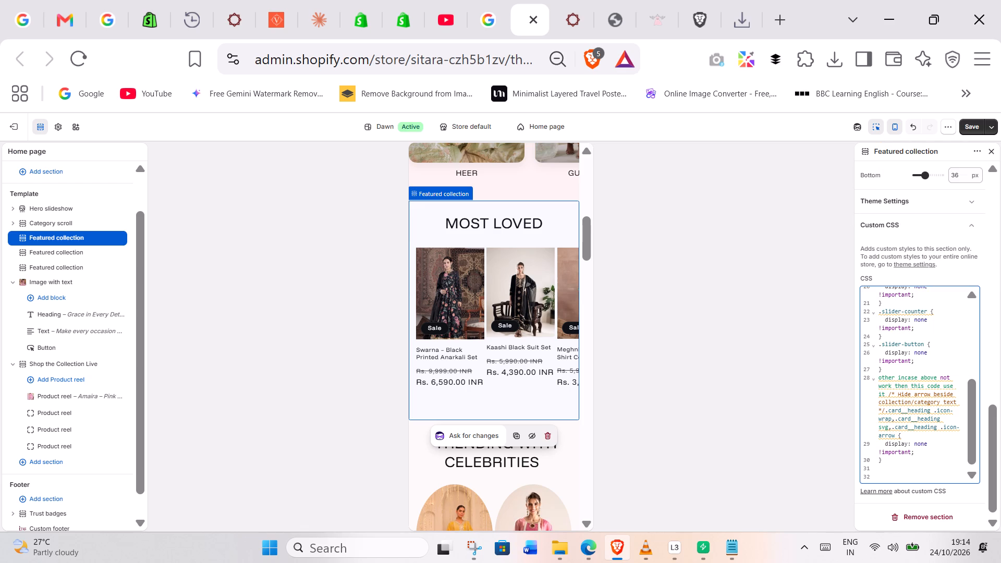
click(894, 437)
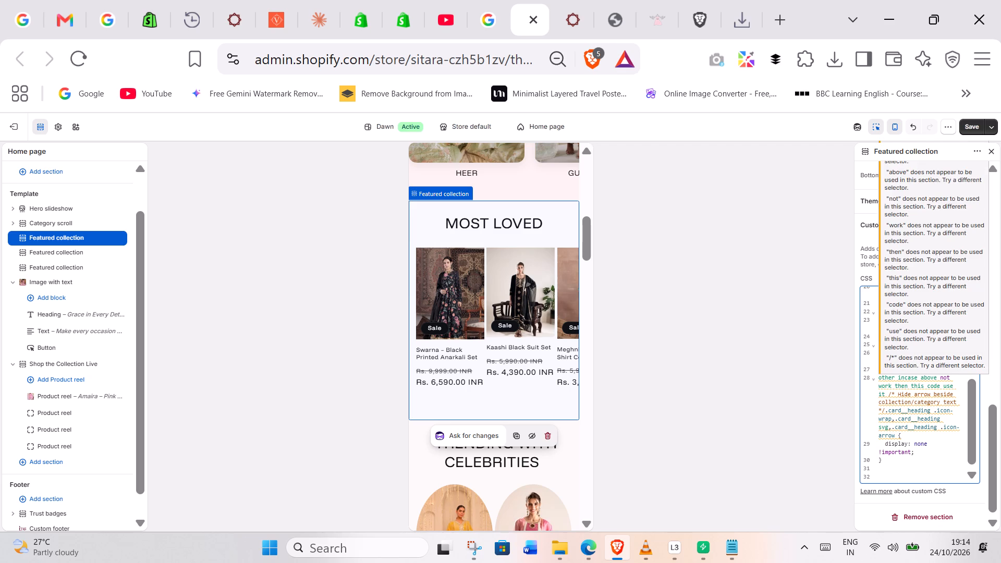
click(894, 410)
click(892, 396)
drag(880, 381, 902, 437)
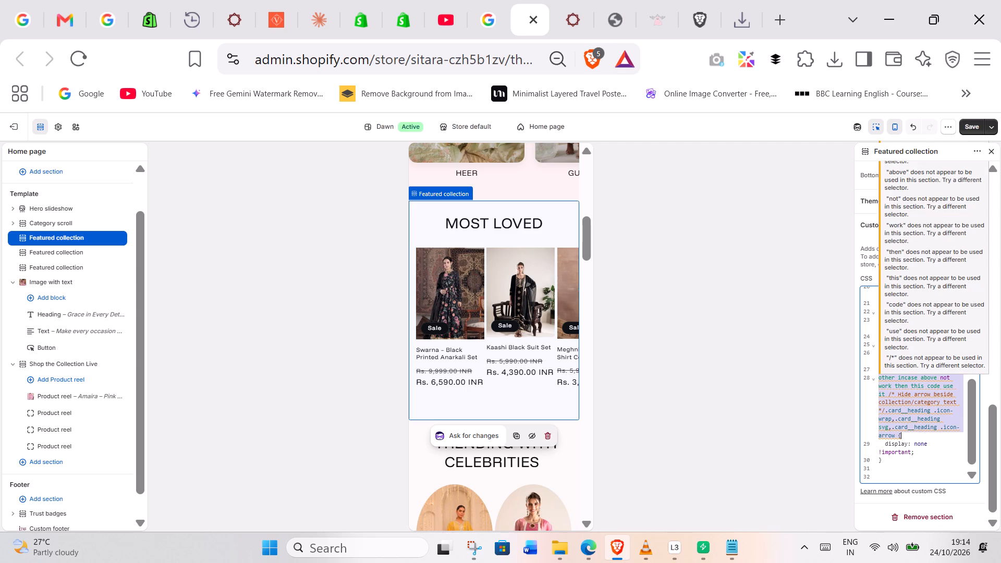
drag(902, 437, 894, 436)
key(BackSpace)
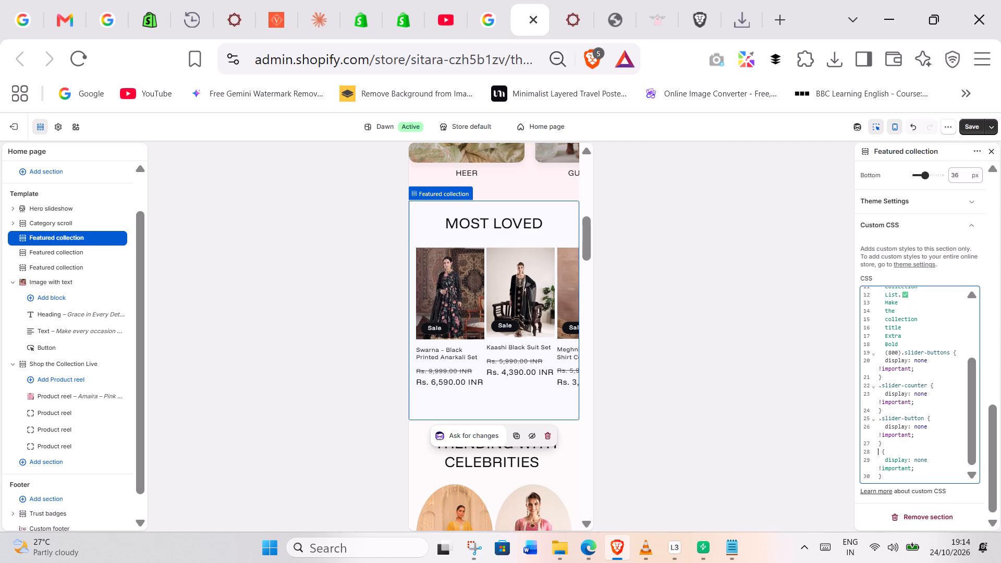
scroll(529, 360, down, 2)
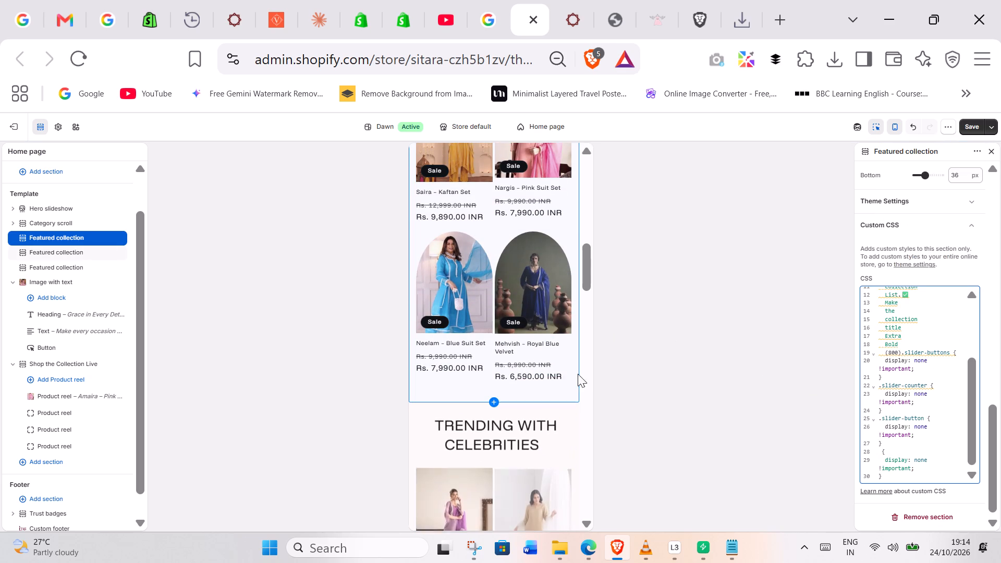
Undo the Most Loved section's Custom CSS edits, including the pasted slider-hiding code, back to only the h2 rule.
key(ctrl+z)
key(ctrl+z)
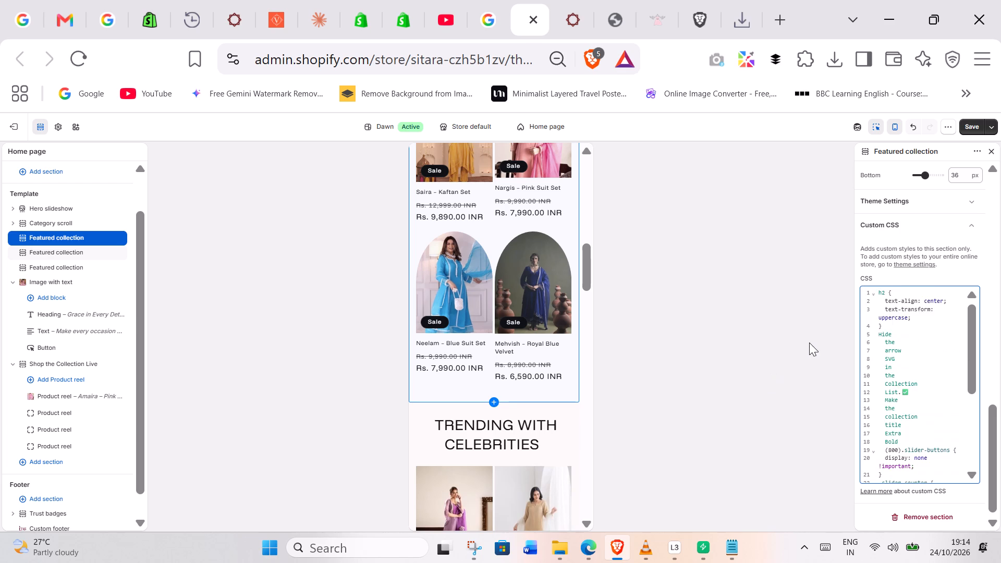
scroll(887, 386, down, 1)
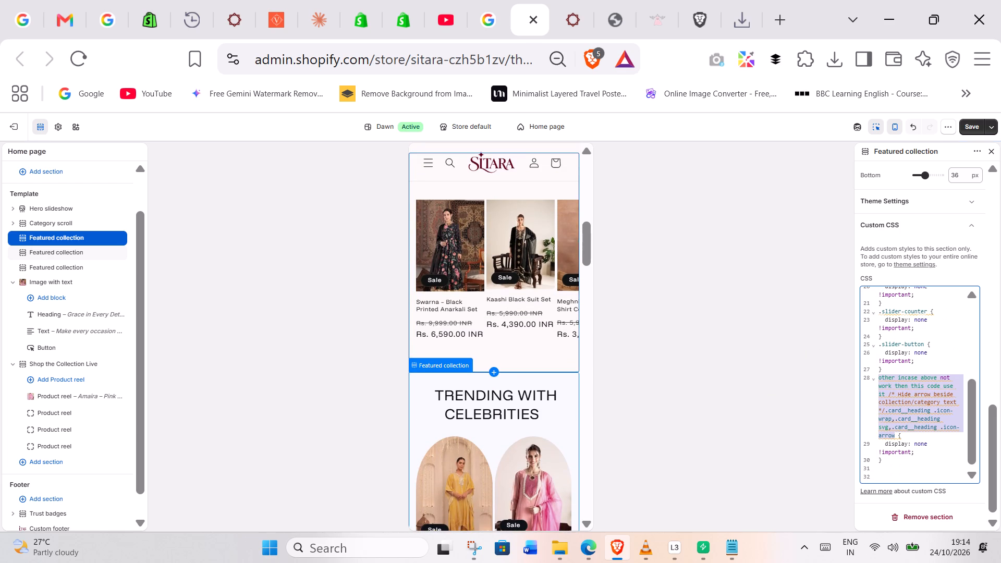
key(ctrl+z)
key(ctrl+z)
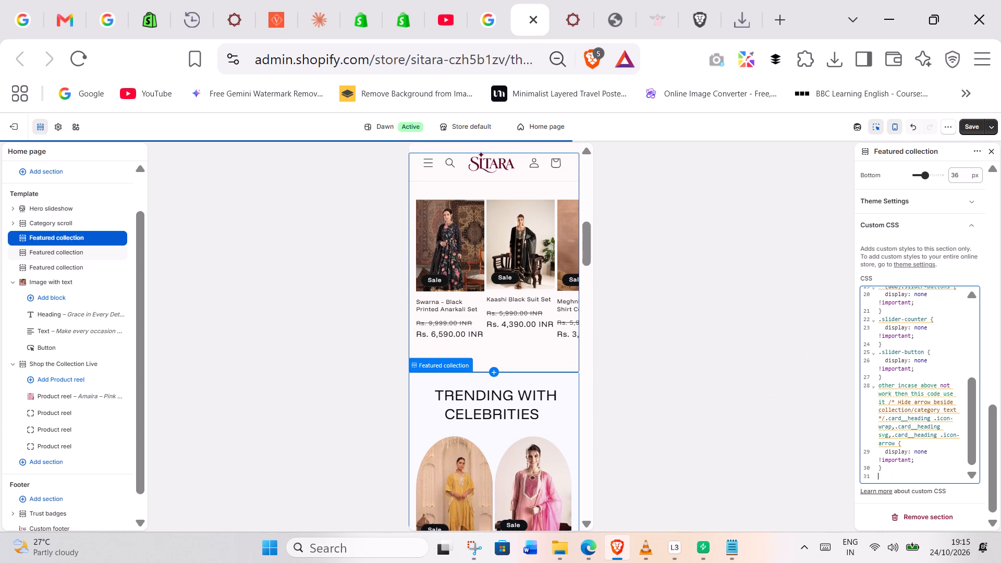
key(ctrl+z)
key(ctrl+z)
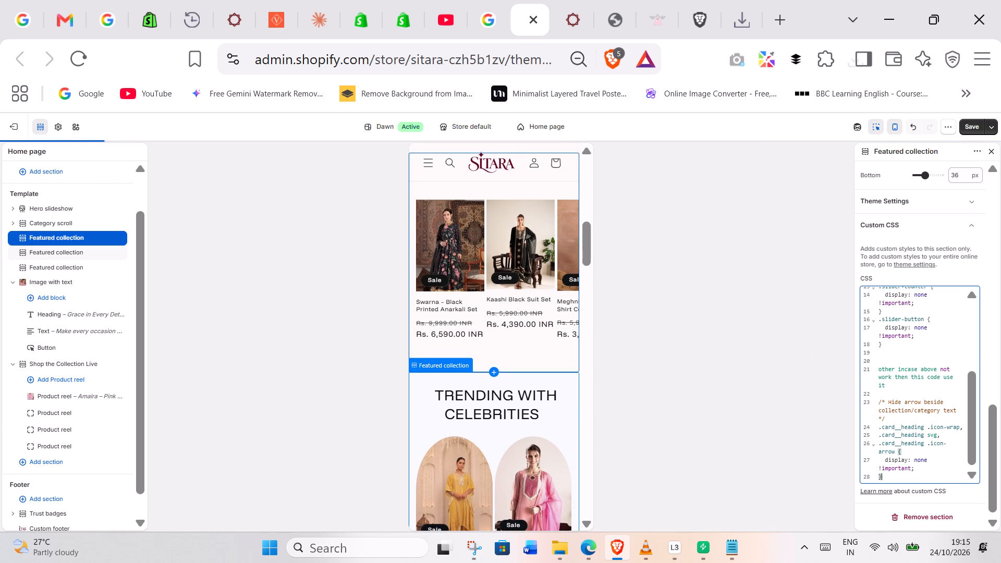
key(ctrl+z)
Paste the copied card-heading truncation code below the h2 rule in the Most Loved section's Custom CSS and save.
click(882, 475)
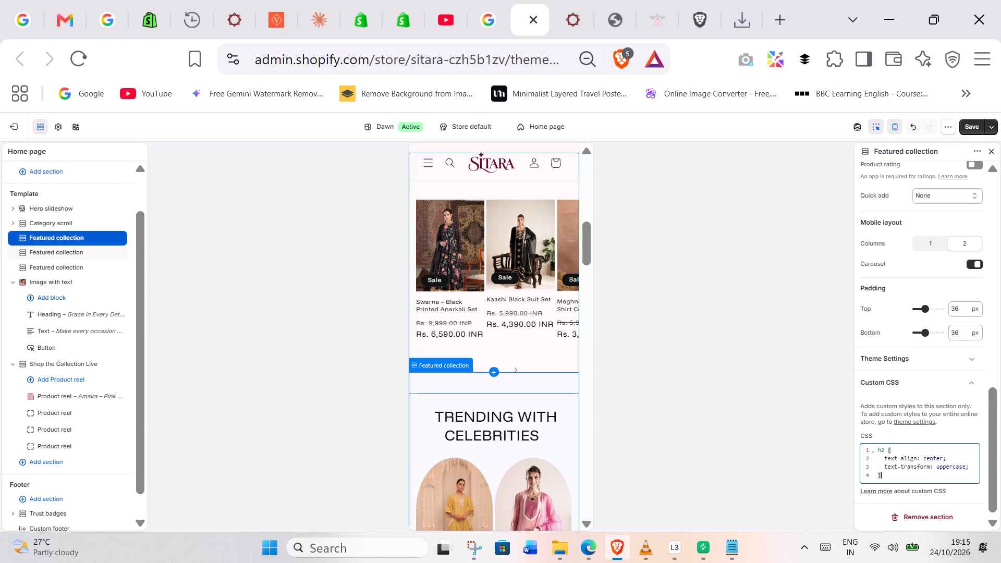
key(Return)
key(ctrl+v)
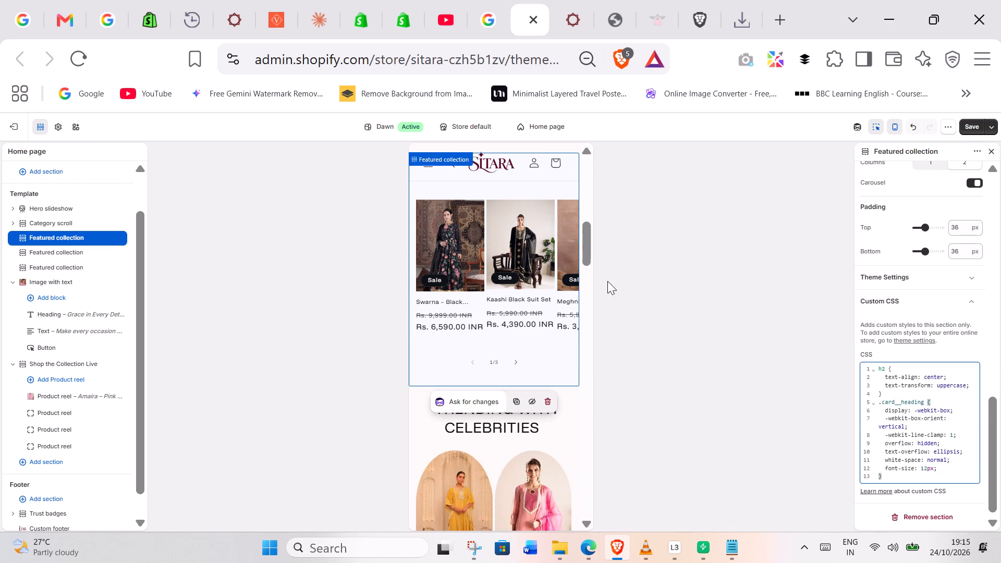
click(964, 127)
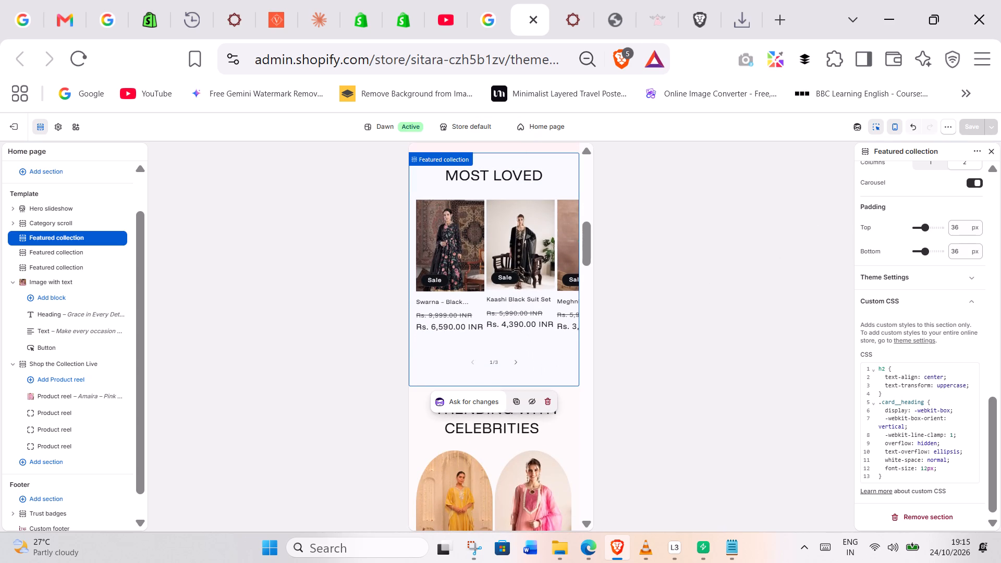
In the Most Loved section's theme settings, set the product card style to Card.
click(888, 481)
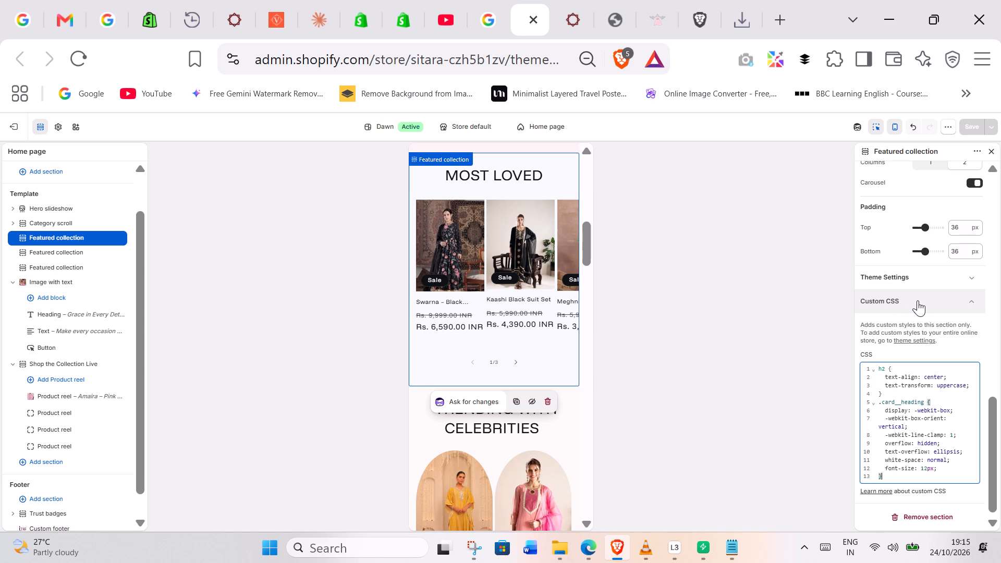
click(918, 300)
click(886, 464)
scroll(939, 347, down, 2)
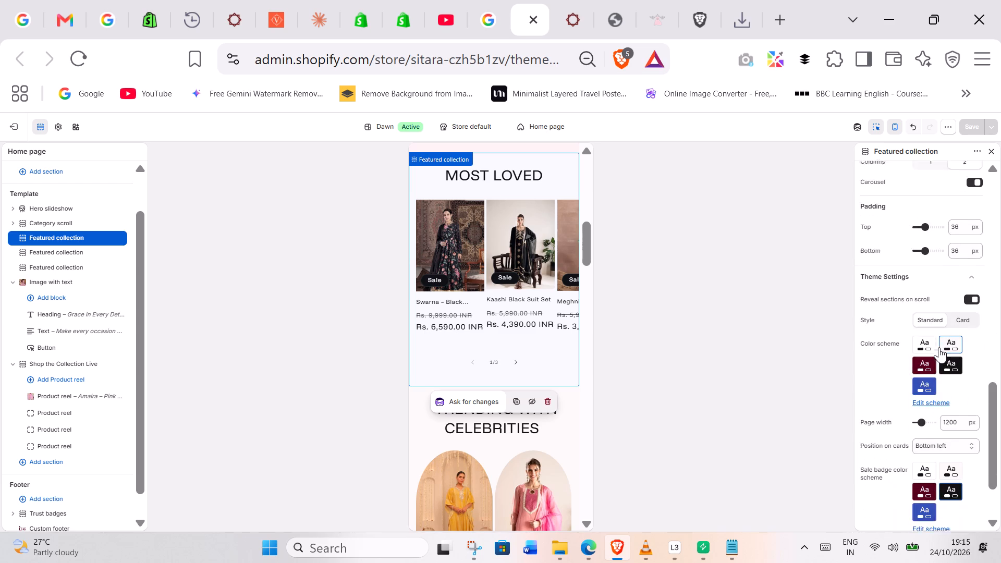
click(959, 309)
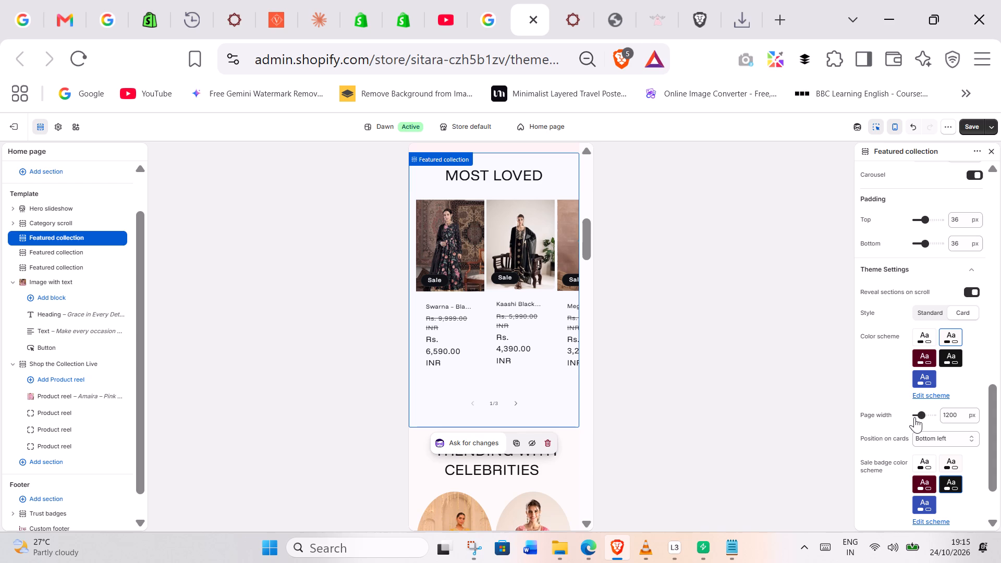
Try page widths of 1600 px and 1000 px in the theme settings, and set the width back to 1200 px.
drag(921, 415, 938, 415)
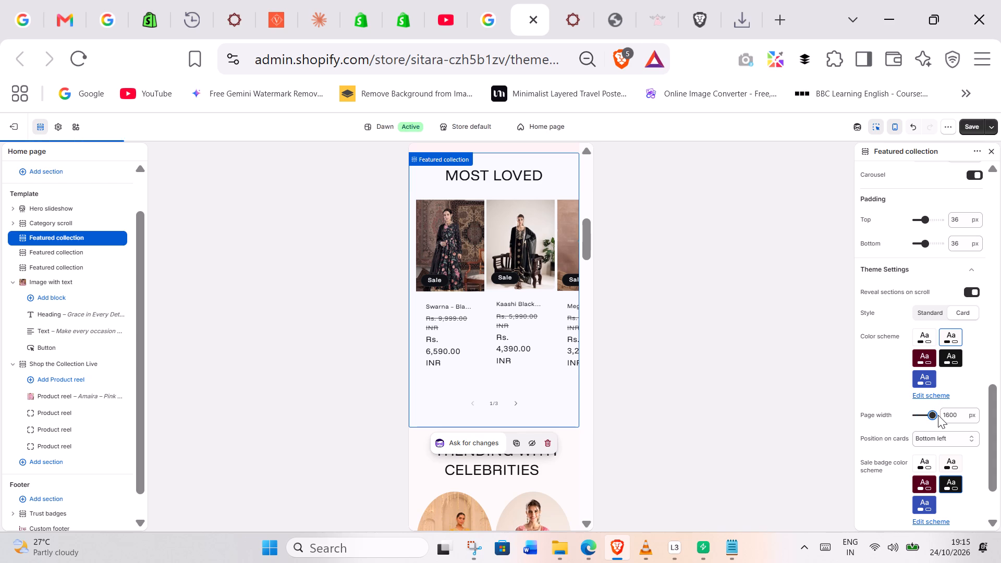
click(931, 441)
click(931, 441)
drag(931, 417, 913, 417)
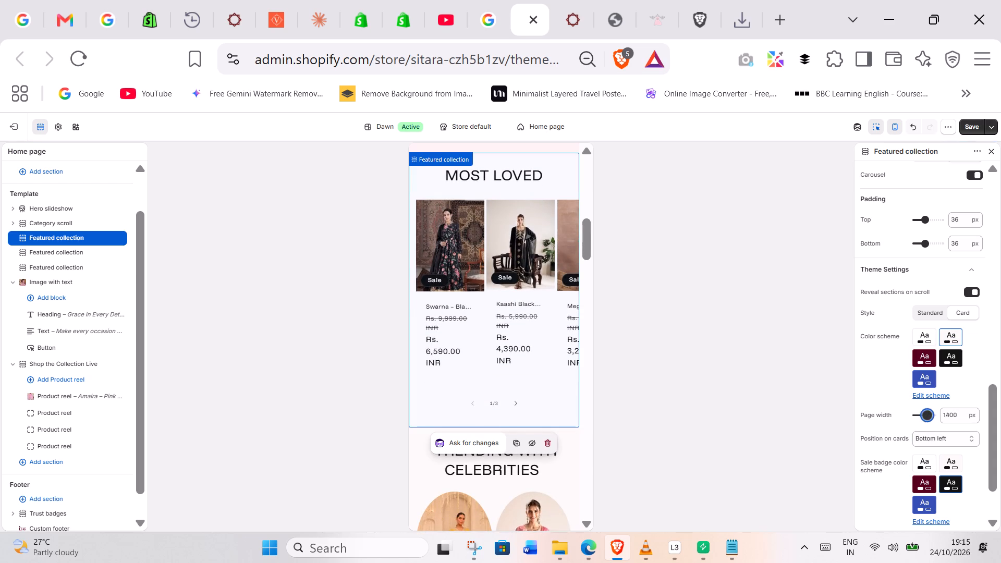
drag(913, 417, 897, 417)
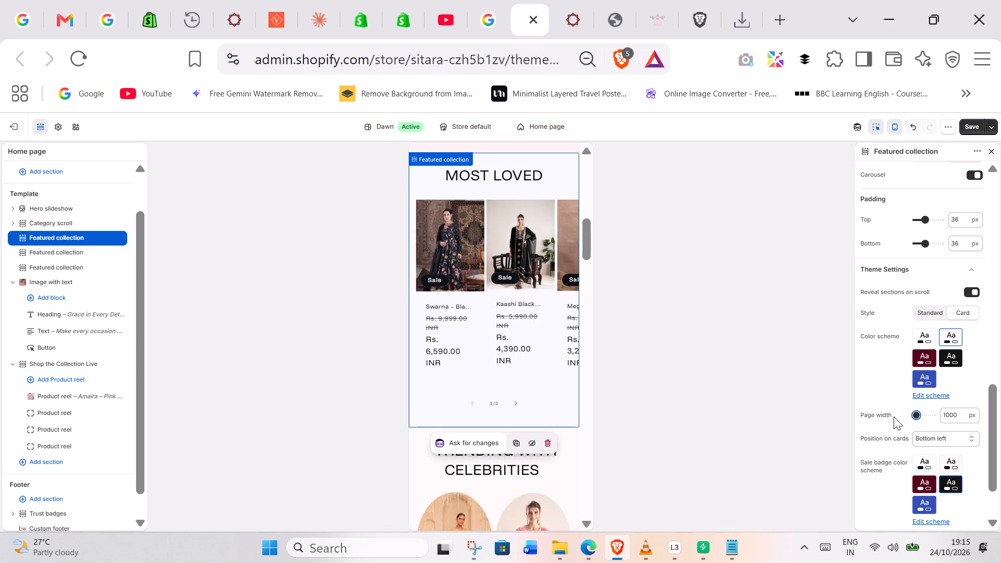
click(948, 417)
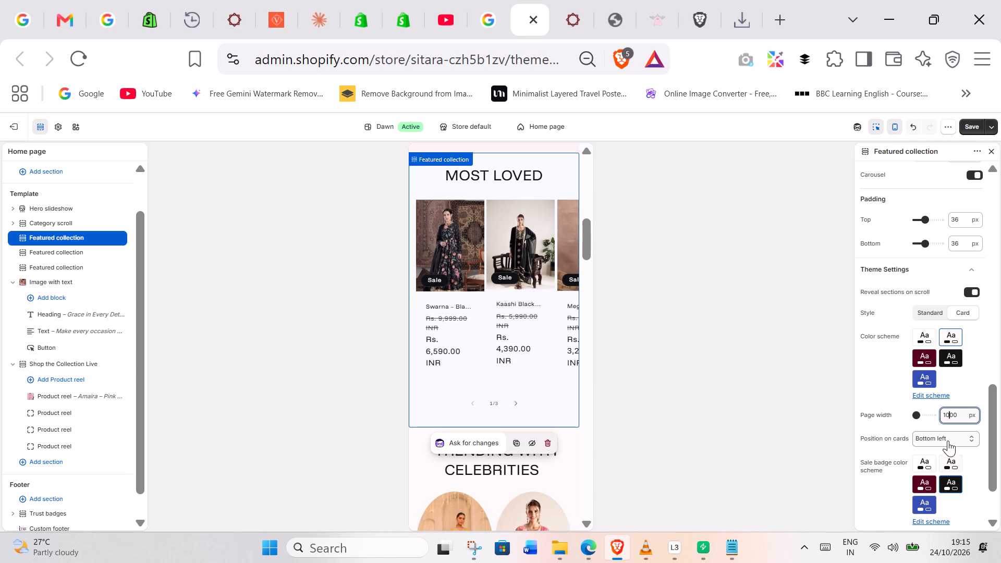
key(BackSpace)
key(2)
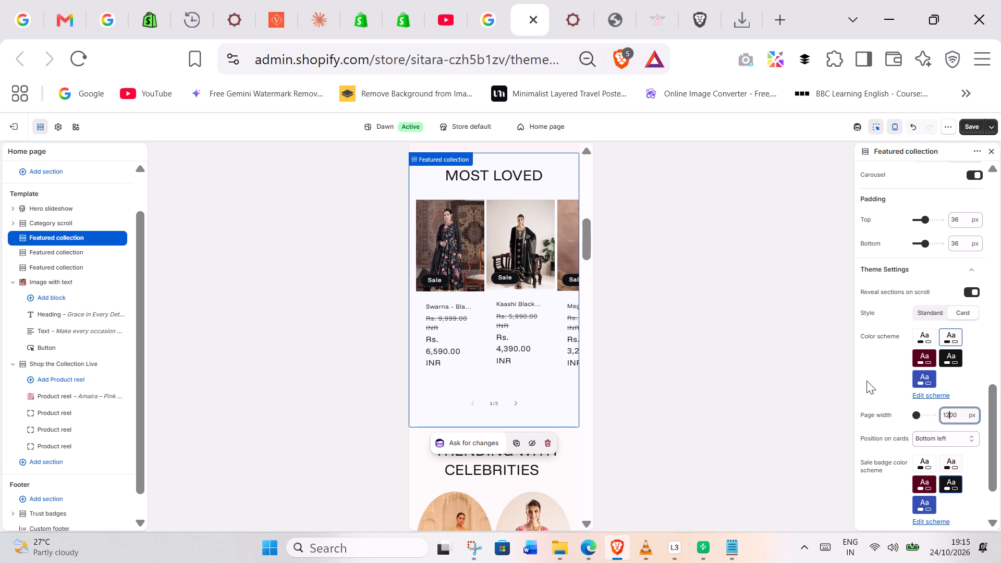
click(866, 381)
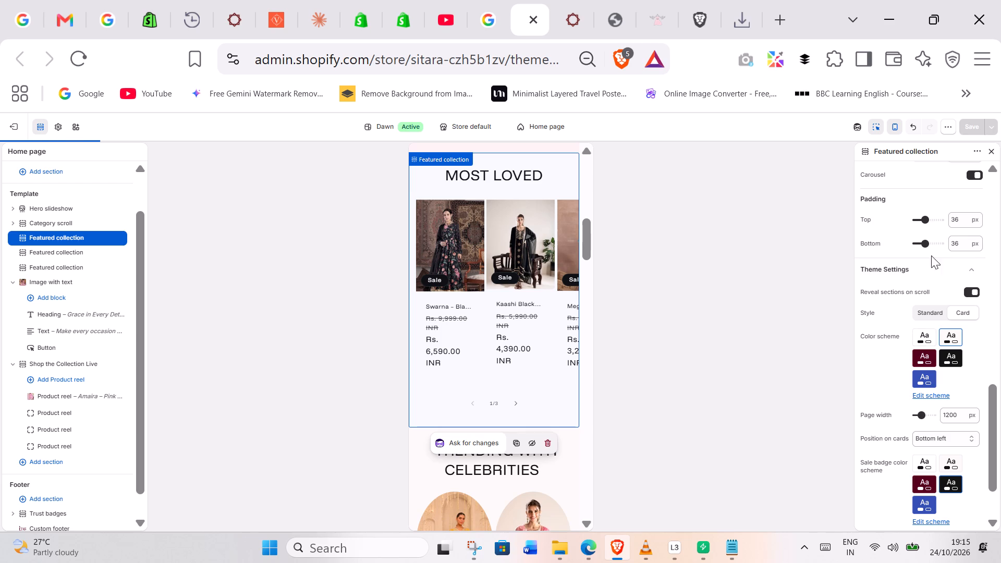
Delete the .card__heading truncation rule from the Most Loved section's Custom CSS, leaving only the h2 rule, and save.
scroll(964, 205, up, 2)
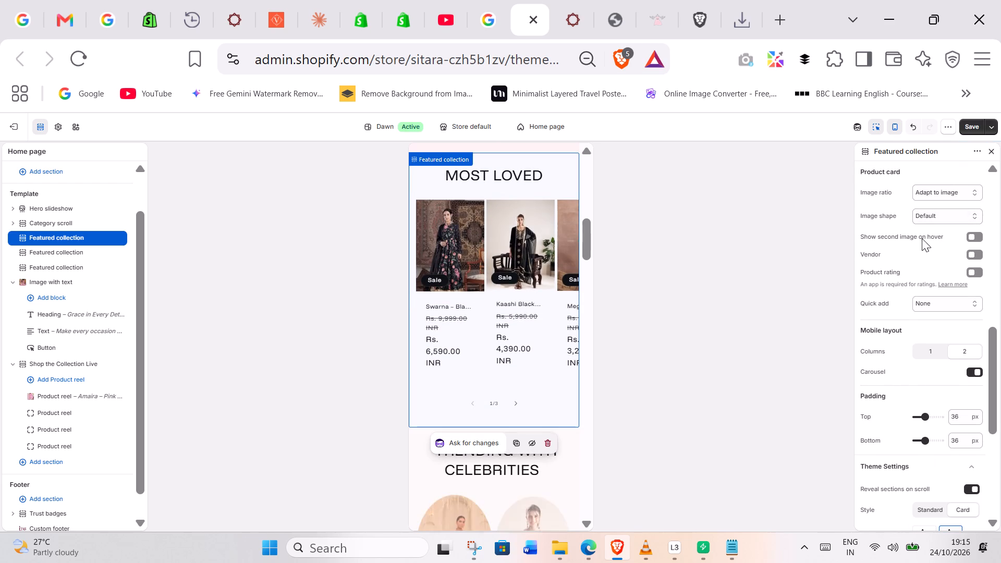
scroll(948, 380, down, 3)
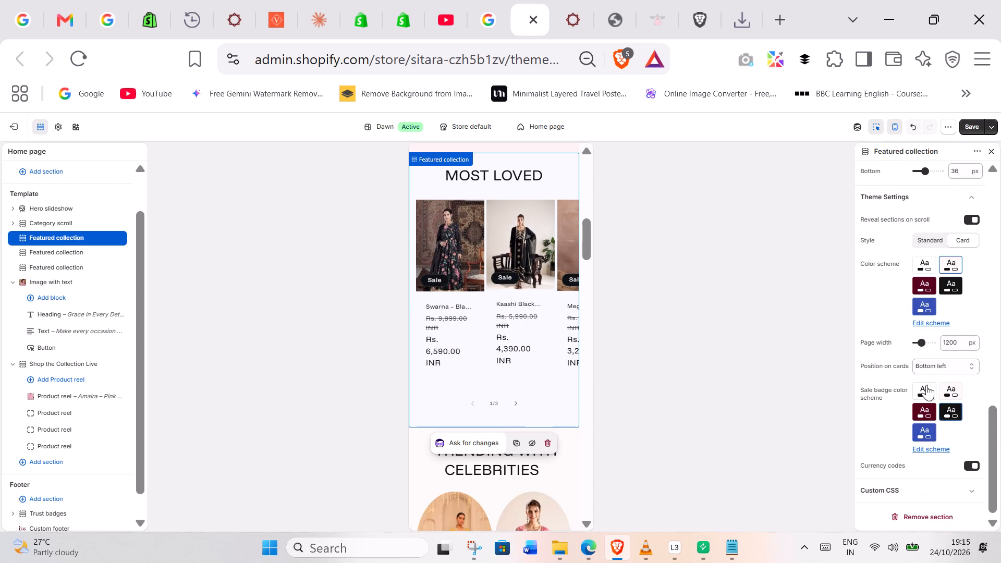
scroll(877, 375, down, 3)
click(924, 492)
scroll(929, 469, down, 1)
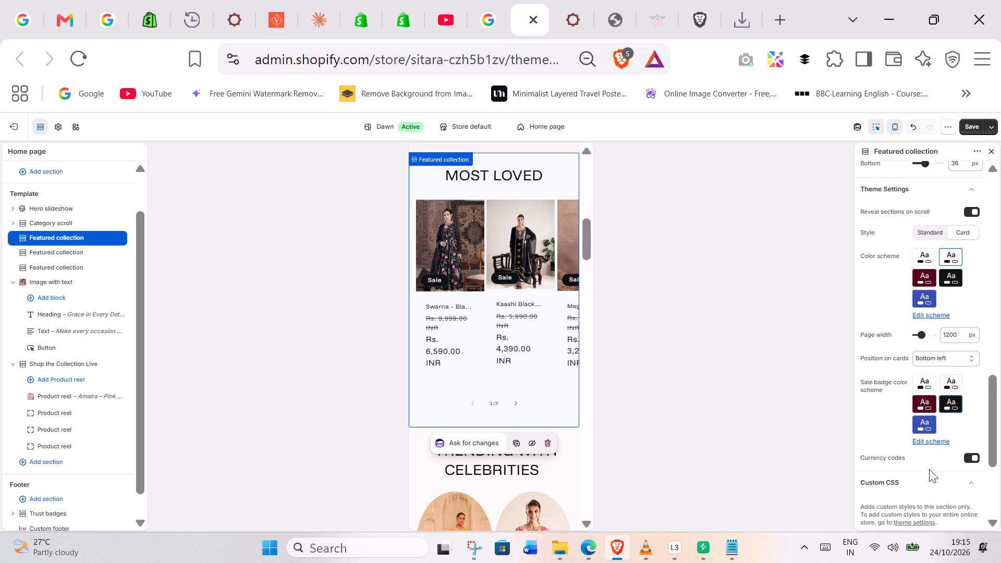
click(939, 394)
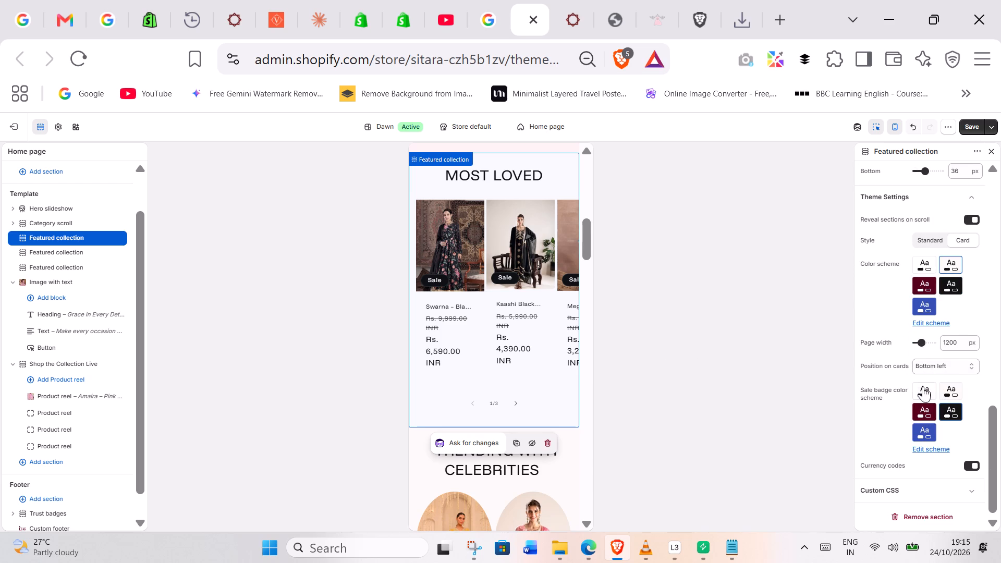
scroll(870, 504, down, 3)
click(893, 487)
scroll(893, 440, down, 5)
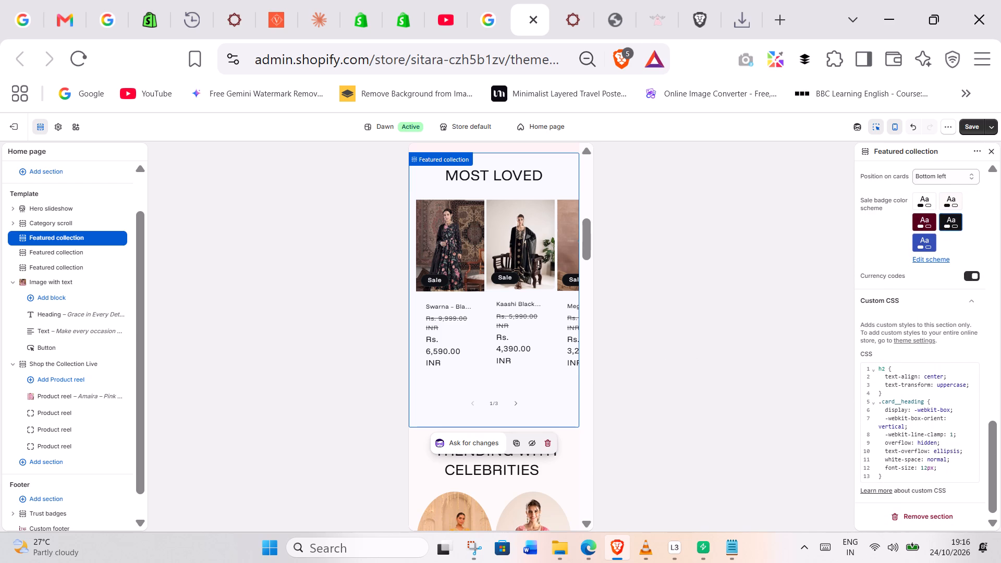
drag(887, 479, 874, 398)
key(BackSpace)
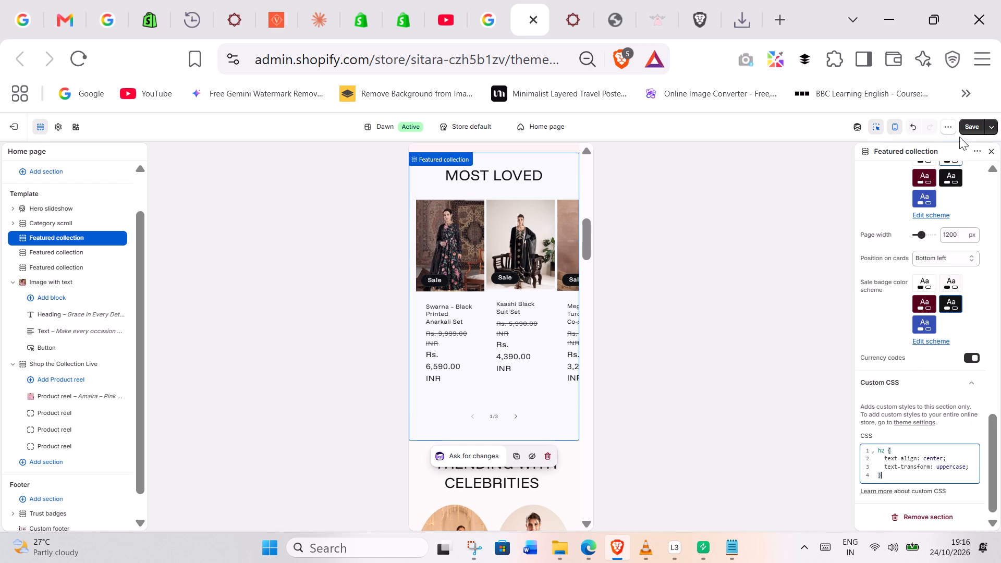
click(974, 130)
Set the Most Loved section's mobile layout to 1 column with the carousel on, and save.
scroll(881, 264, up, 3)
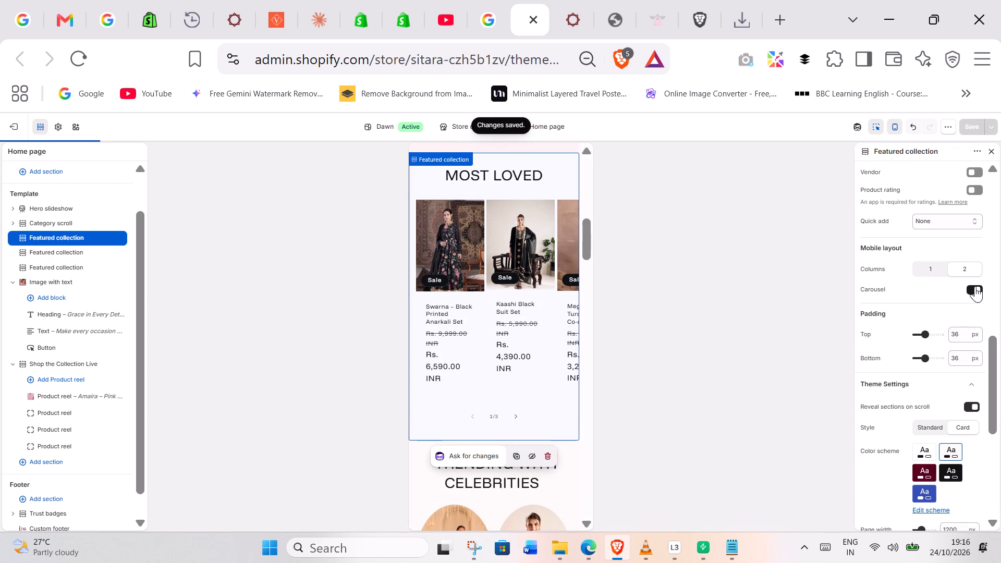
click(975, 287)
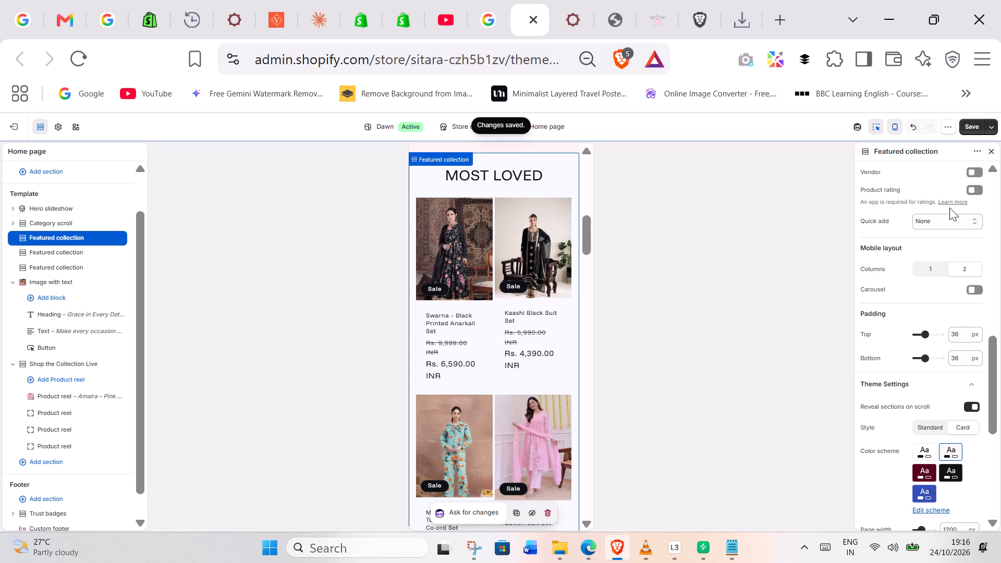
click(930, 269)
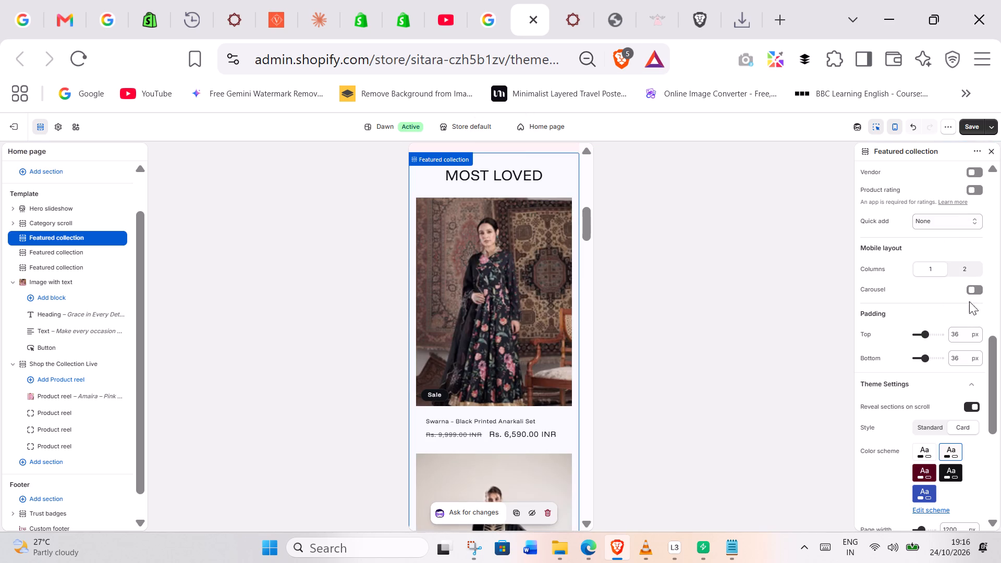
click(975, 289)
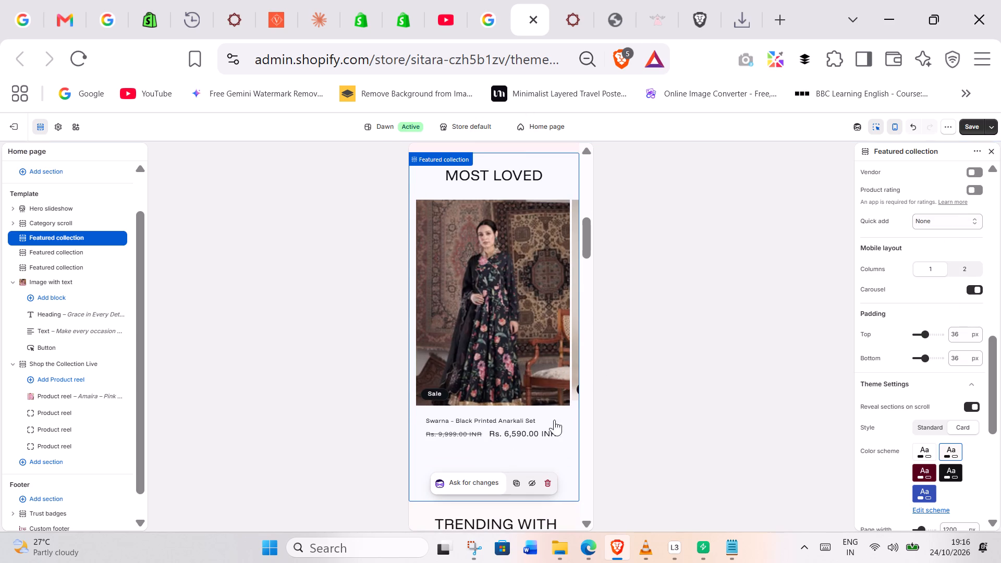
scroll(599, 333, down, 1)
double_click(970, 126)
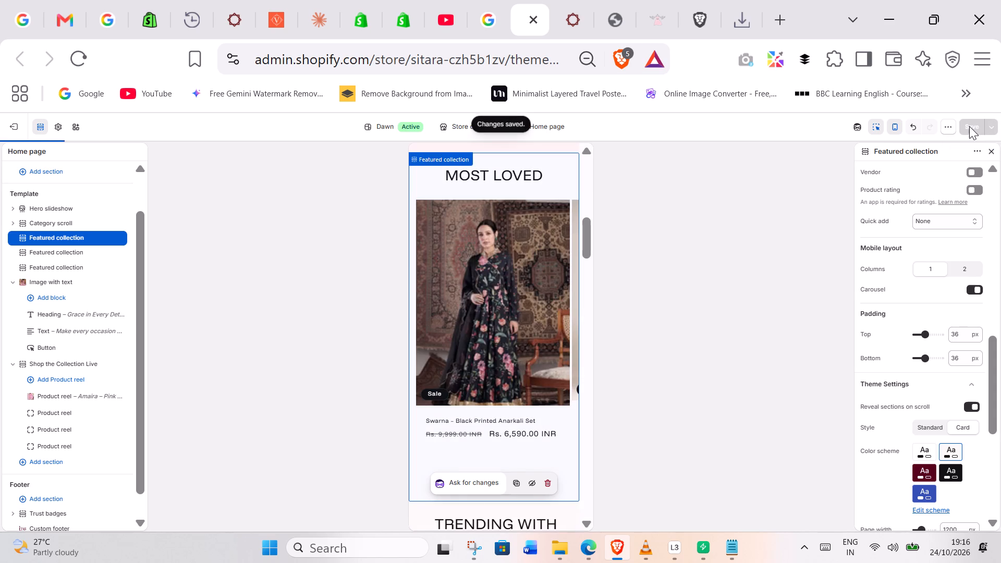
Copy the entire slider-button and arrow-hiding note from Notepad and paste it below the h2 rule in the Most Loved section's Custom CSS.
scroll(490, 289, down, 2)
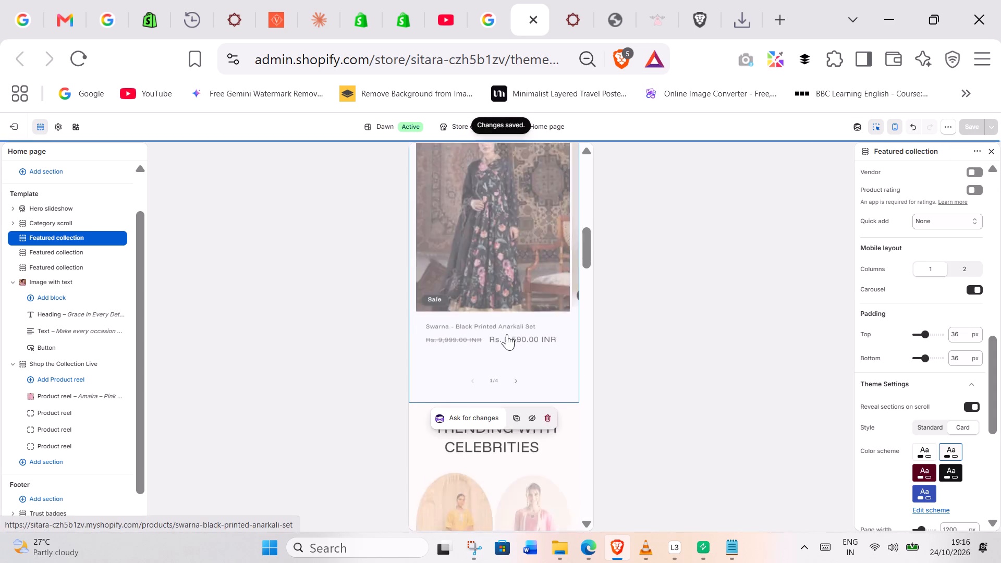
click(563, 547)
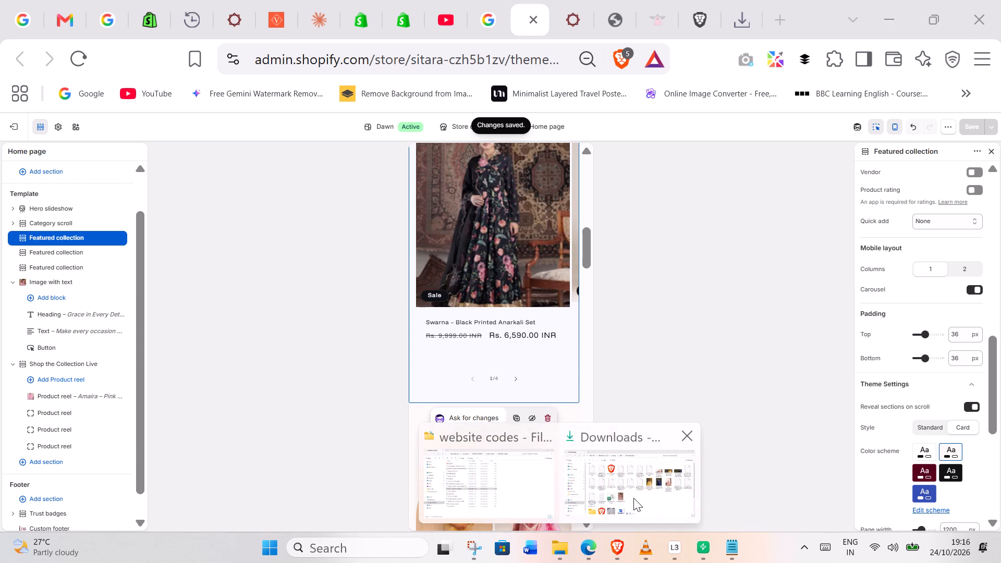
click(729, 549)
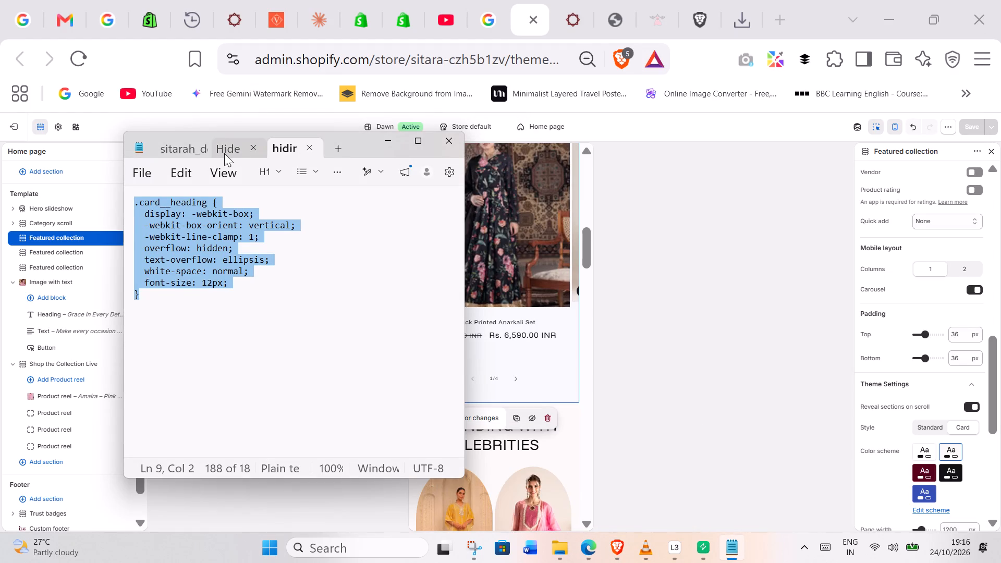
click(224, 153)
click(205, 263)
key(ctrl+a)
key(ctrl+c)
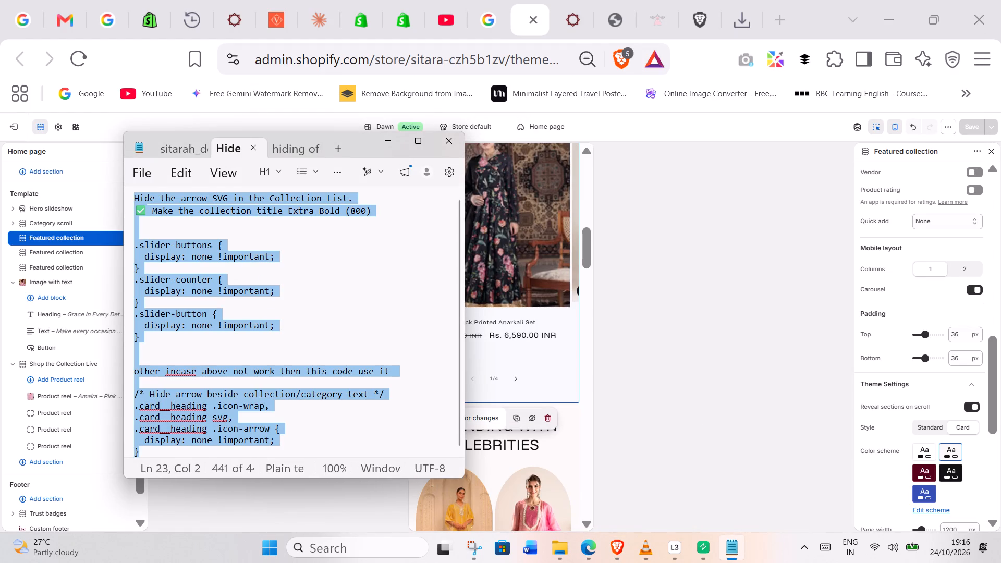
scroll(950, 408, down, 4)
click(888, 467)
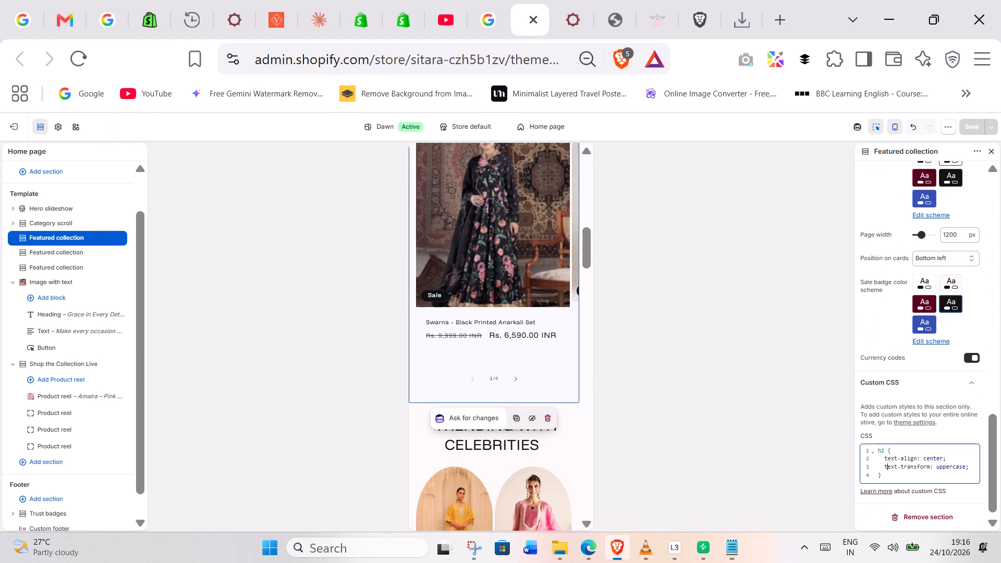
click(886, 471)
click(884, 479)
key(Return)
key(Return)
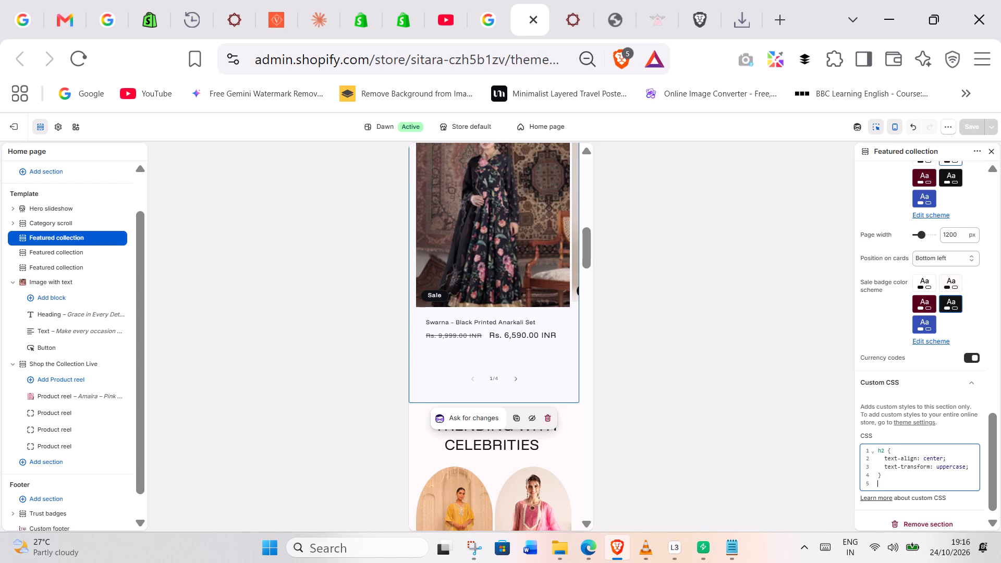
key(ctrl+v)
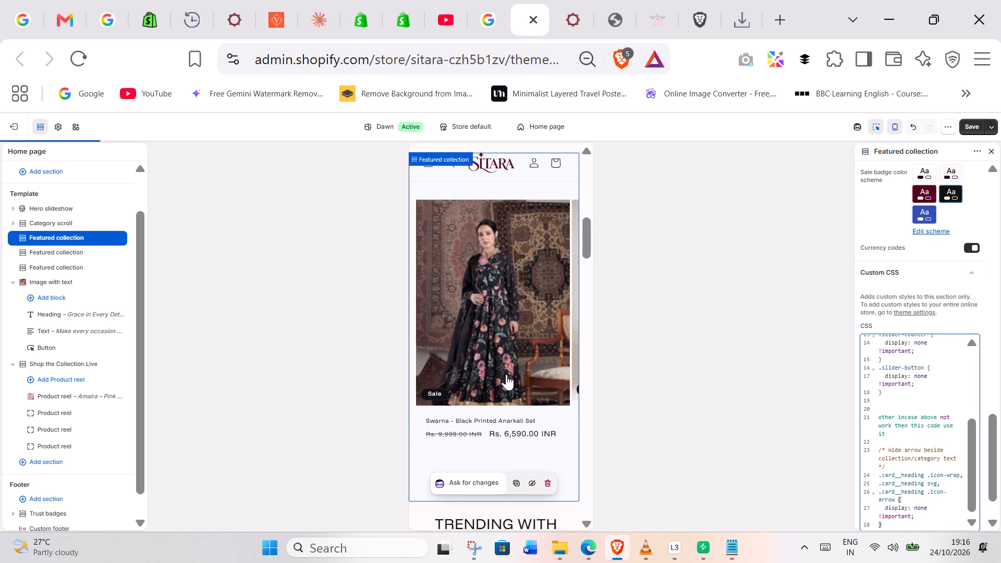
Turn off currency codes and reveal sections on scroll in the Most Loved section's theme settings.
click(970, 247)
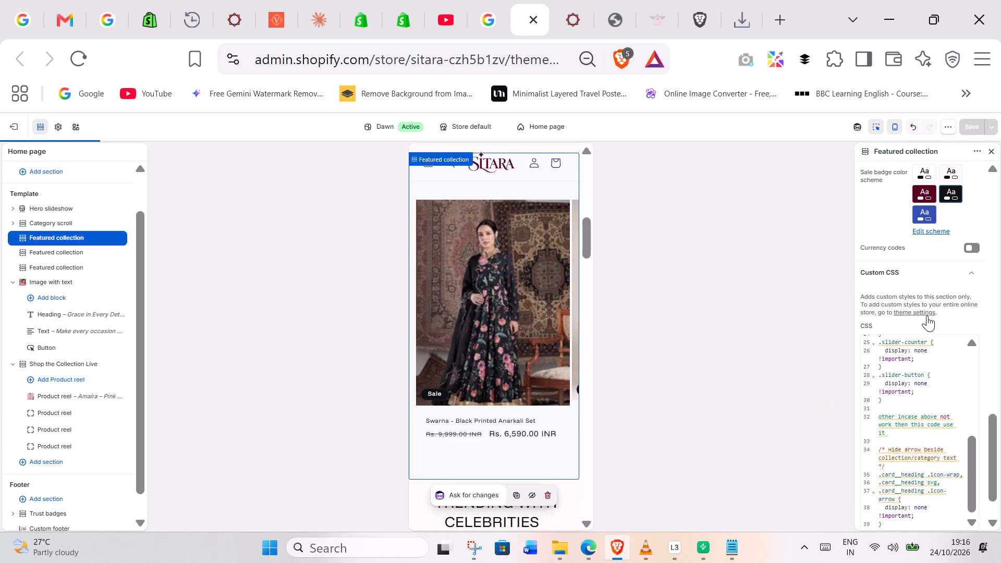
click(970, 278)
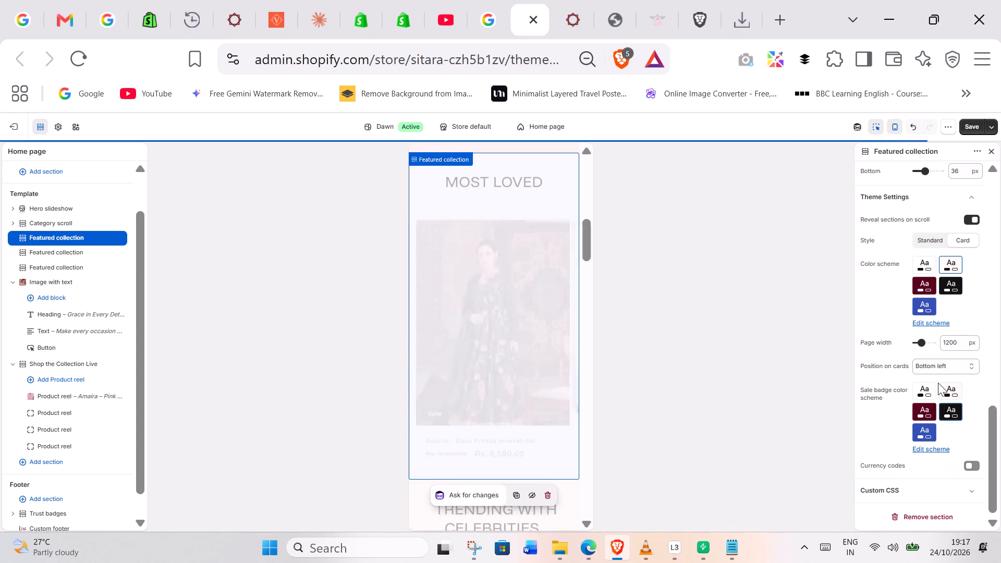
click(974, 218)
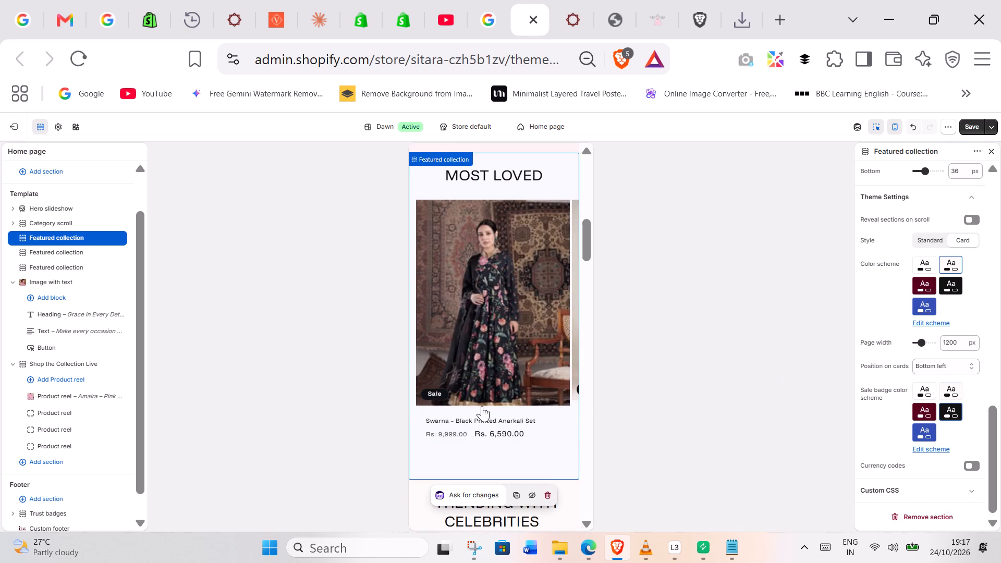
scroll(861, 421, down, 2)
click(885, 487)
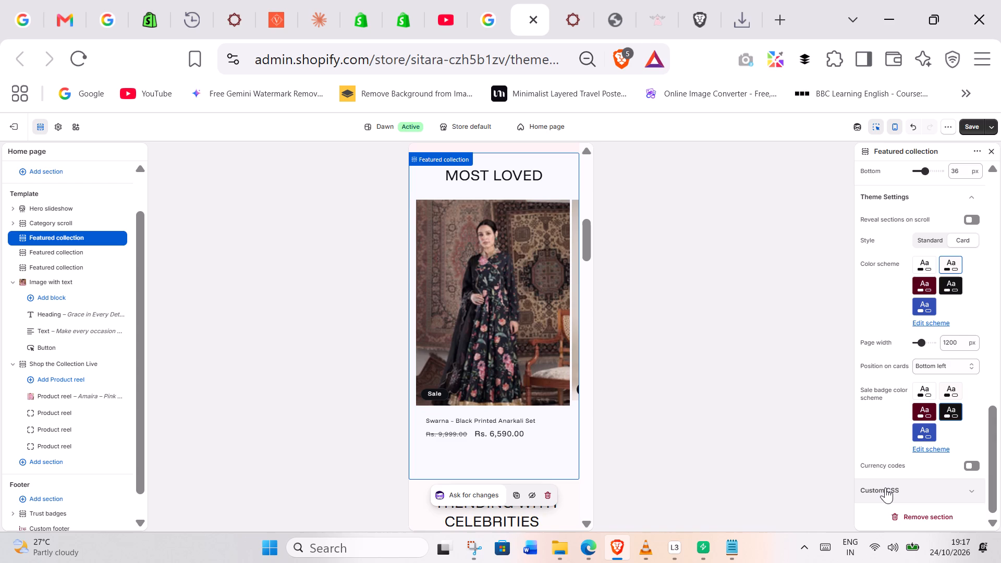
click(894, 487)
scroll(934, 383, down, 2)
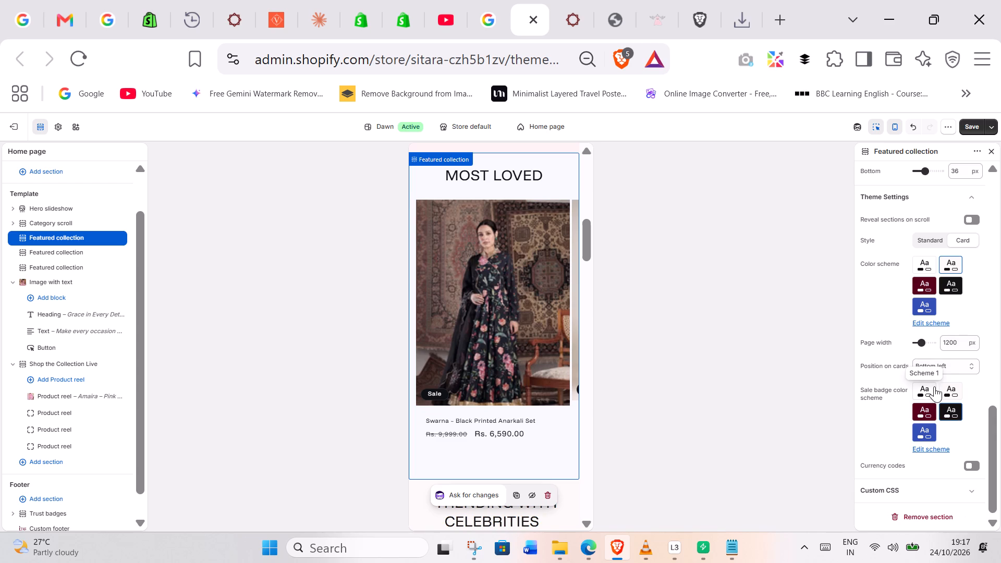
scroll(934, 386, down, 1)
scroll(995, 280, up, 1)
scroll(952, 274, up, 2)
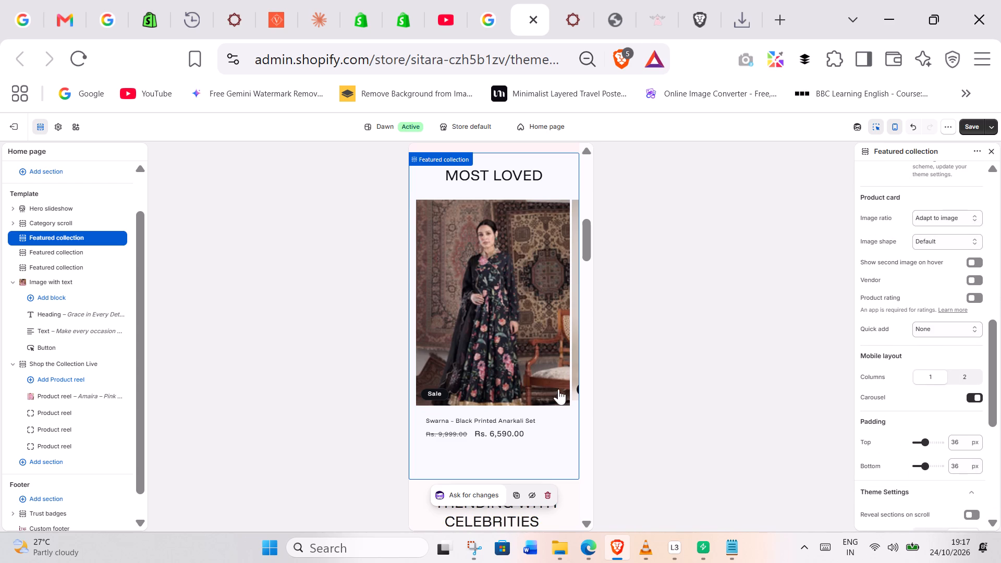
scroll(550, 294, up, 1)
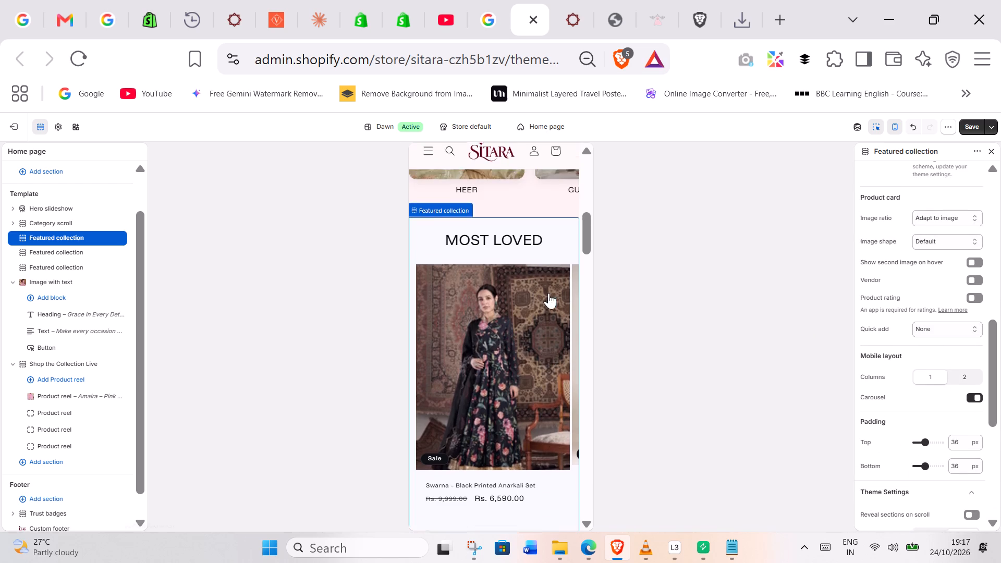
Turn off full width products in the Most Loved section's collection layout.
click(48, 237)
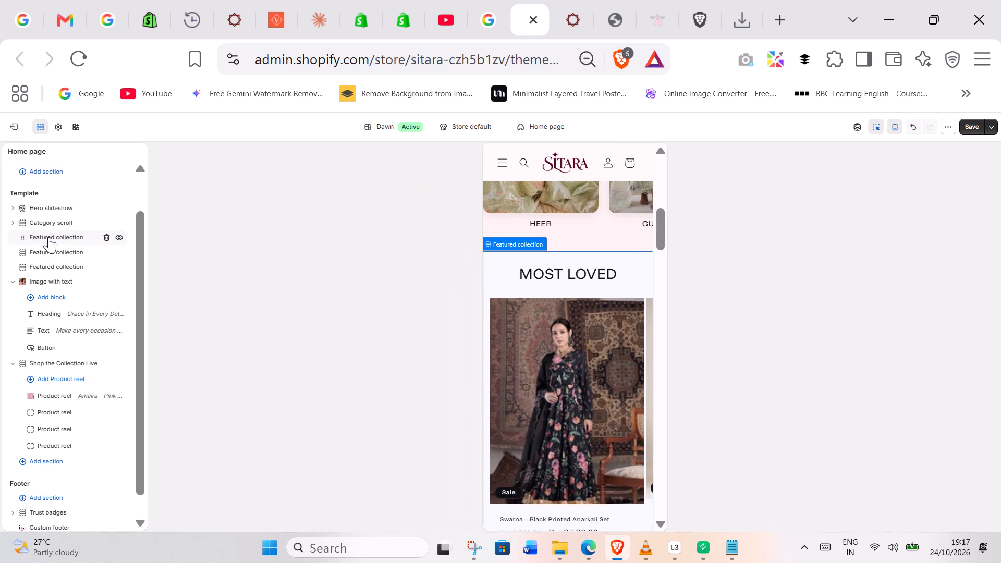
click(48, 237)
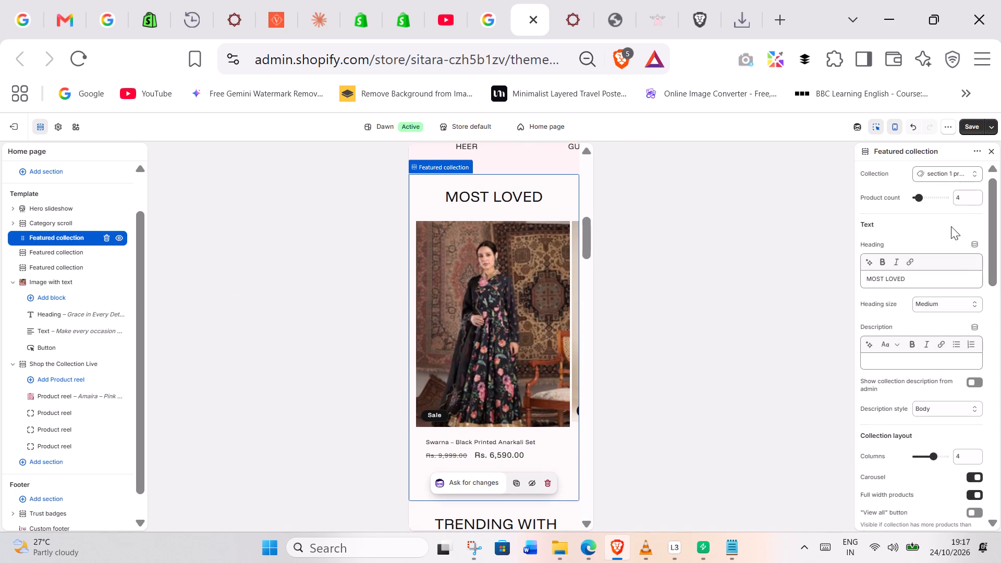
scroll(915, 267, down, 1)
scroll(921, 331, down, 1)
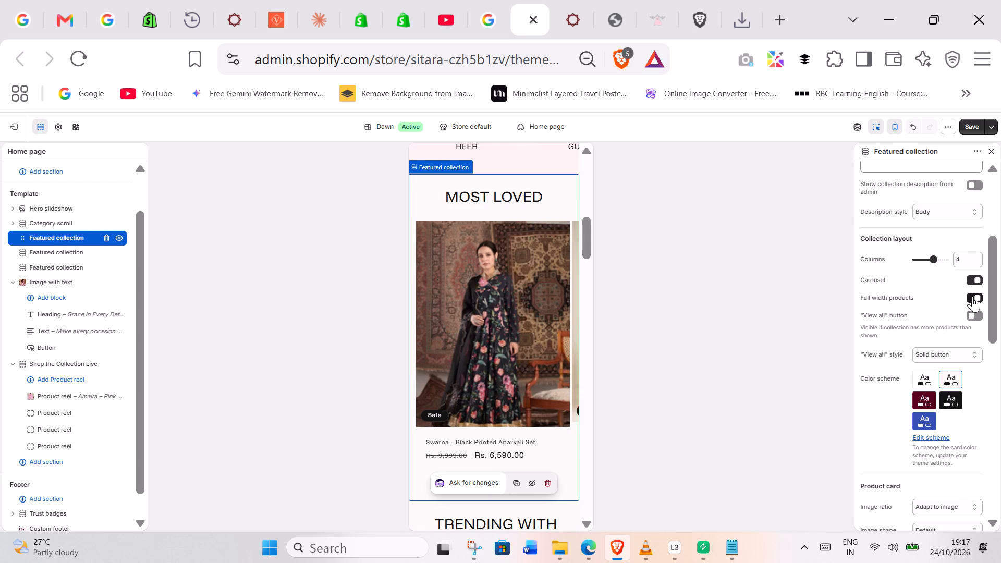
click(972, 296)
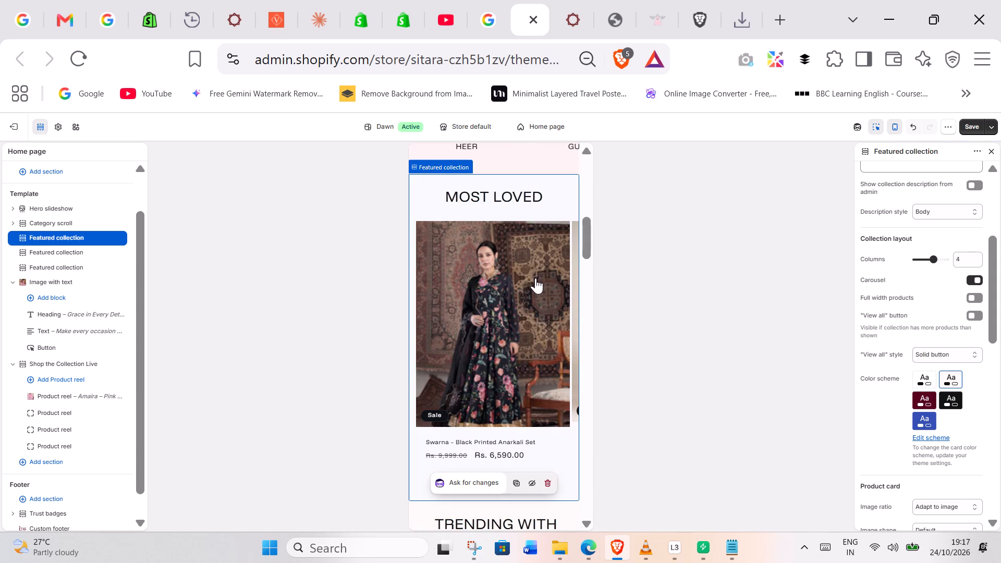
Set the Most Loved section's bottom padding to 0 px and save the changes.
click(588, 235)
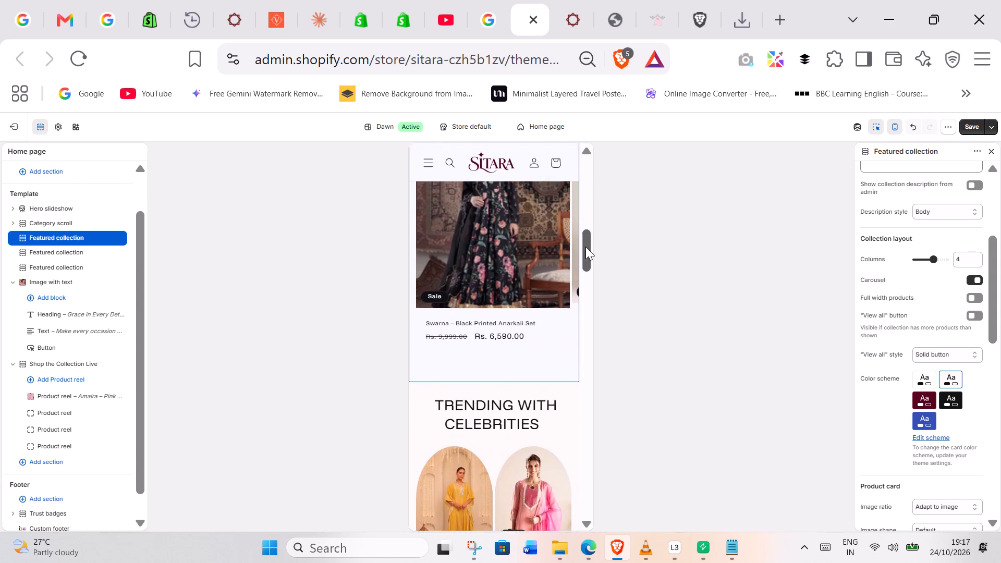
scroll(889, 283, down, 5)
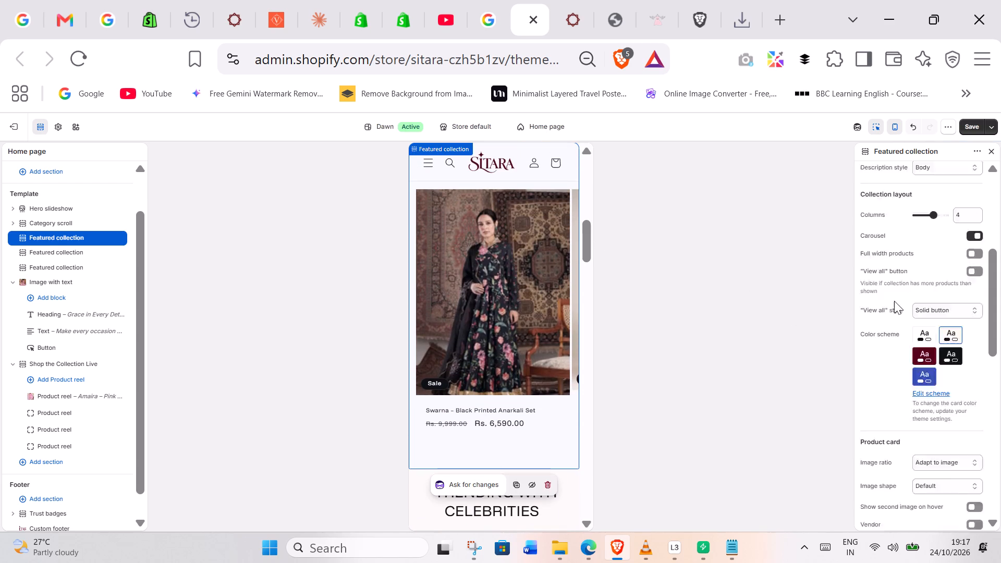
drag(929, 265, 898, 262)
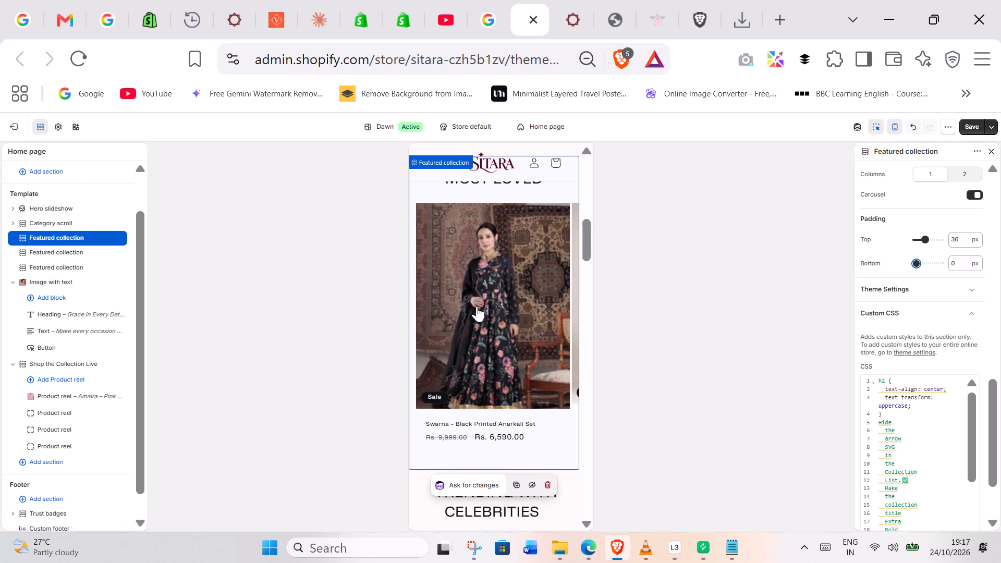
scroll(464, 308, up, 2)
scroll(917, 278, up, 2)
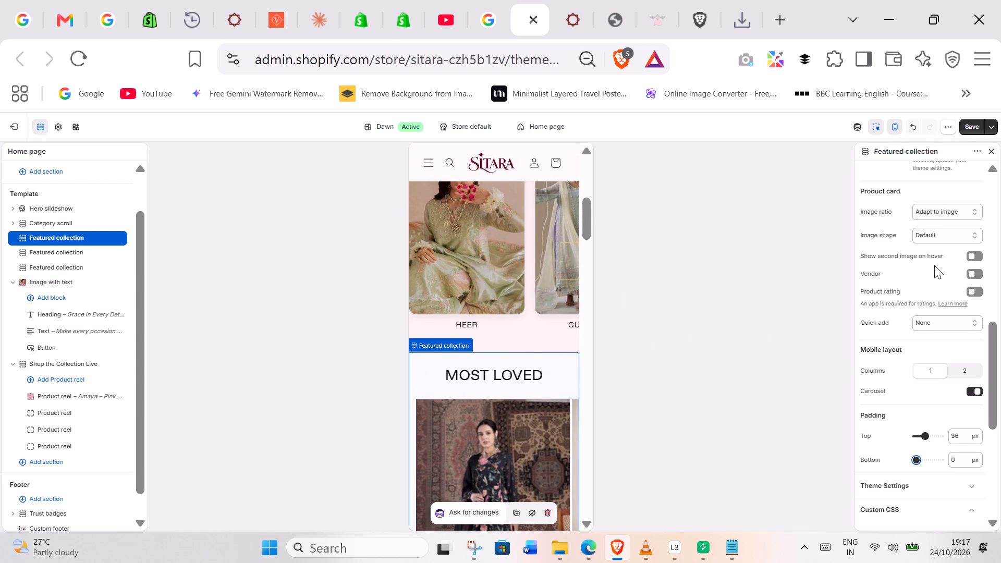
scroll(926, 260, up, 1)
scroll(897, 374, down, 1)
click(972, 128)
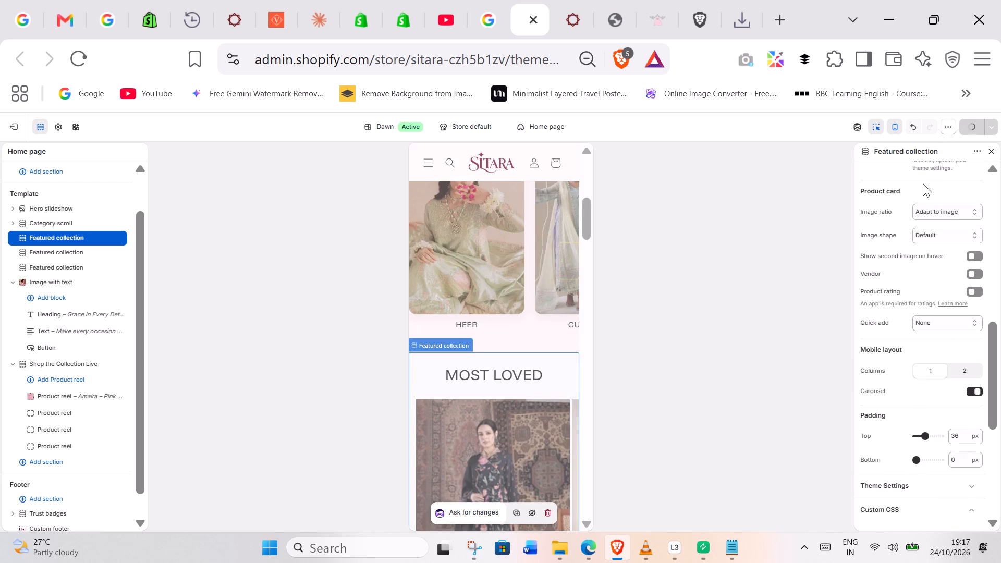
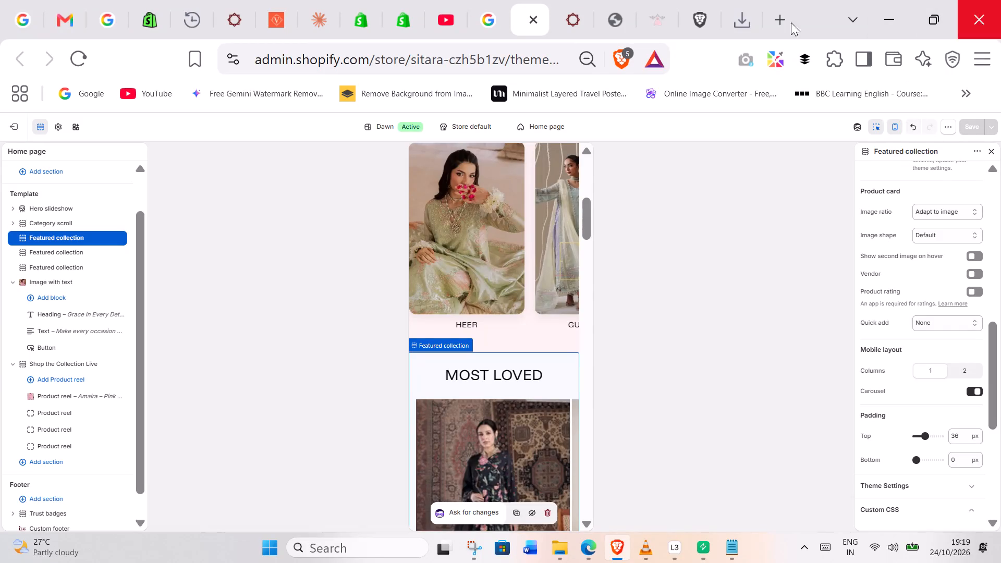
Switch the preview to desktop and assign the section 1 product collection to the HEER category card.
click(898, 125)
scroll(386, 341, up, 8)
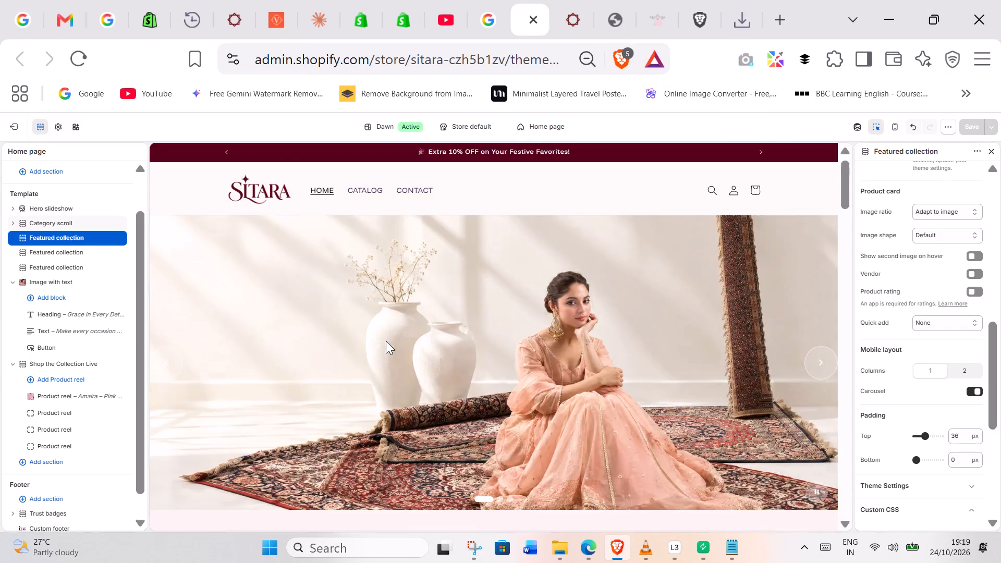
scroll(385, 340, down, 5)
click(255, 257)
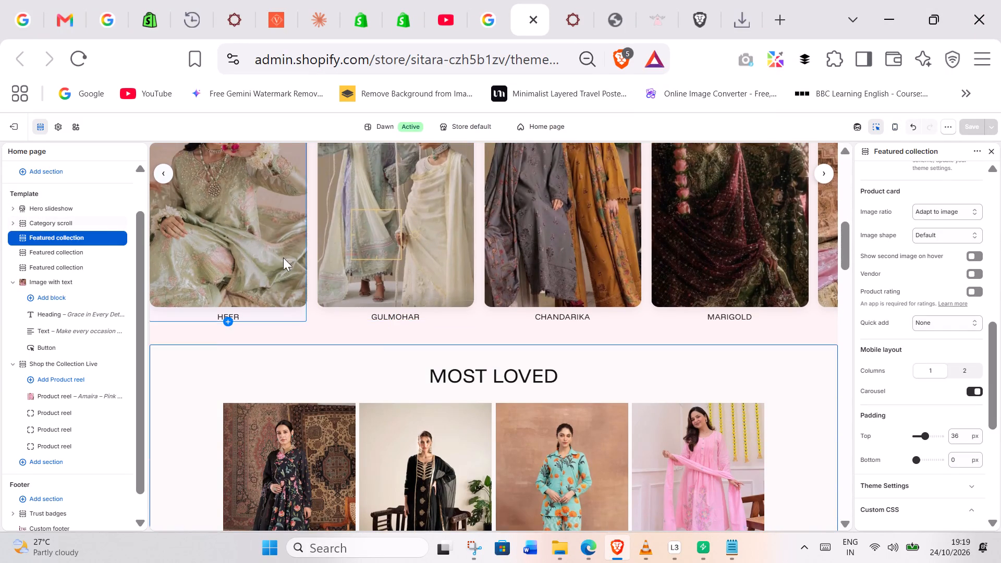
click(953, 170)
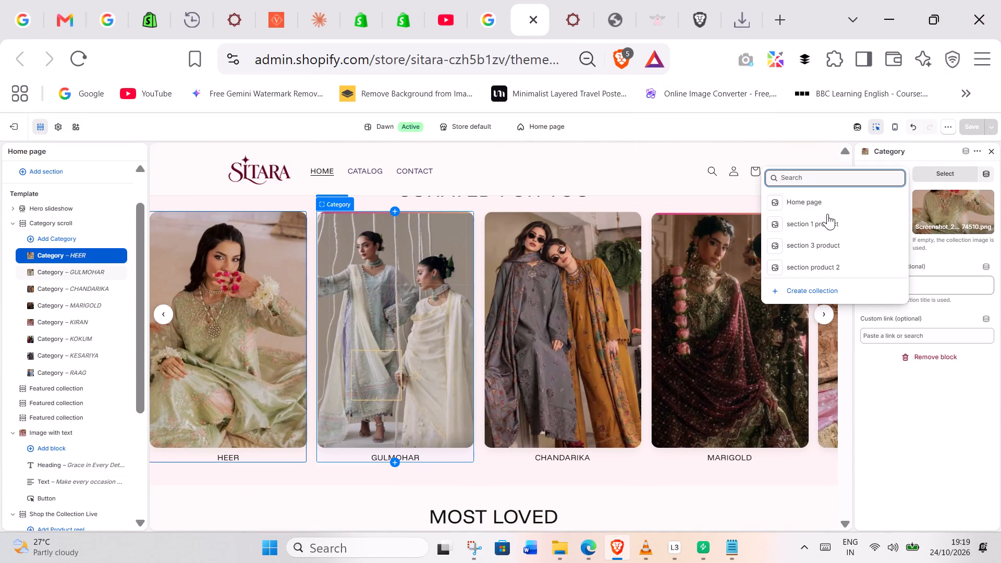
click(815, 223)
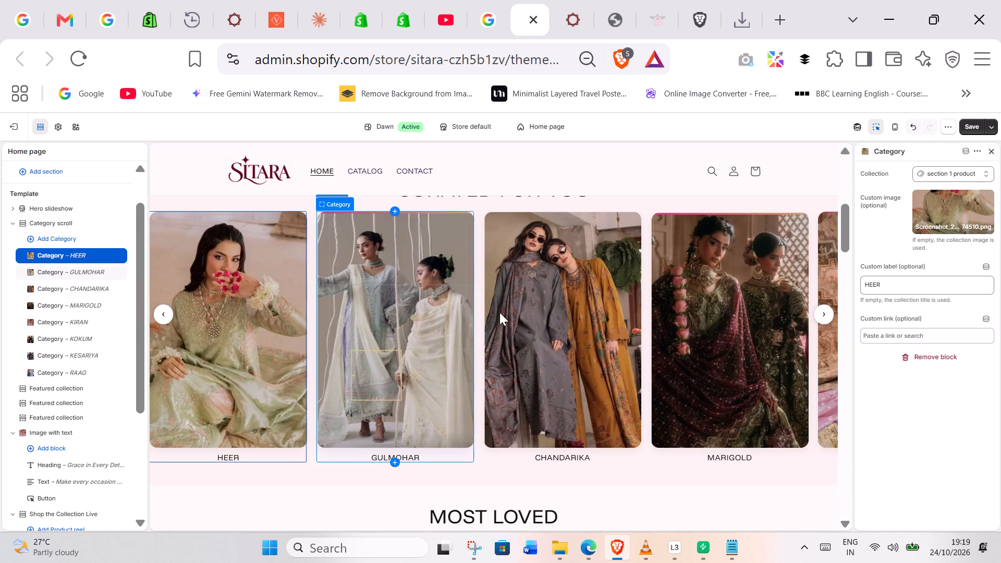
Assign the section 3 product collection to the CHANDARIKA category card.
click(557, 293)
click(949, 172)
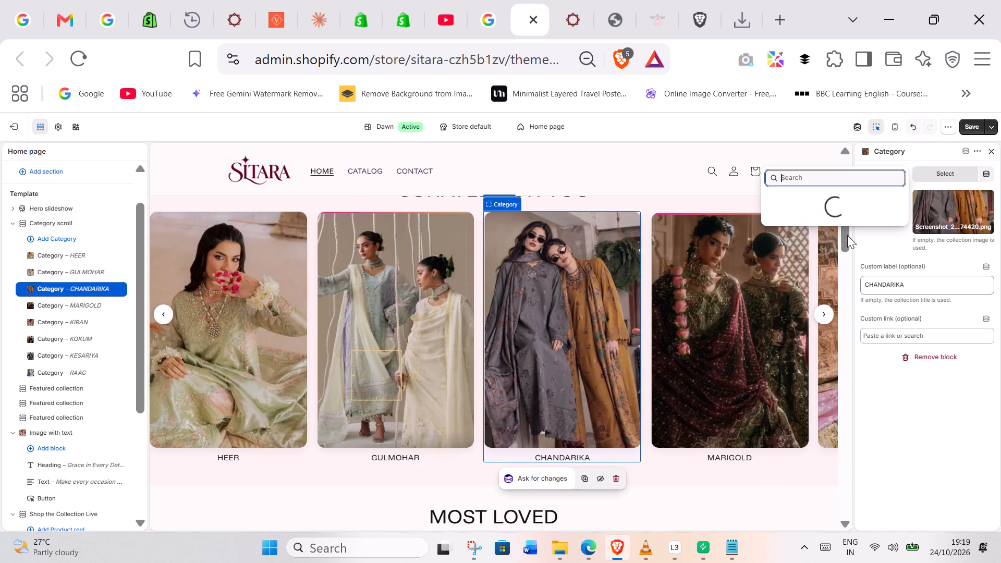
click(820, 242)
Assign the section product 2 collection to the MARIGOLD category card and save the changes.
click(724, 292)
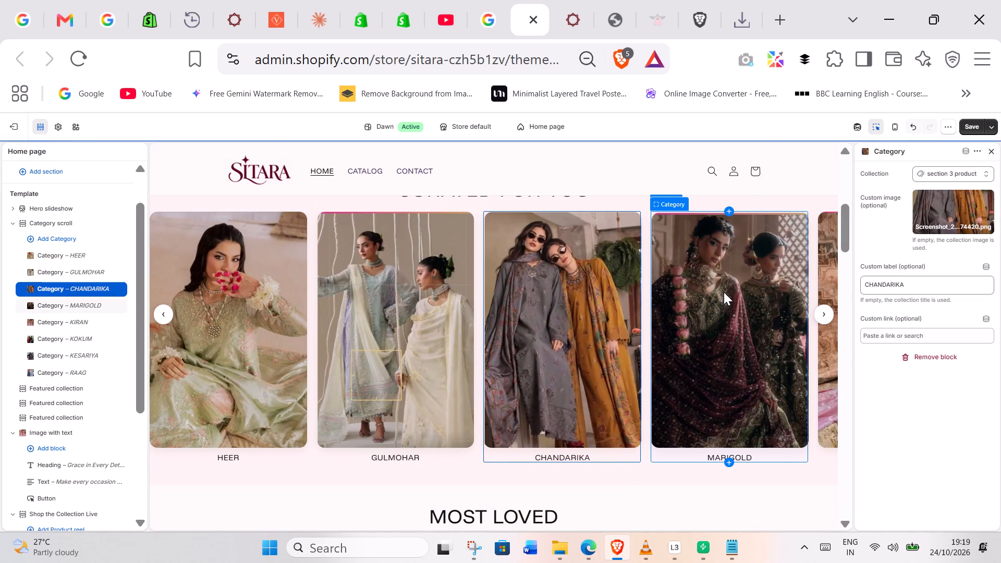
click(943, 174)
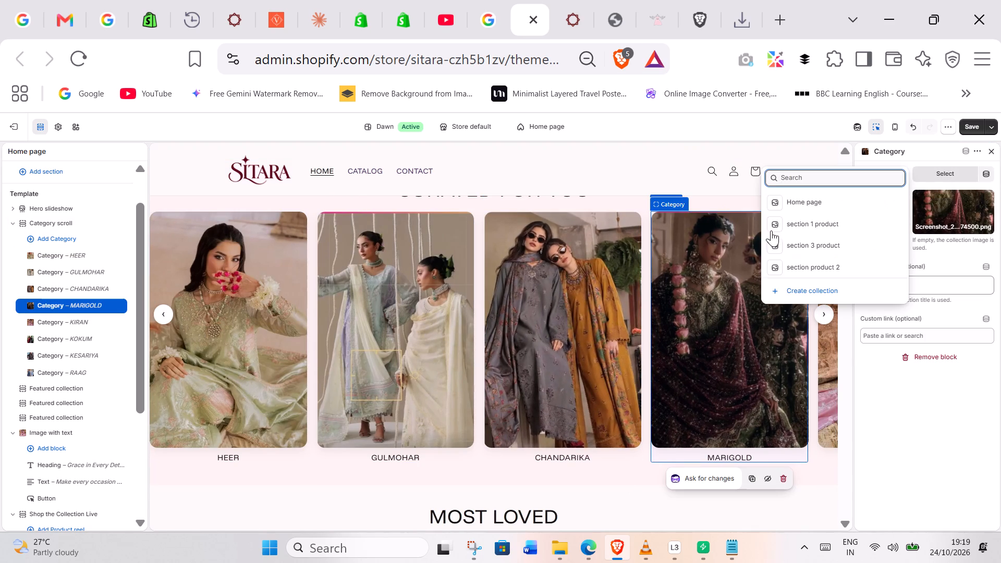
click(820, 269)
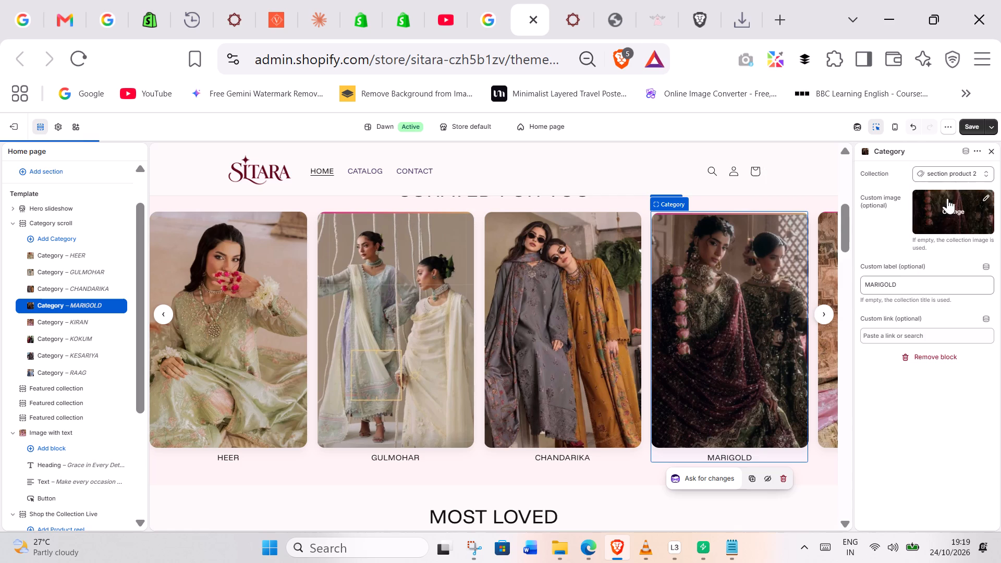
double_click(970, 127)
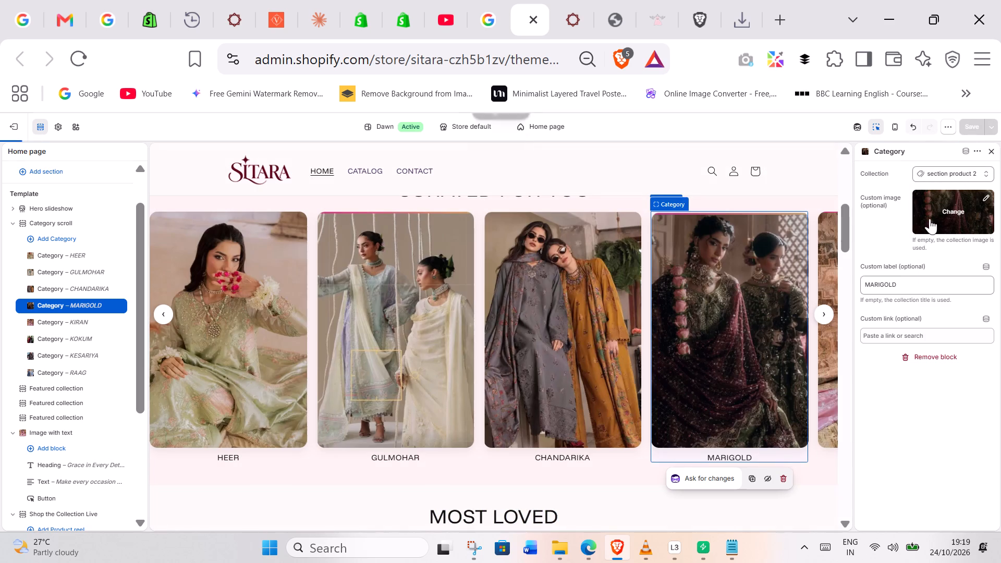
Assign the section 3 product collection to the GULMOHAR category card.
click(384, 280)
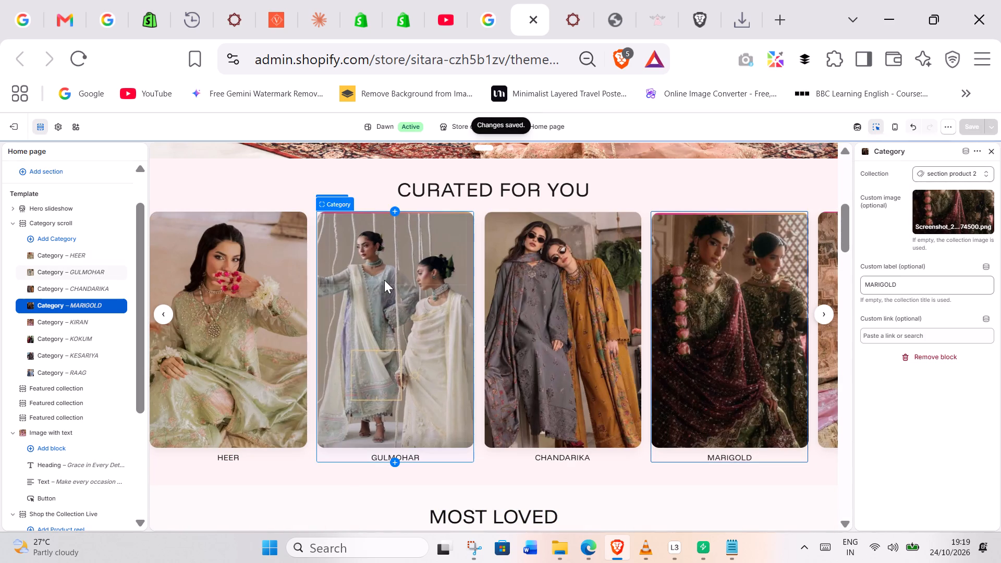
click(954, 171)
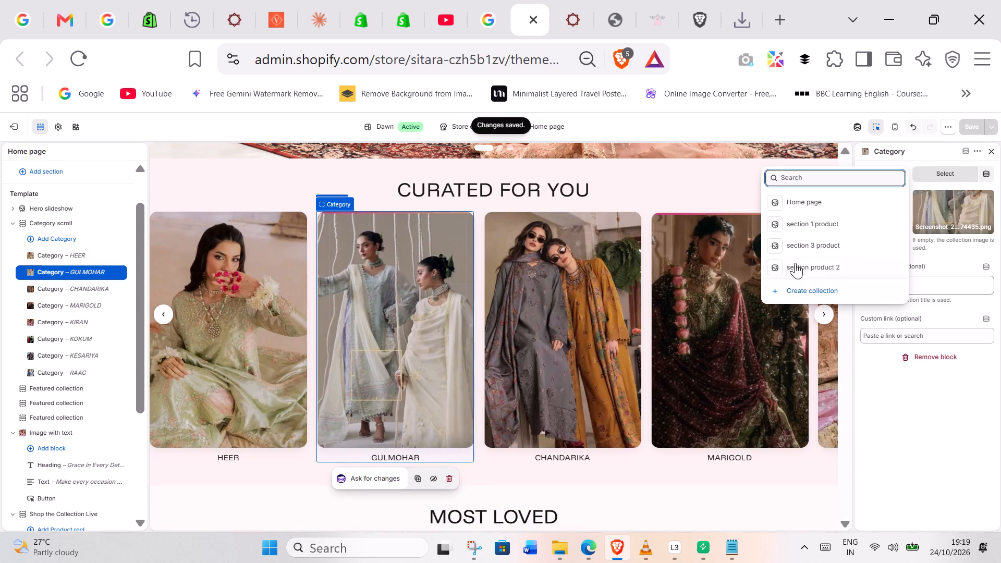
click(829, 236)
Hide the KIRAN category card in the Curated For You carousel and save the changes.
click(826, 309)
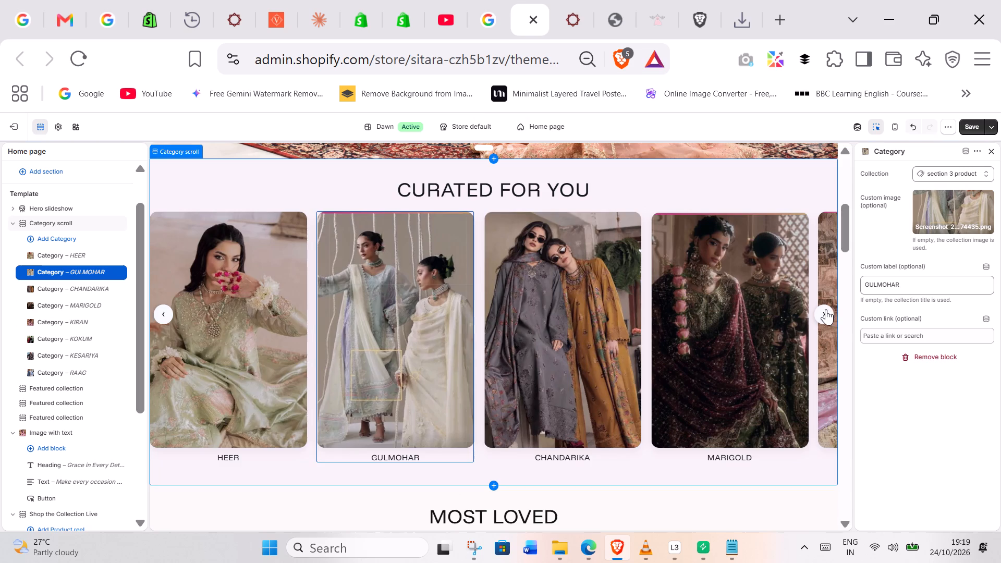
click(609, 290)
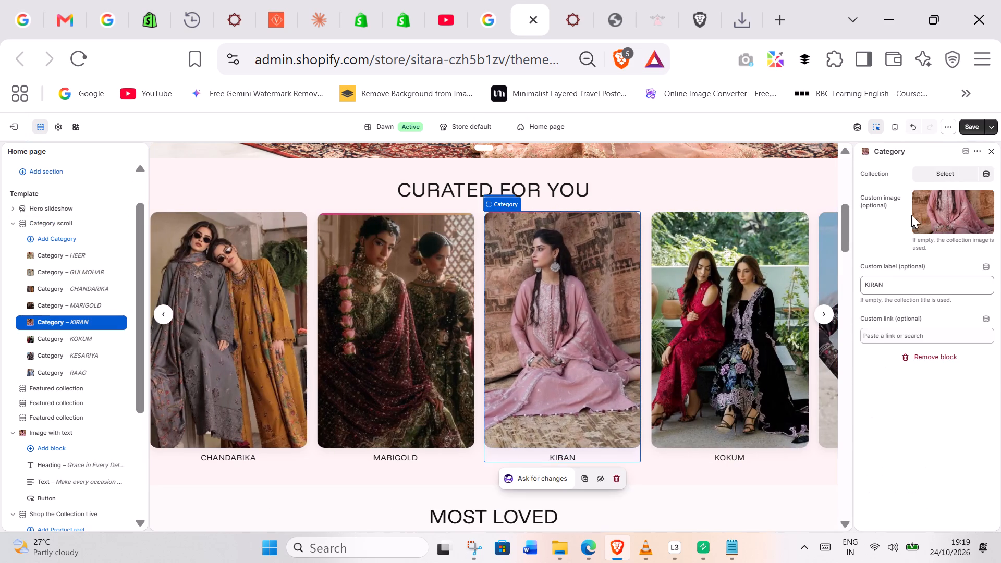
click(118, 321)
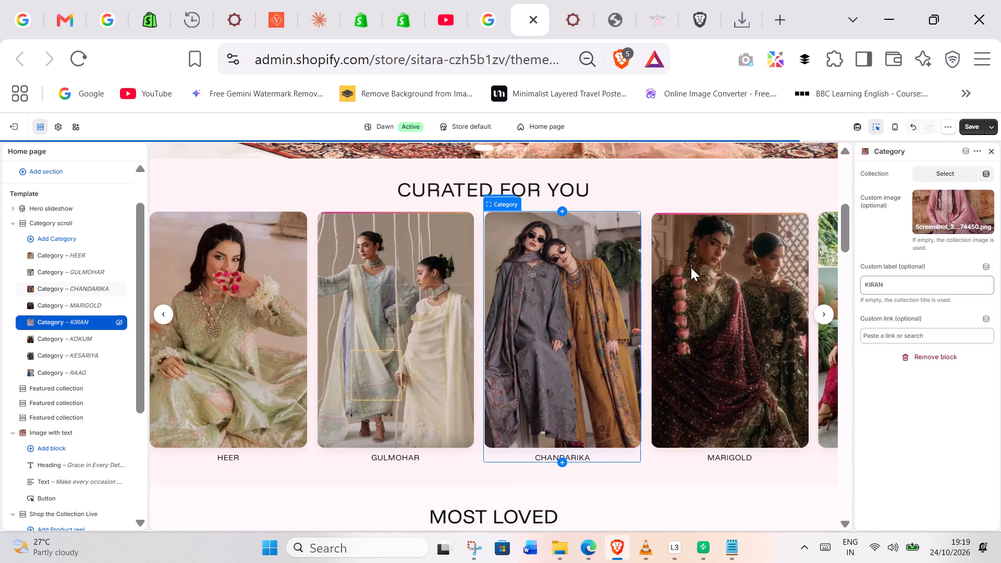
click(824, 315)
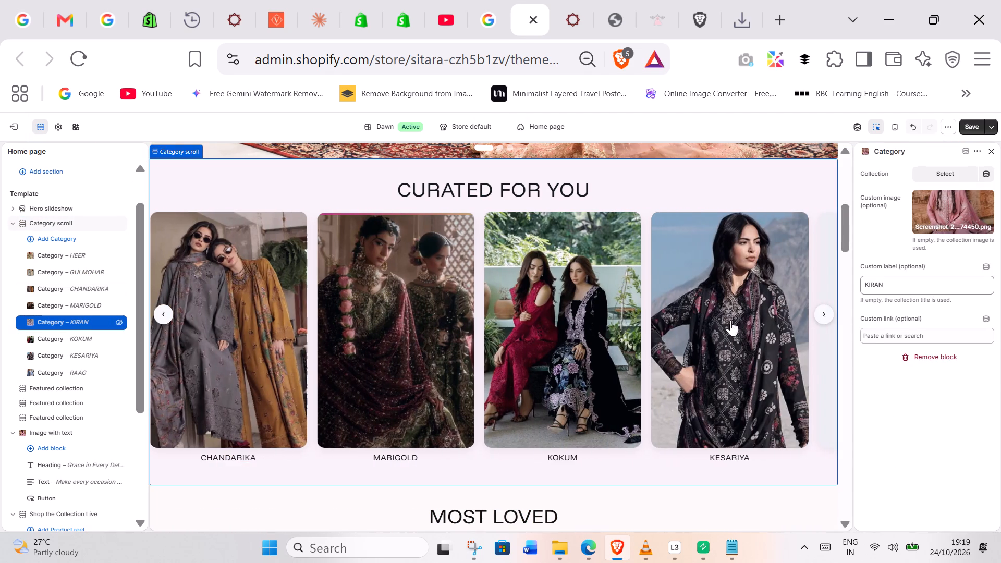
click(695, 284)
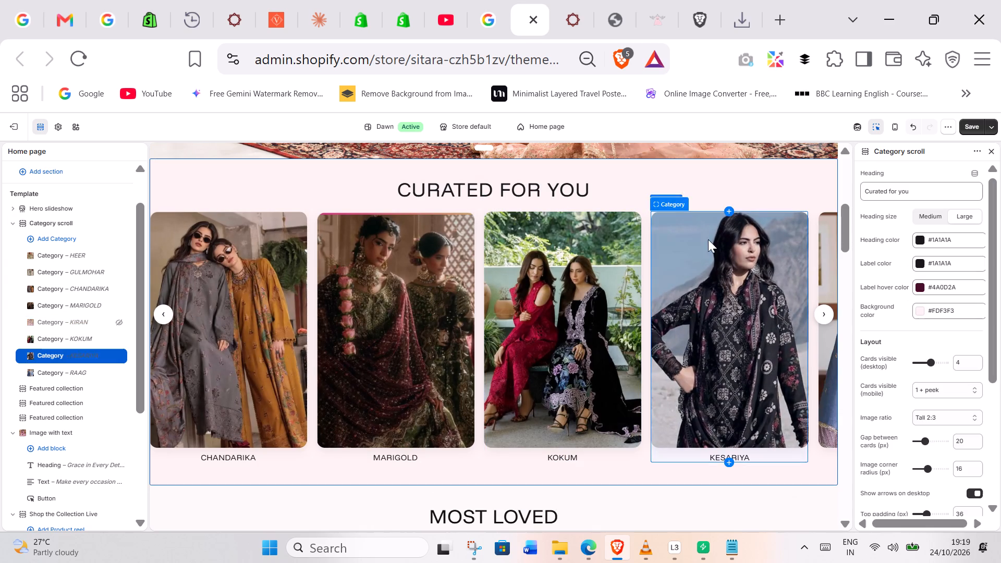
click(167, 315)
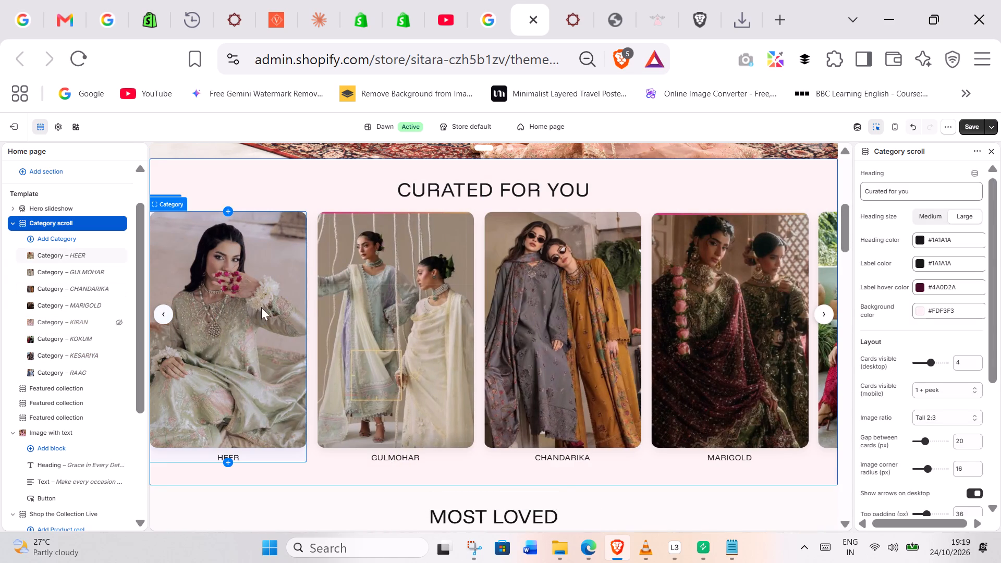
click(959, 131)
triple_click(980, 129)
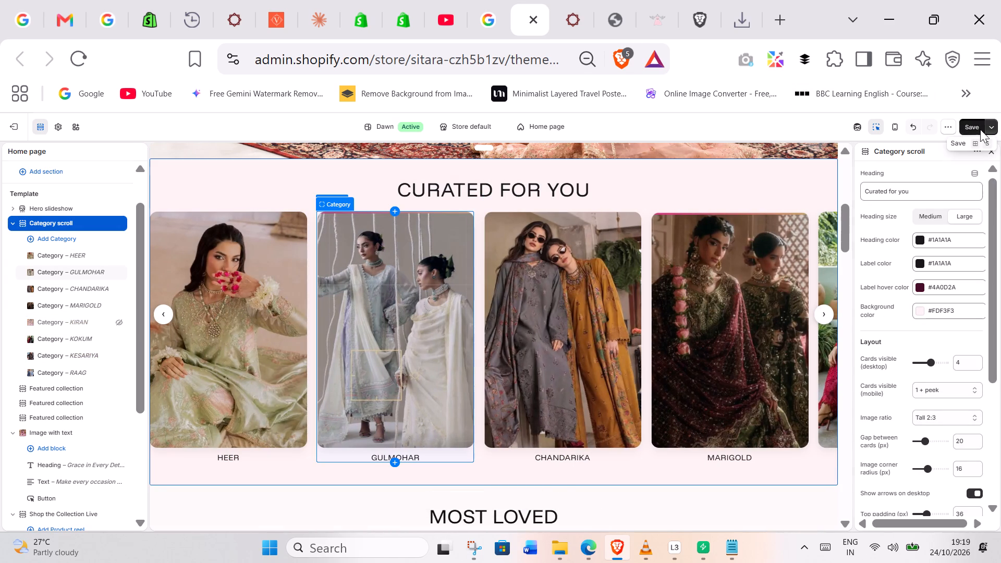
Reload the live sitara storefront and review the home page from the hero slideshow to the Trending With Celebrities section.
click(622, 0)
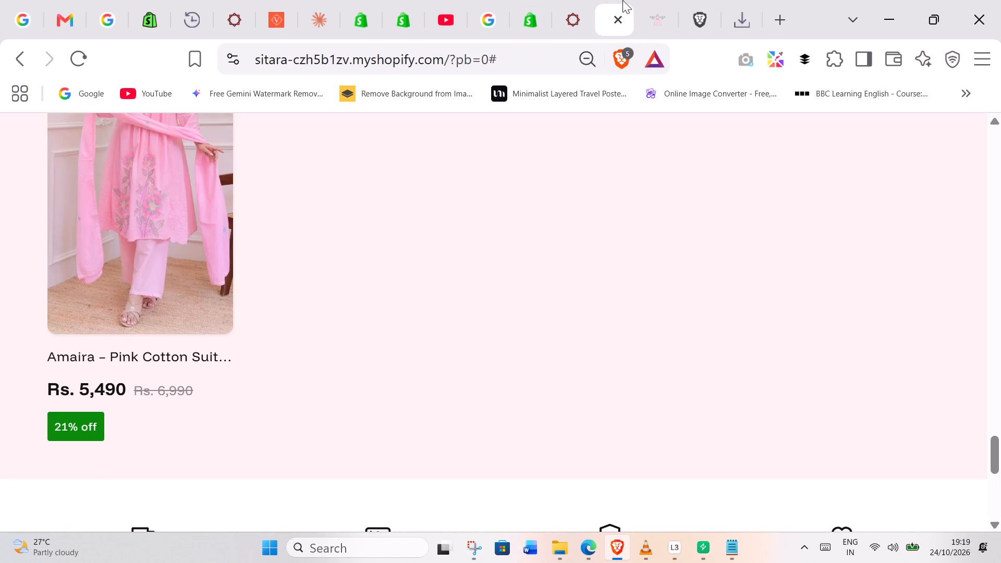
double_click(75, 55)
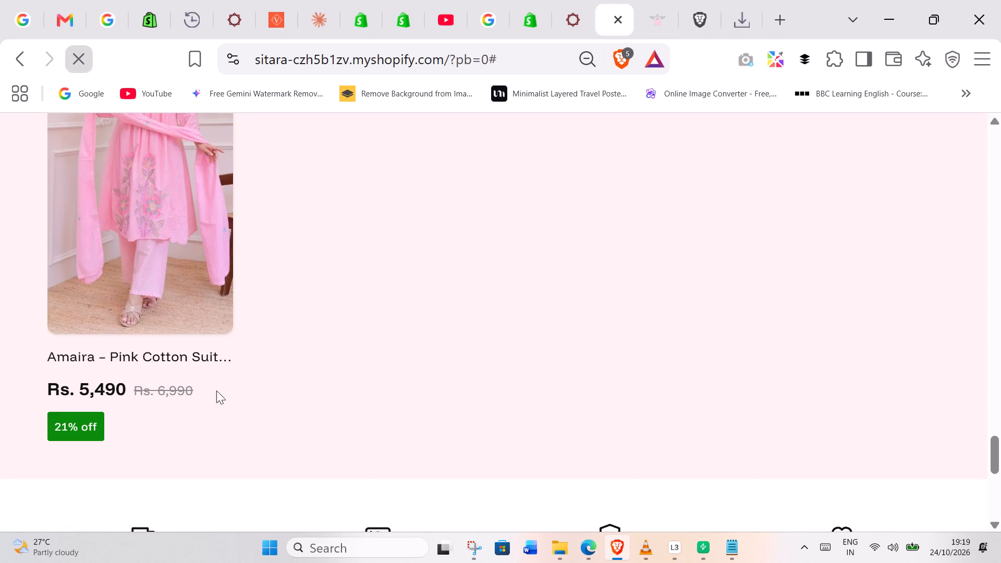
scroll(431, 446, down, 12)
scroll(454, 422, up, 4)
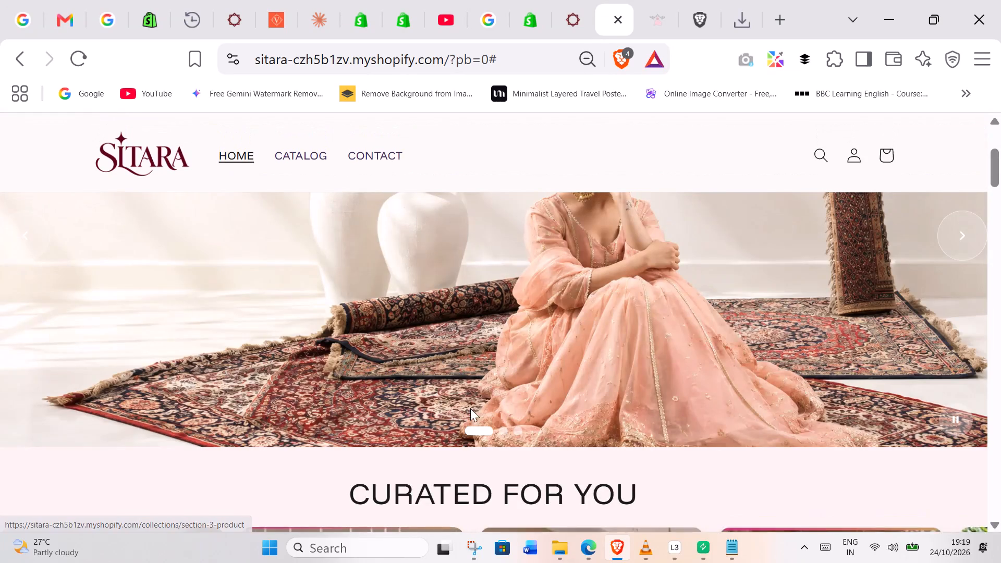
scroll(466, 408, up, 3)
scroll(483, 386, down, 12)
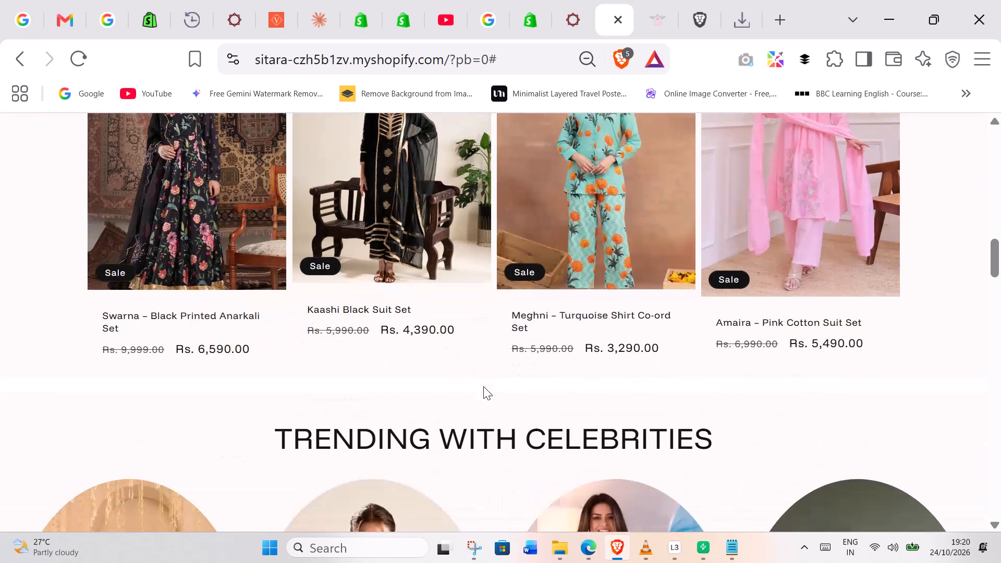
scroll(352, 289, up, 6)
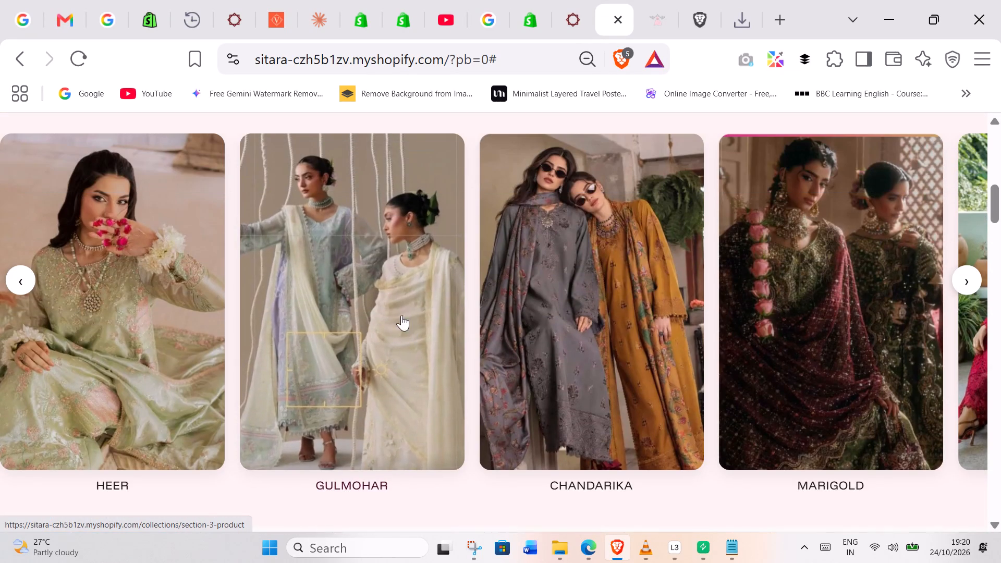
Open the HEER card's linked collection page on the storefront, reload it and examine its product grid and trust badges.
click(131, 306)
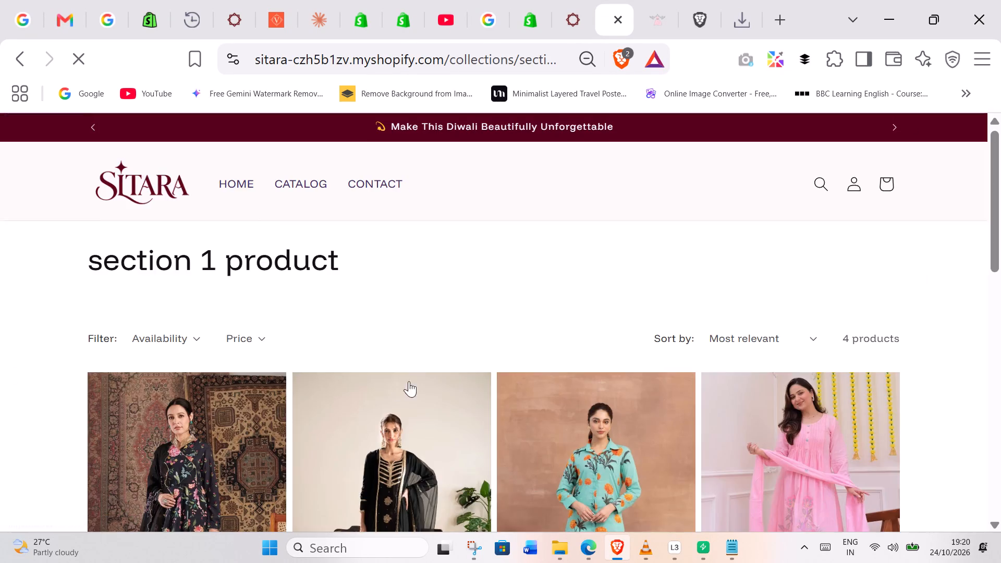
scroll(509, 348, down, 4)
scroll(667, 352, up, 2)
scroll(667, 352, down, 5)
scroll(667, 352, up, 3)
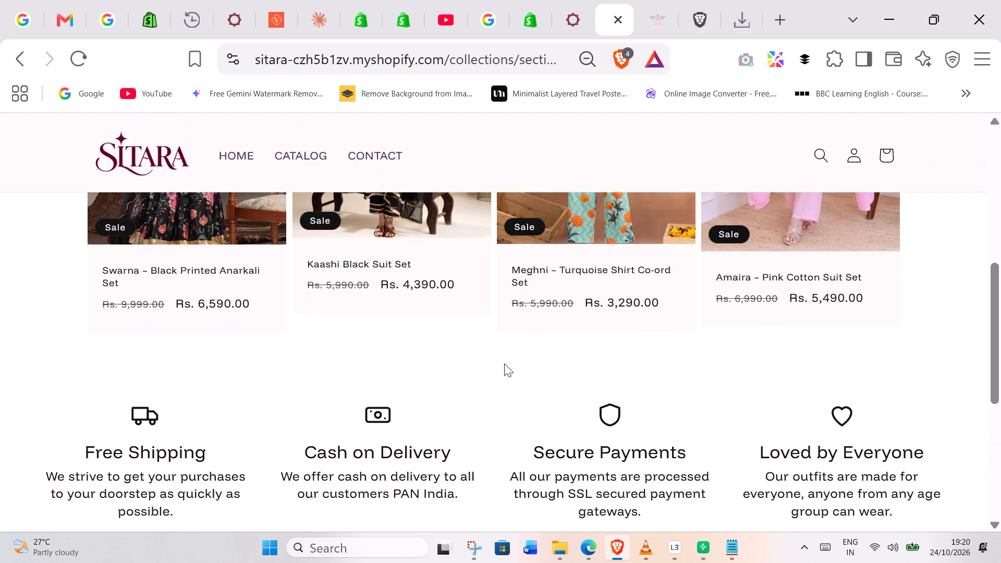
scroll(233, 398, down, 1)
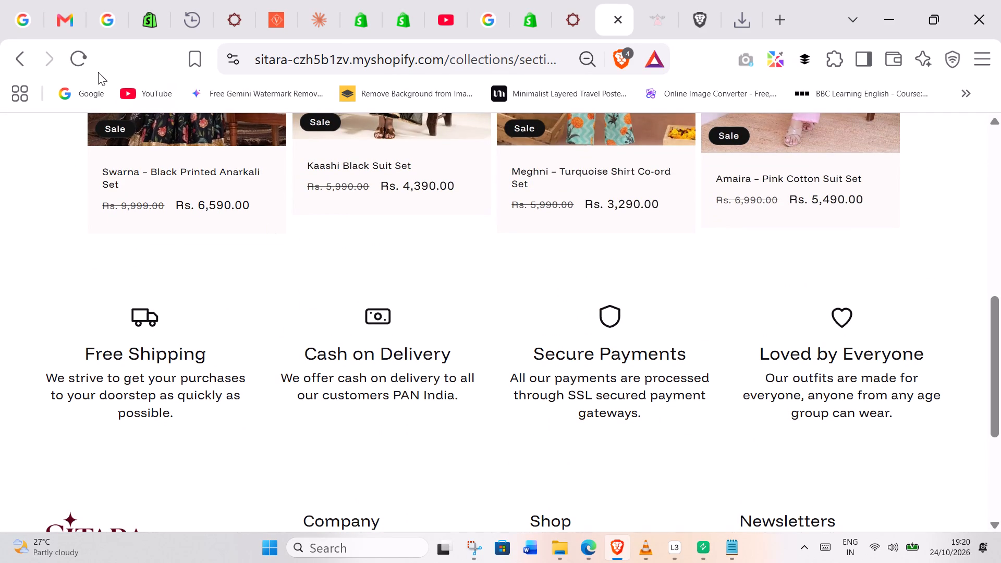
click(78, 64)
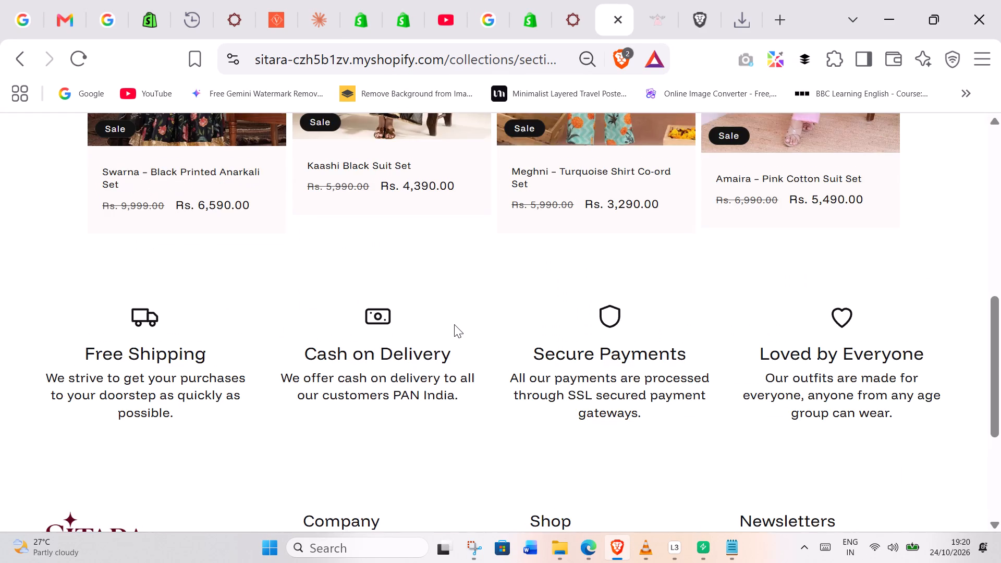
scroll(456, 322, down, 8)
scroll(456, 322, up, 4)
scroll(456, 322, down, 1)
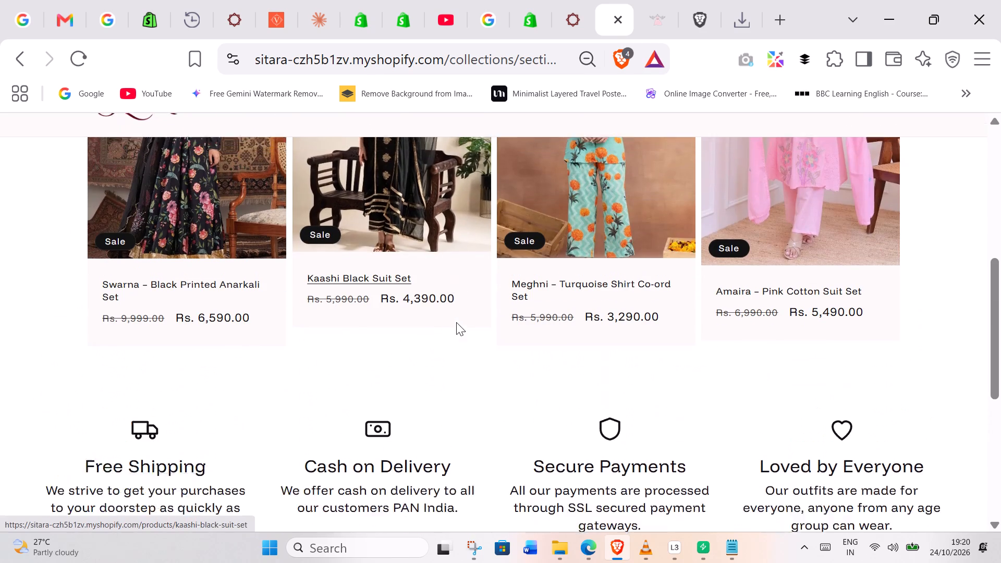
scroll(456, 322, up, 5)
scroll(456, 322, down, 2)
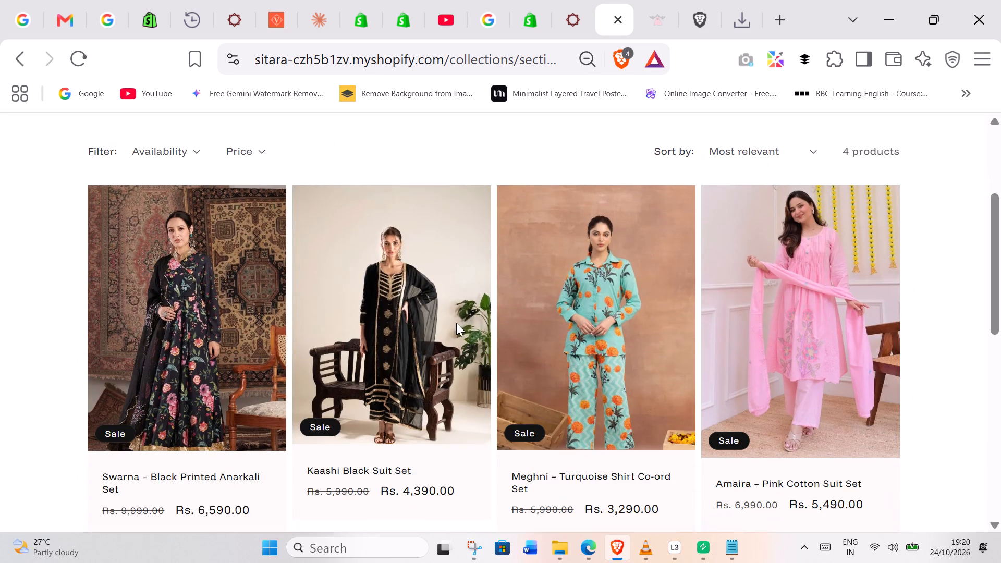
Return to the top of the collection page and cycle through the announcement bar messages.
drag(1000, 241, 1000, 152)
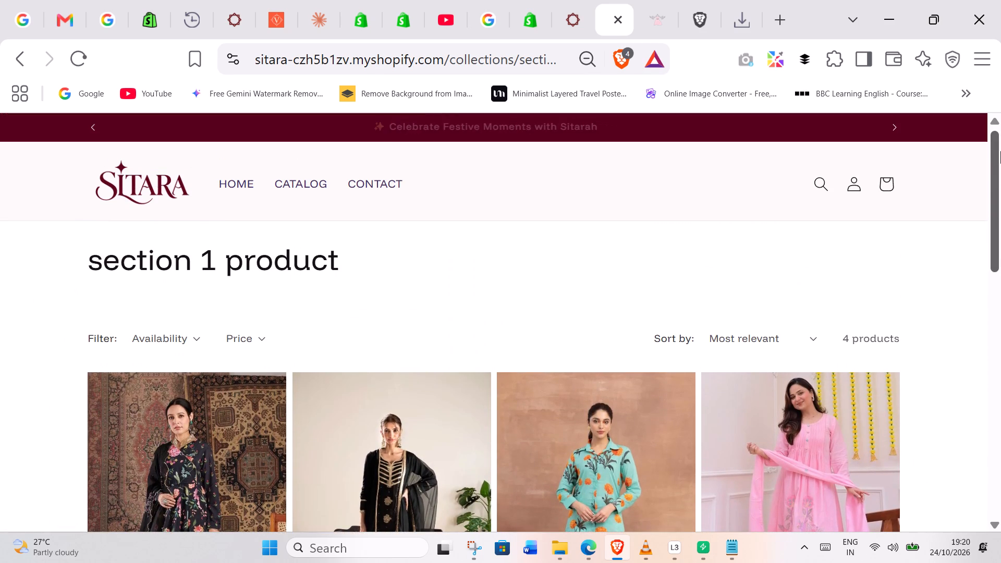
click(898, 130)
click(898, 130)
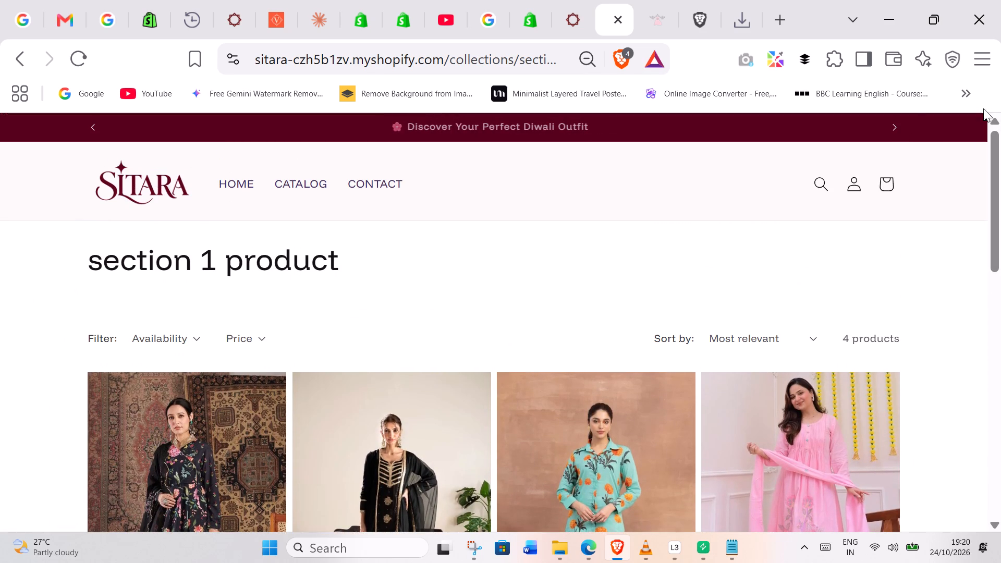
double_click(899, 126)
Remove the trust-badges-carouselMMM.liquid entries from the browser's download history.
click(661, 0)
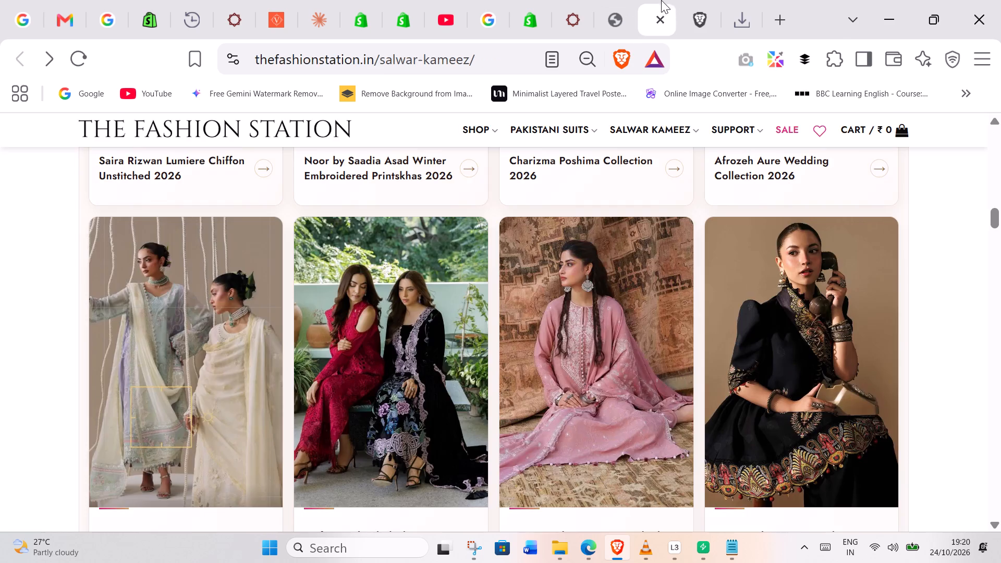
click(694, 0)
click(741, 0)
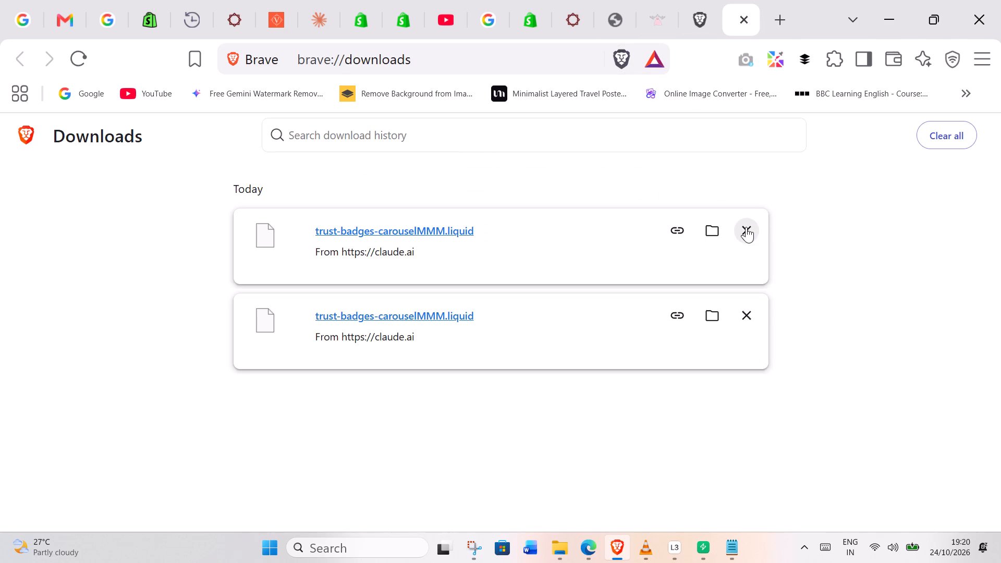
triple_click(746, 227)
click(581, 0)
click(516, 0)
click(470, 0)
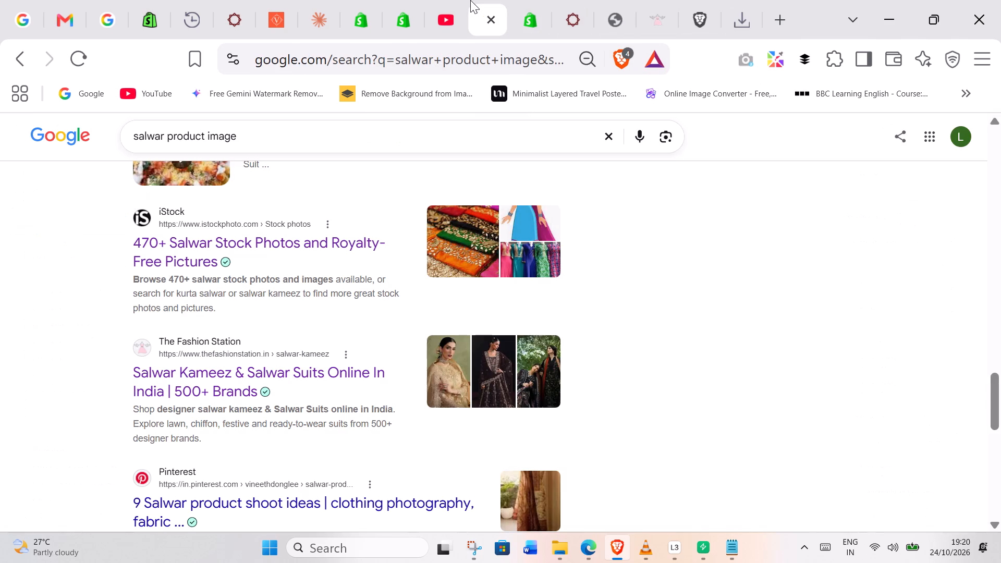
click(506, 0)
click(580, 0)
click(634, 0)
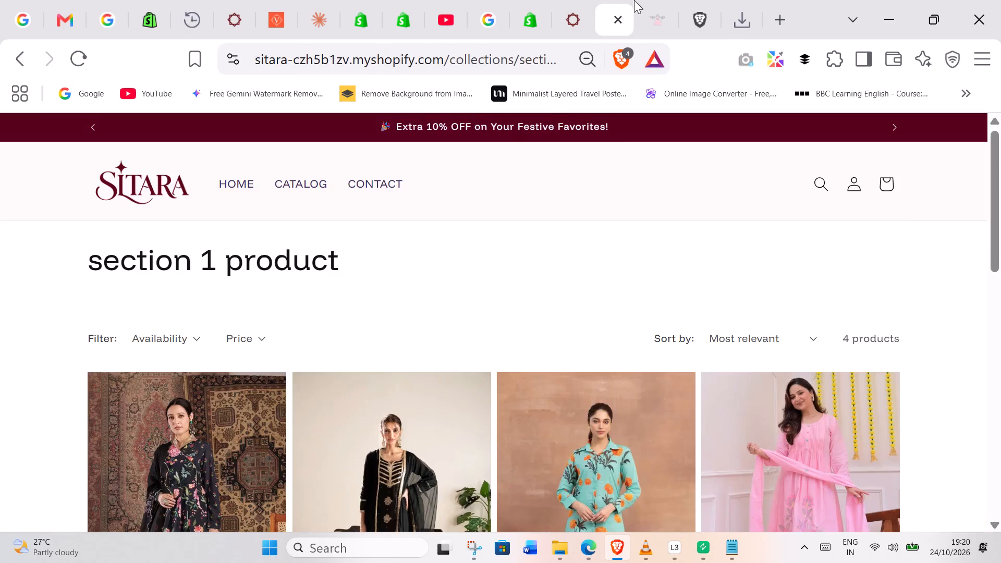
Switch to Loggy3 and view the recorded sessions by pay period.
click(649, 0)
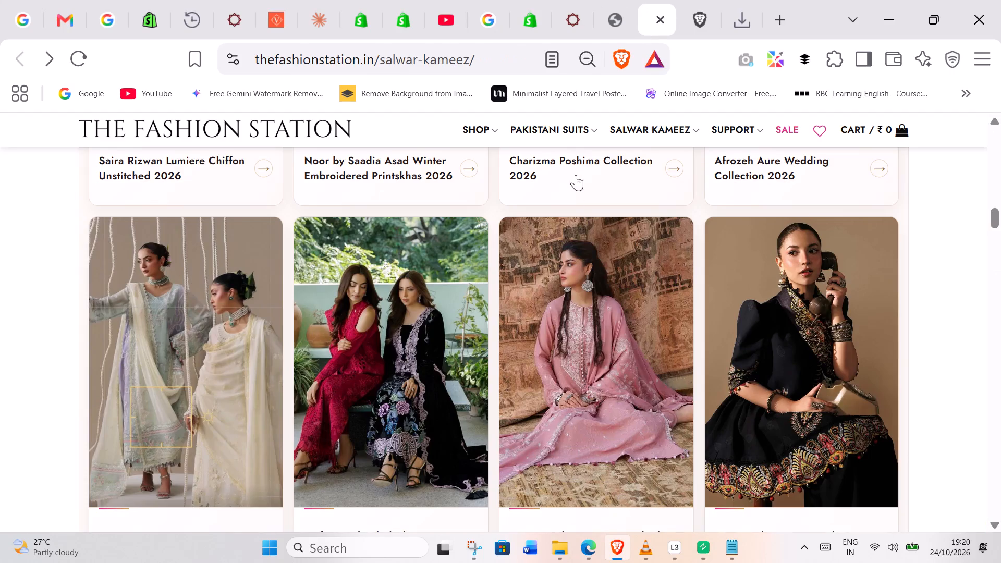
click(702, 547)
click(669, 551)
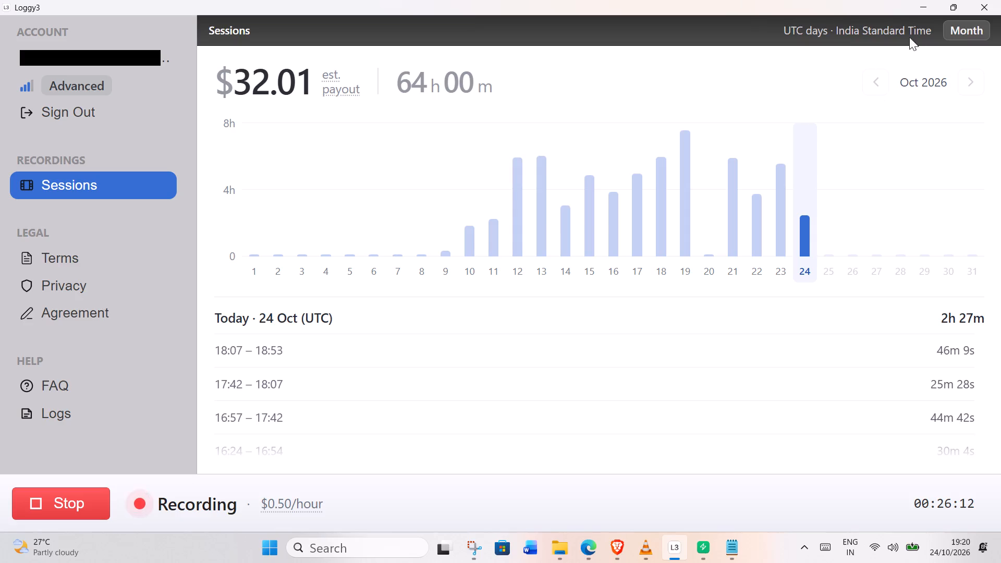
click(961, 36)
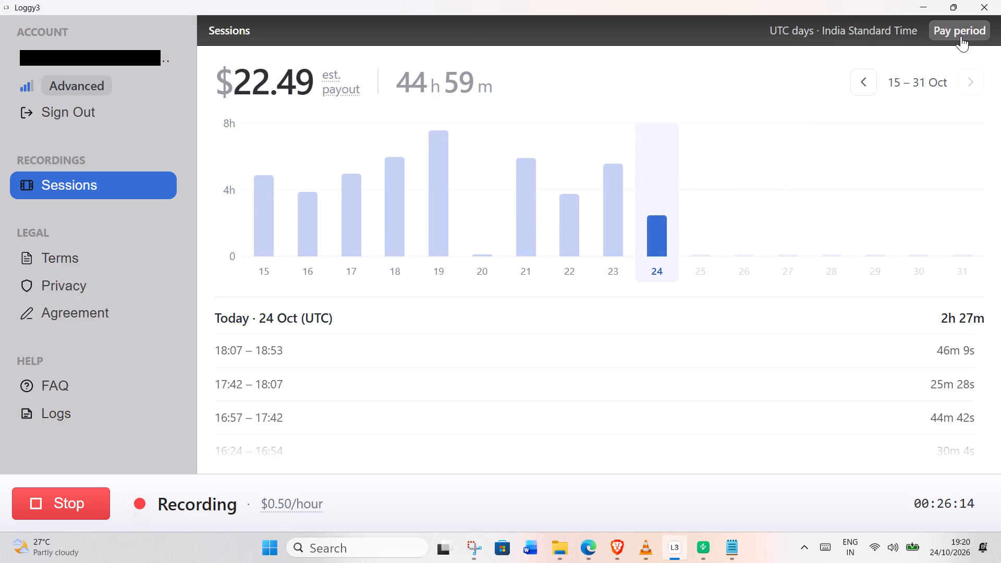
click(948, 31)
click(948, 31)
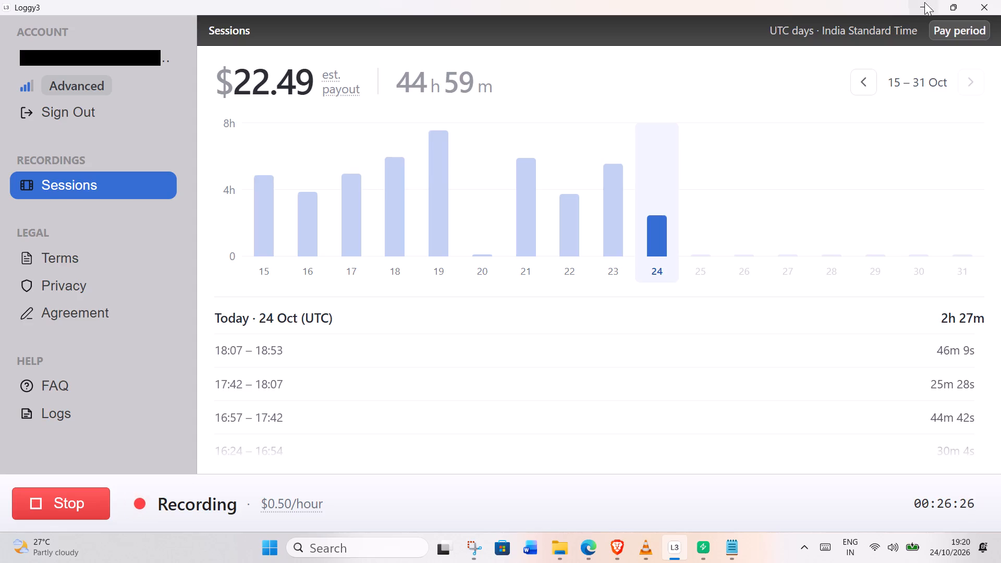
click(924, 2)
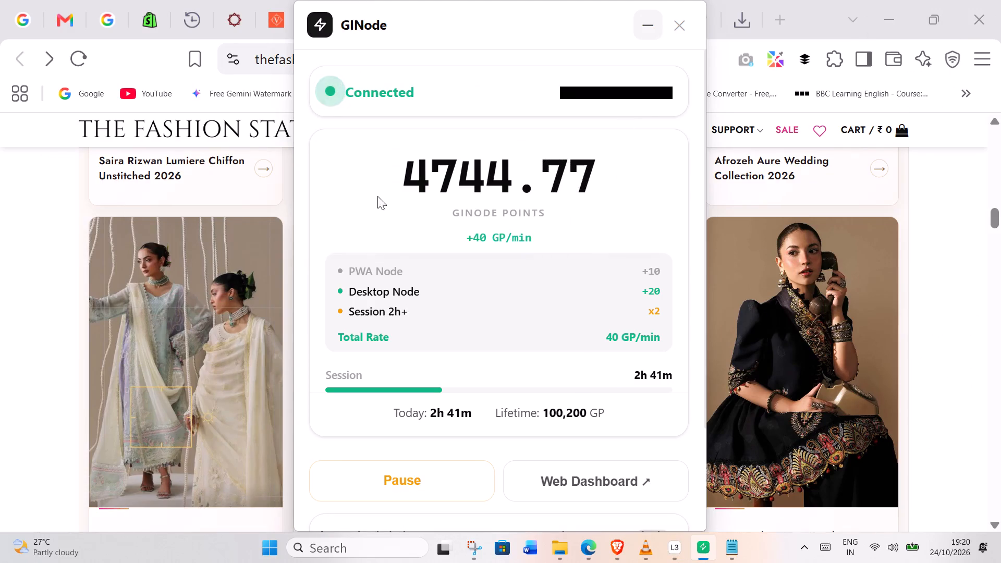
click(0, 164)
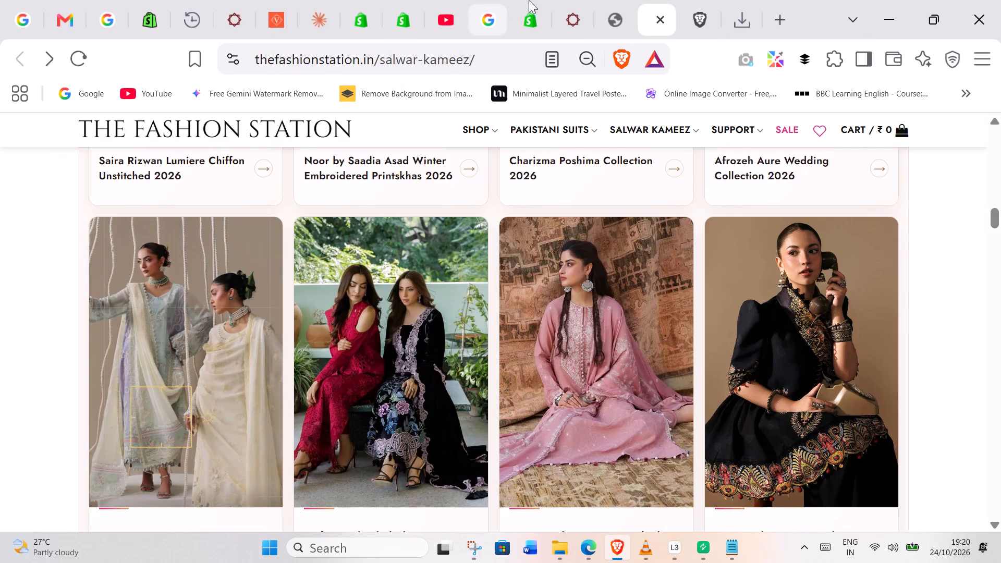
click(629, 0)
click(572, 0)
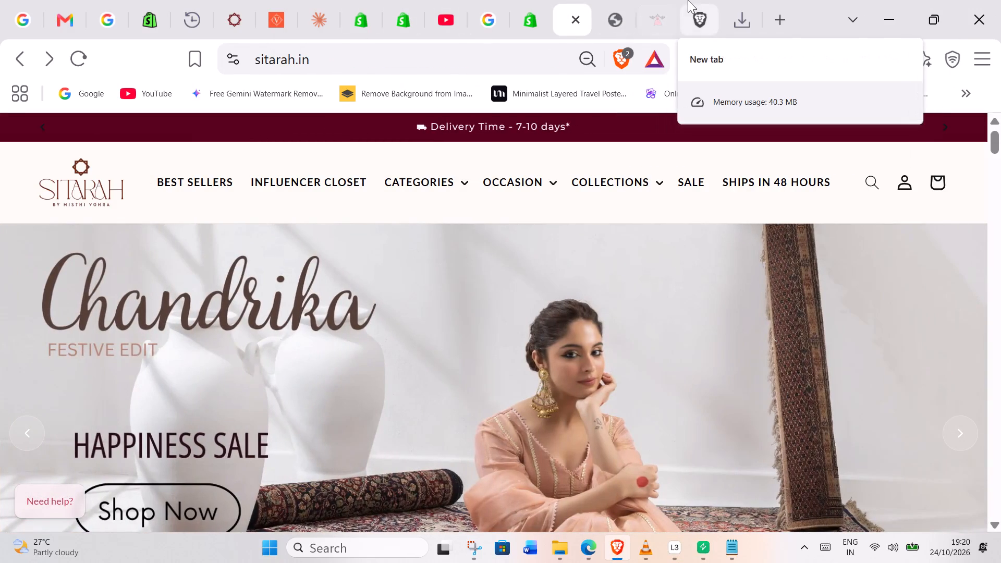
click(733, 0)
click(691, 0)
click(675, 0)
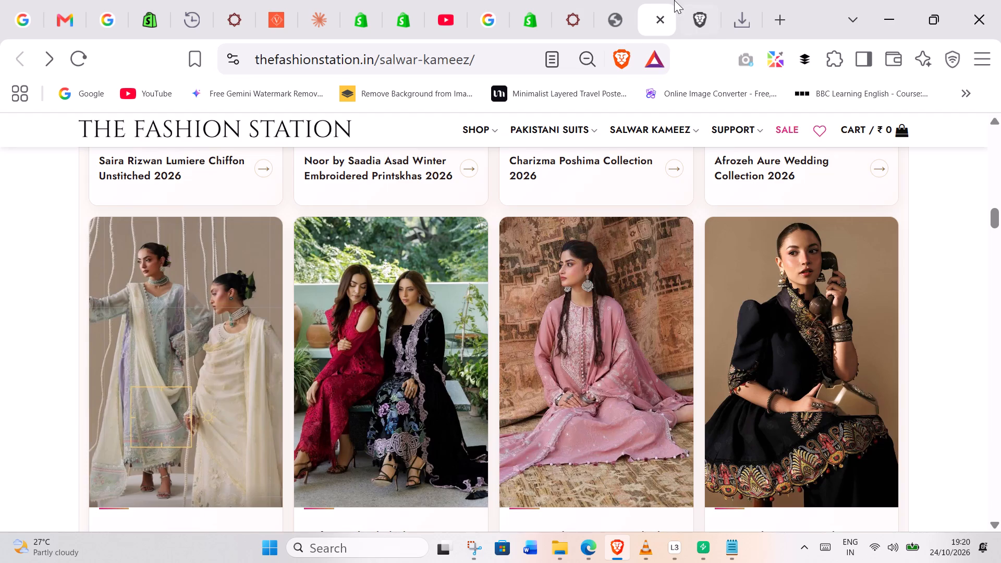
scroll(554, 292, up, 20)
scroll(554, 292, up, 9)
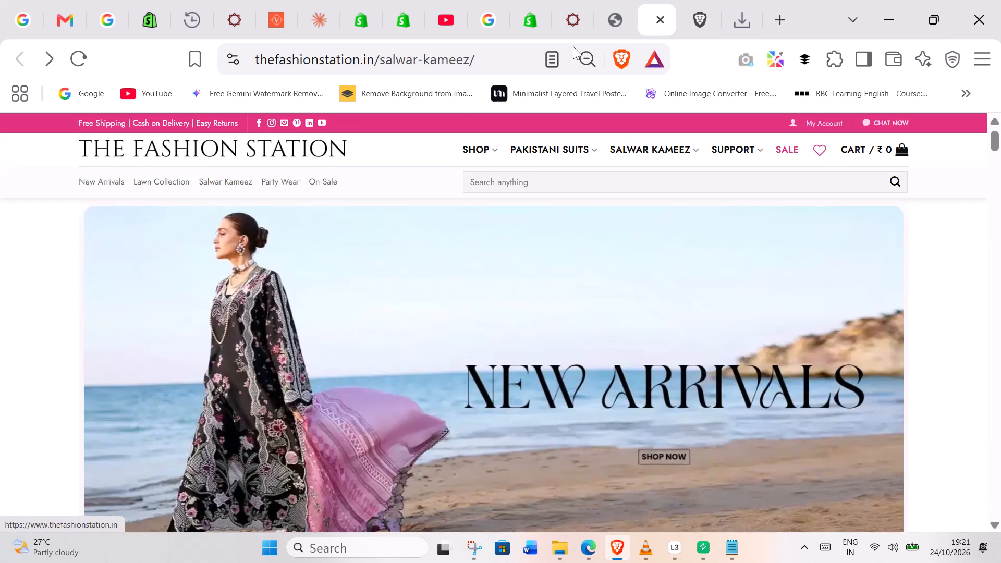
Reload the section 1 product collection page on the sitara storefront and look through its product grid.
click(607, 0)
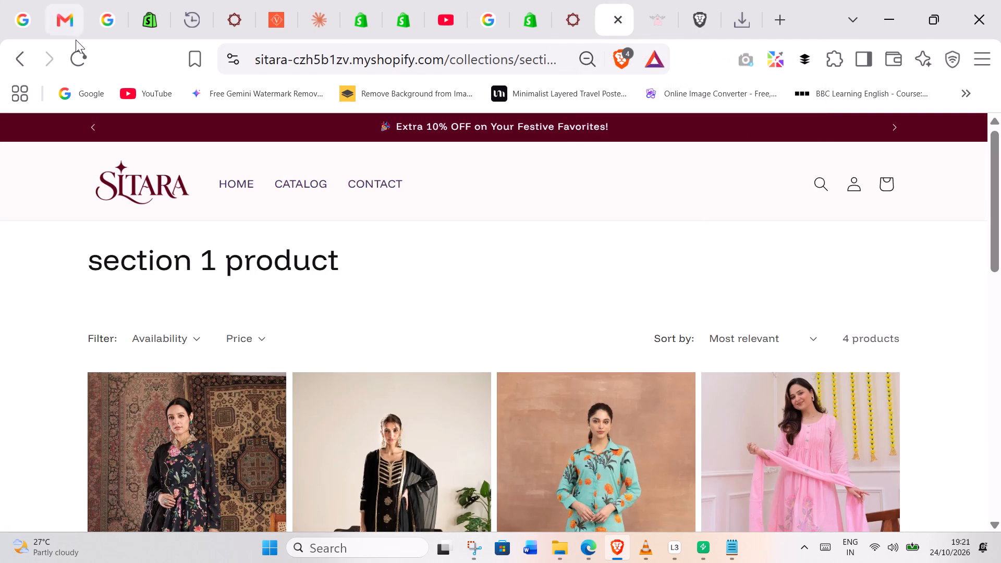
click(77, 59)
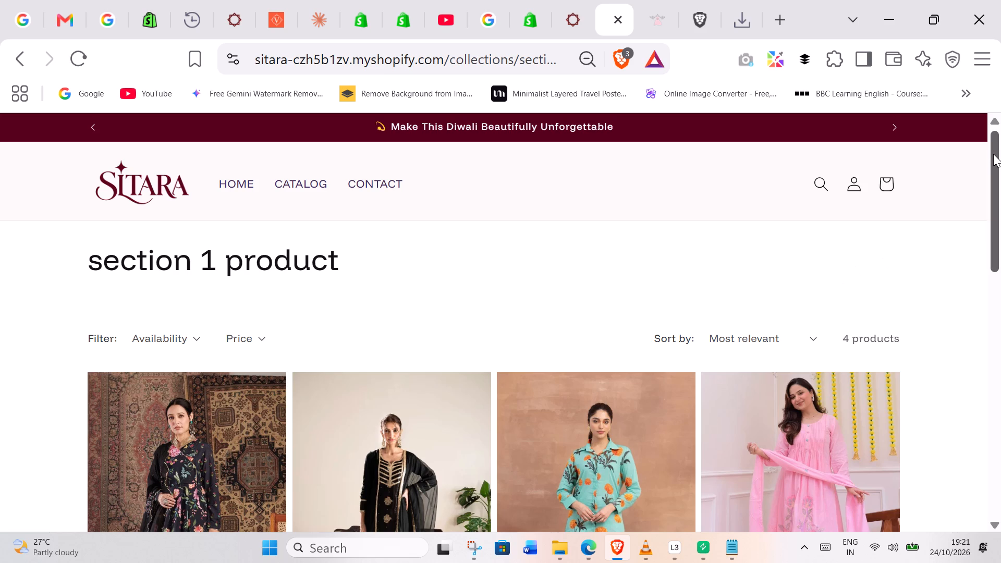
drag(993, 154, 999, 454)
scroll(401, 302, up, 6)
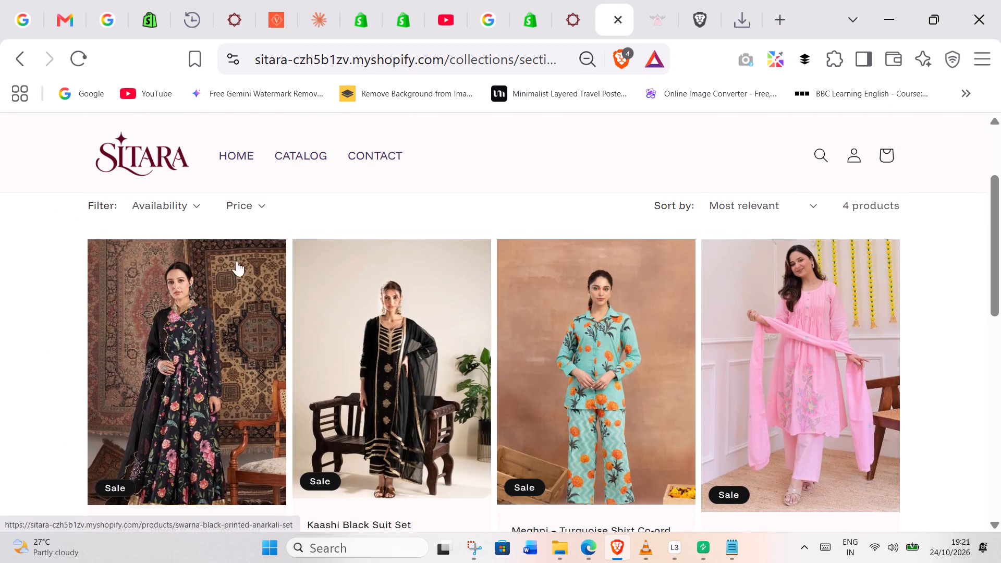
scroll(753, 263, down, 2)
scroll(254, 142, up, 12)
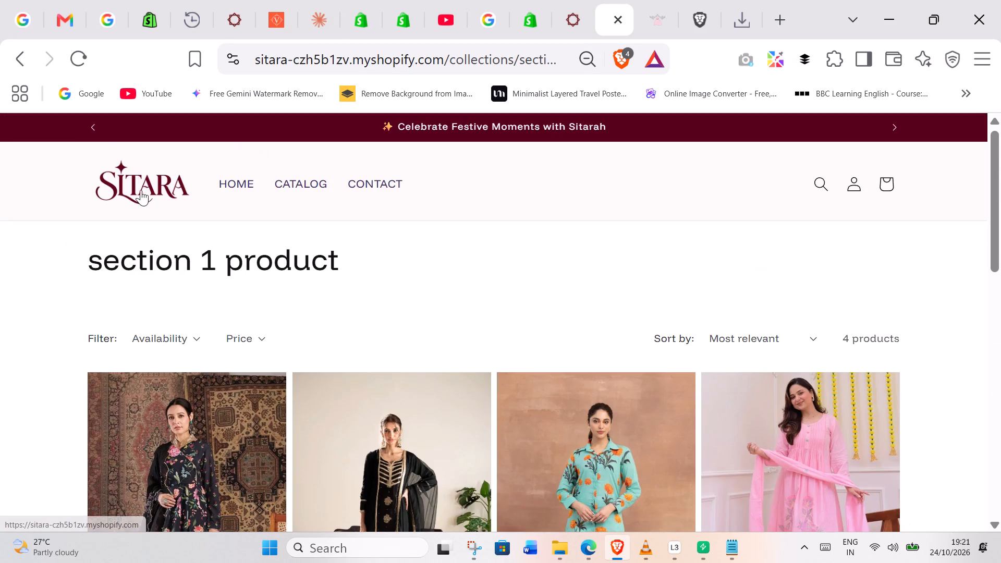
Go to the storefront home page through the Sitara logo and browse the Curated For You category cards.
click(138, 192)
scroll(452, 237, down, 2)
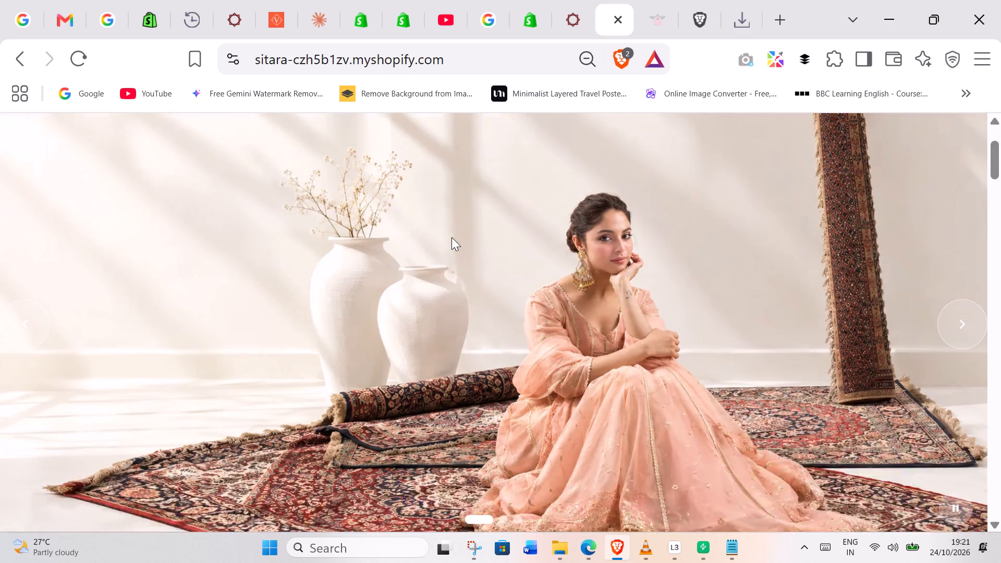
scroll(569, 216, down, 3)
scroll(747, 191, down, 3)
scroll(890, 190, up, 1)
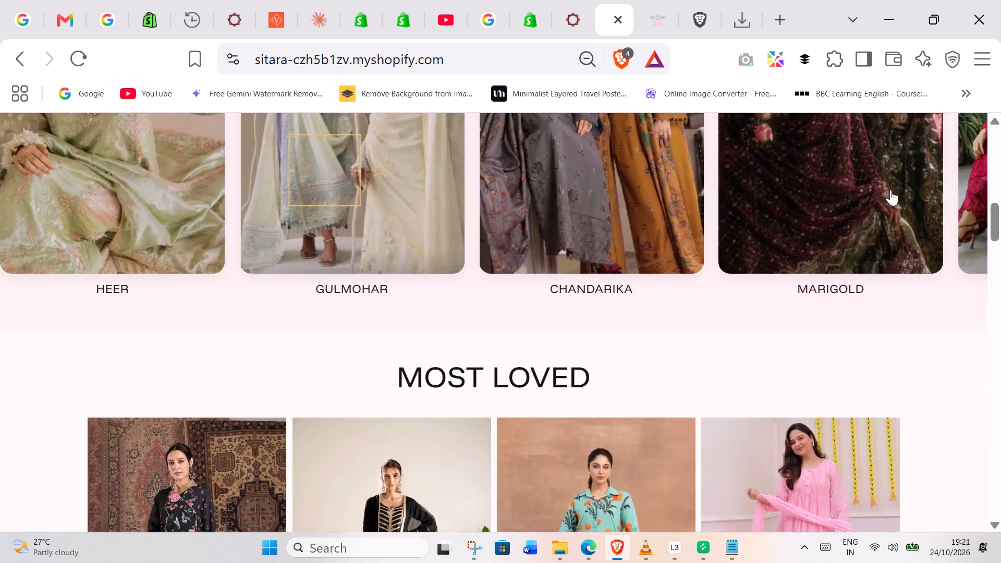
scroll(944, 242, up, 2)
click(968, 378)
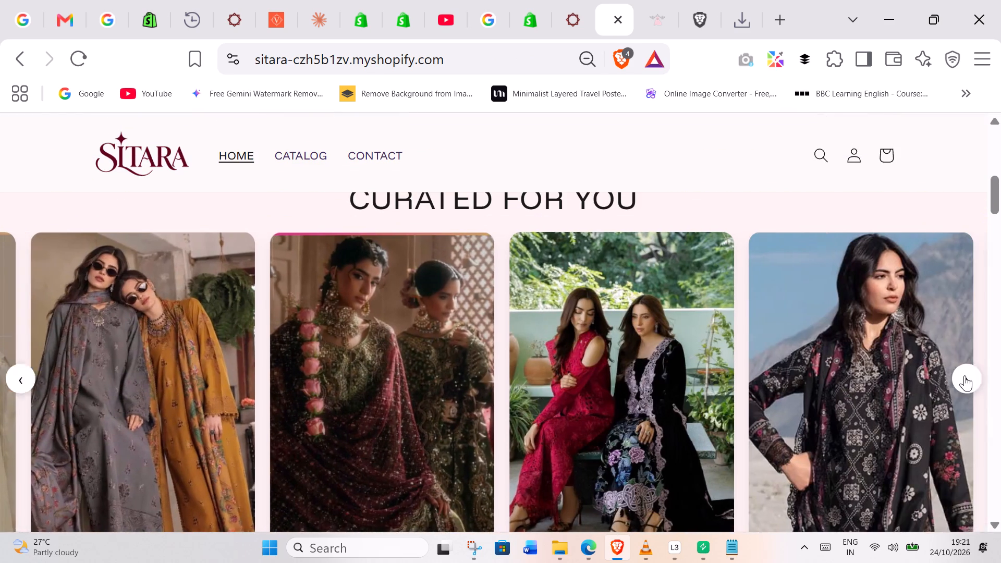
click(965, 375)
scroll(434, 283, up, 11)
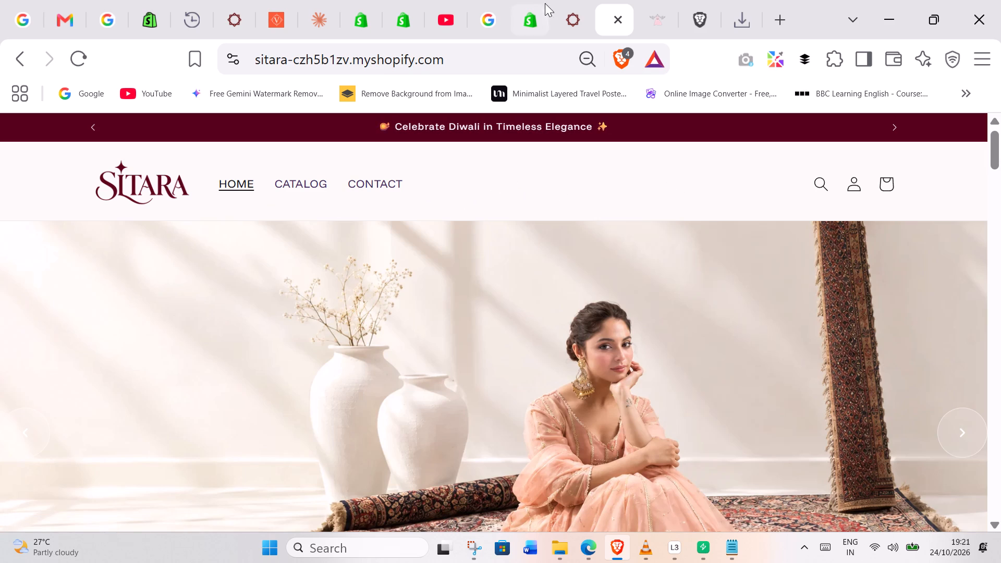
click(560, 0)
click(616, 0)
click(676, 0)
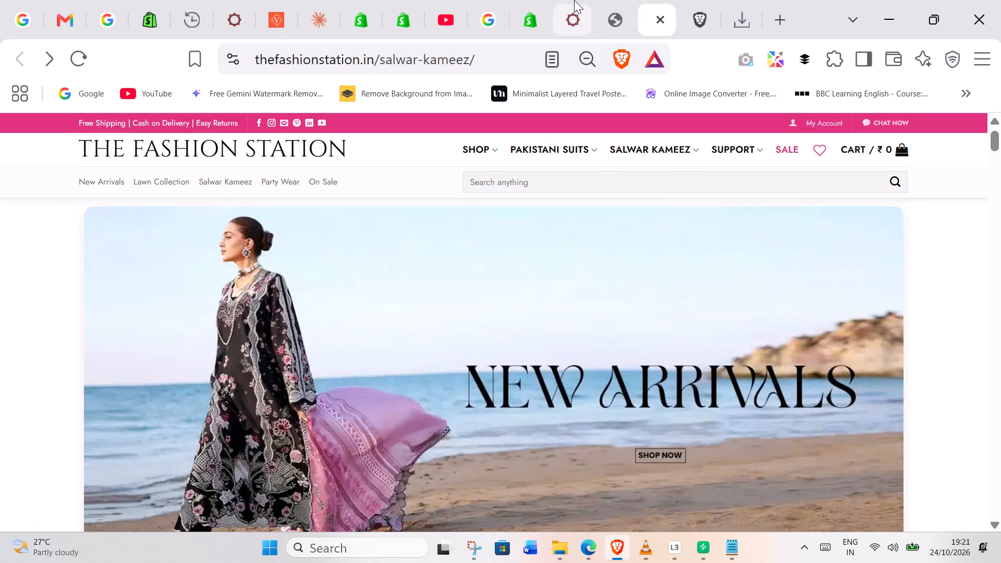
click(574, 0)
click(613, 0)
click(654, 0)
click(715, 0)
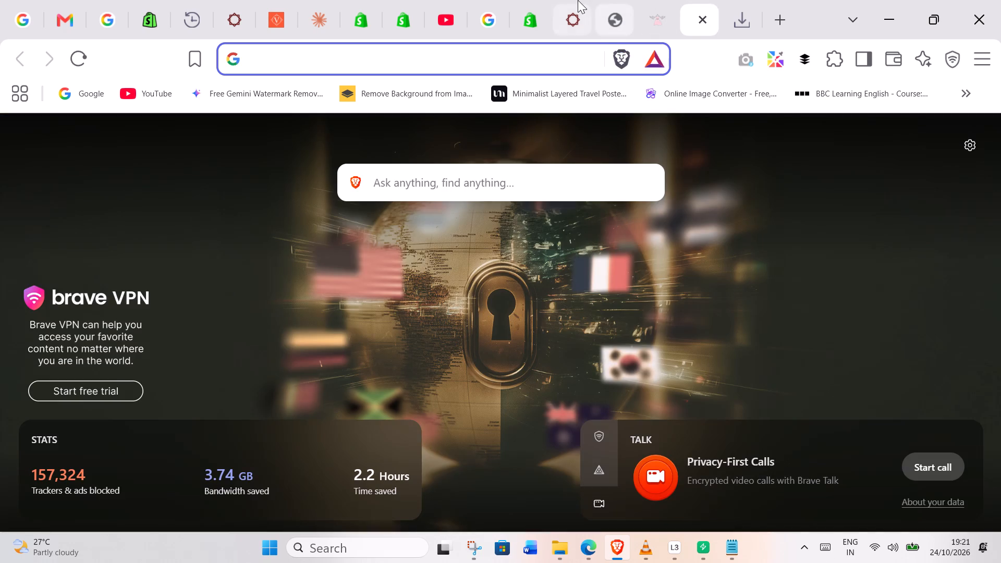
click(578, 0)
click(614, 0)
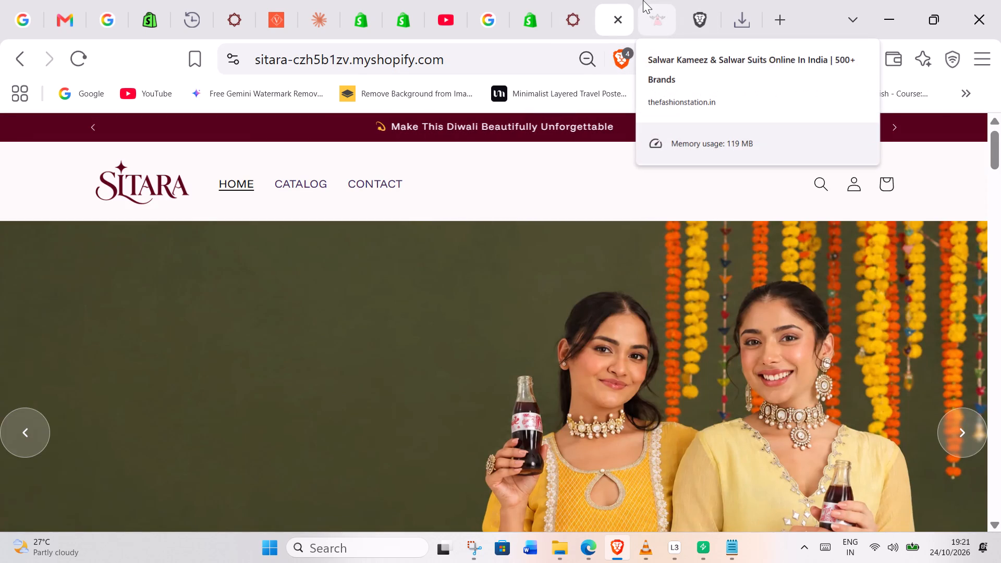
In the Shopify theme editor, enable the mobile preview and check the hero slideshow and Curated For You section.
click(551, 0)
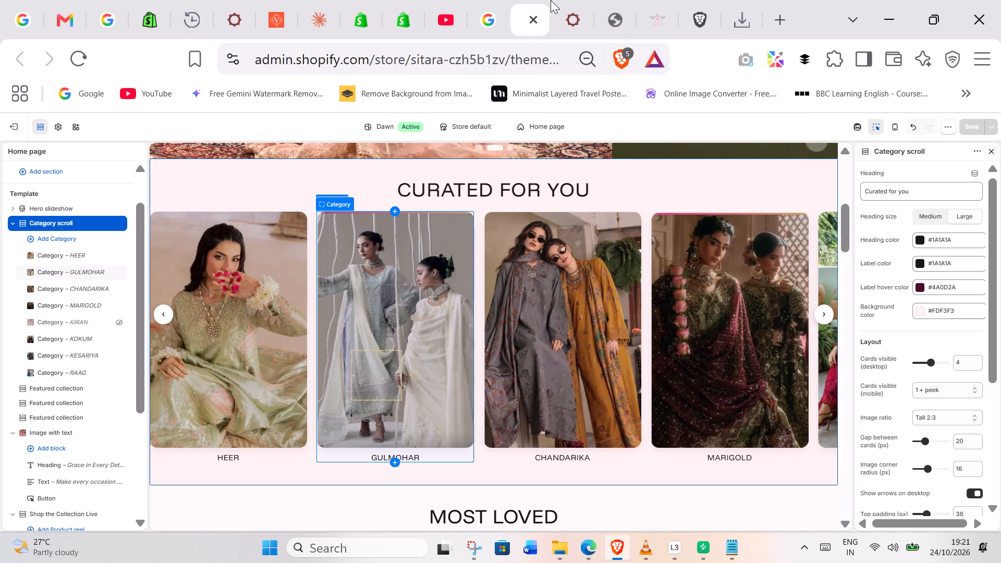
scroll(518, 328, up, 3)
scroll(518, 328, down, 1)
scroll(518, 328, up, 6)
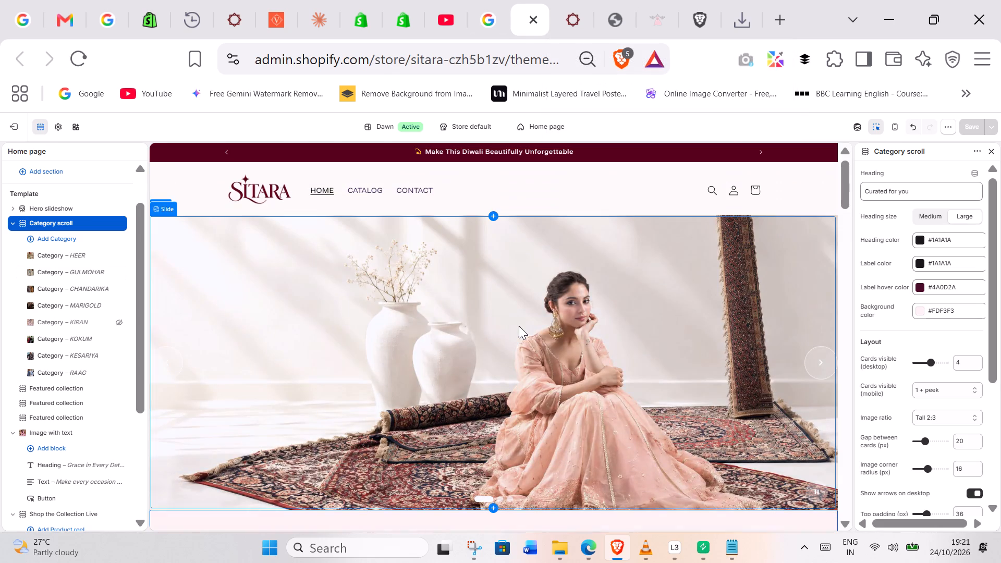
scroll(519, 326, up, 2)
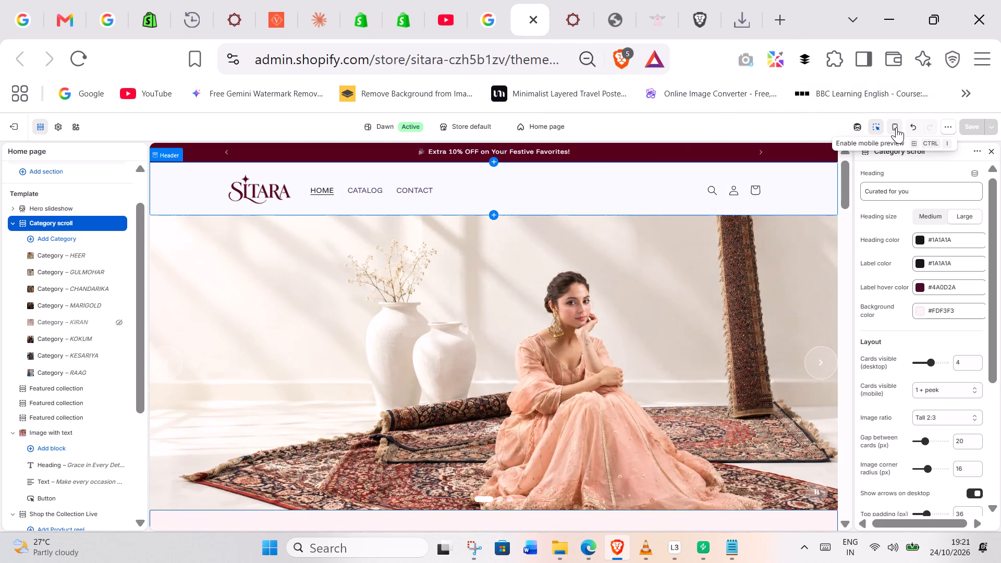
click(896, 127)
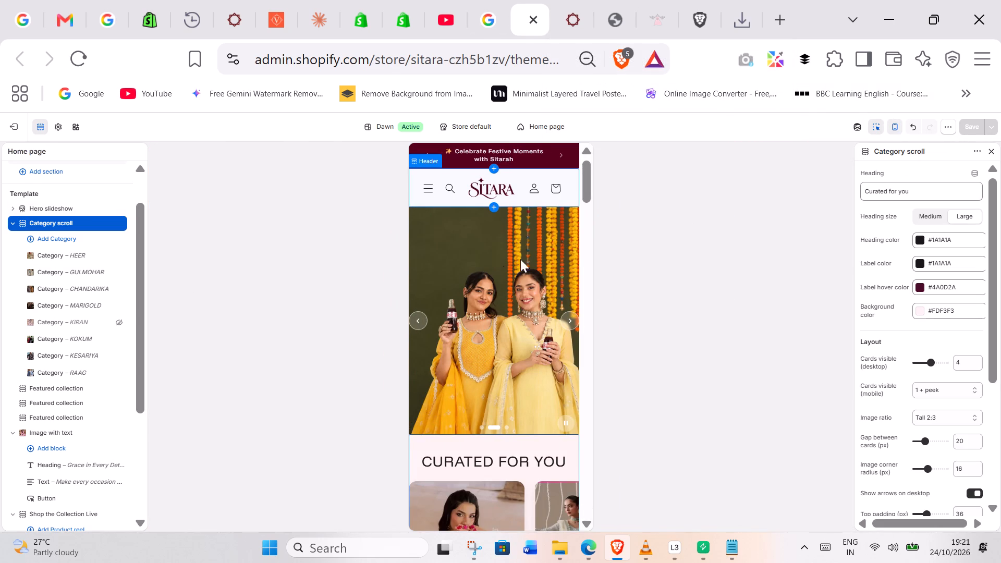
drag(585, 182, 587, 202)
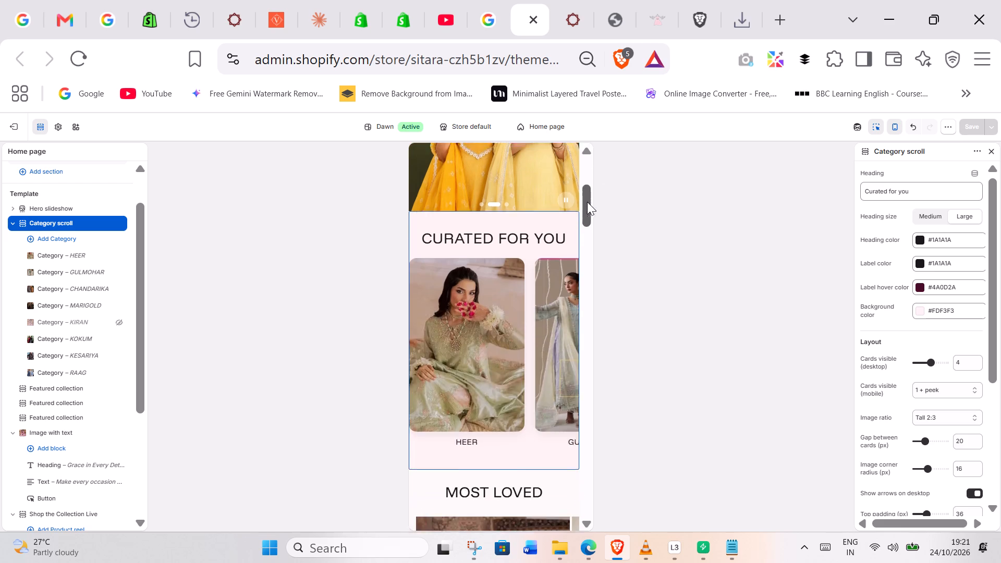
drag(587, 202, 594, 164)
Open the settings of the hero slide with two women in yellow and inspect its image, link and description options.
click(509, 273)
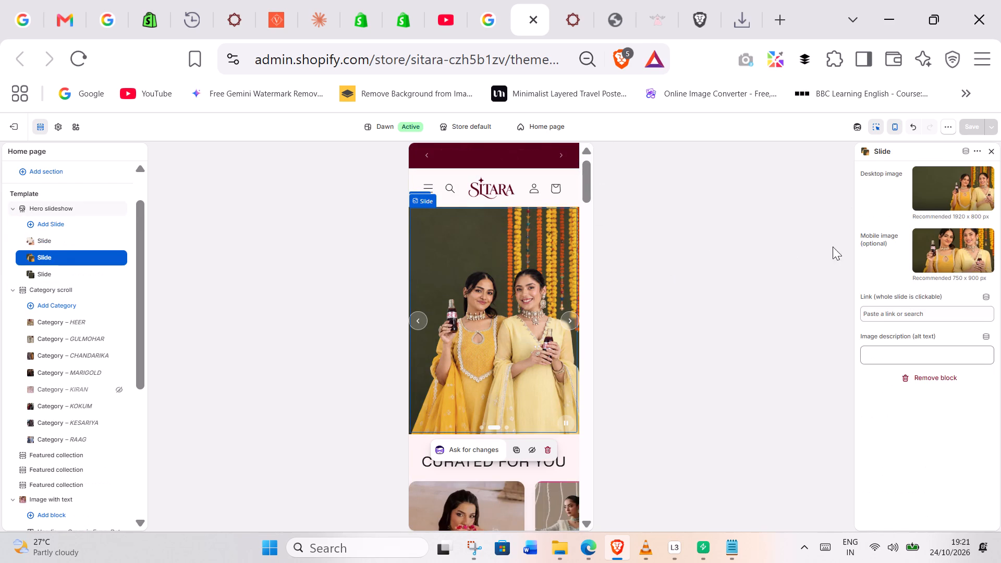
click(890, 309)
click(883, 350)
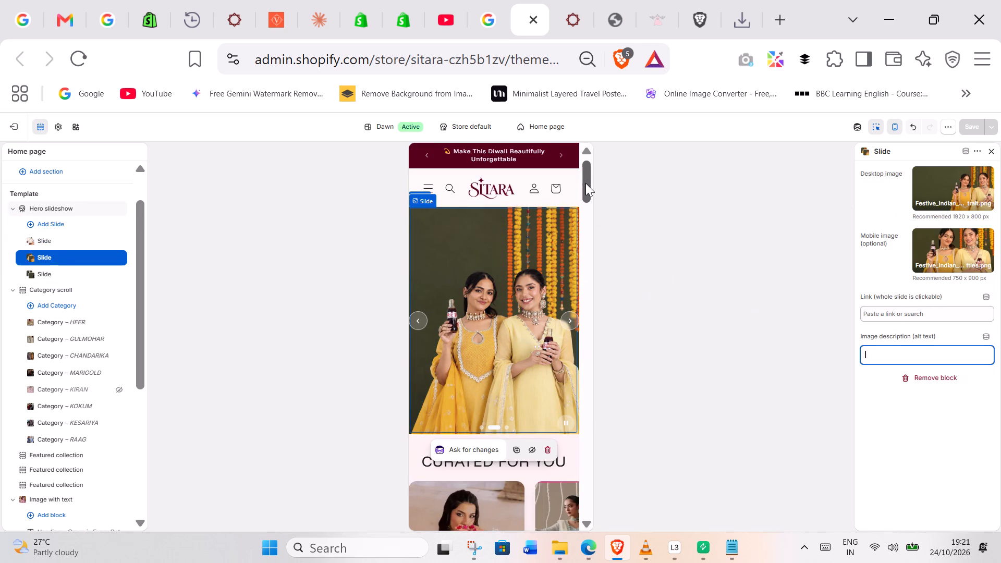
drag(586, 171, 589, 164)
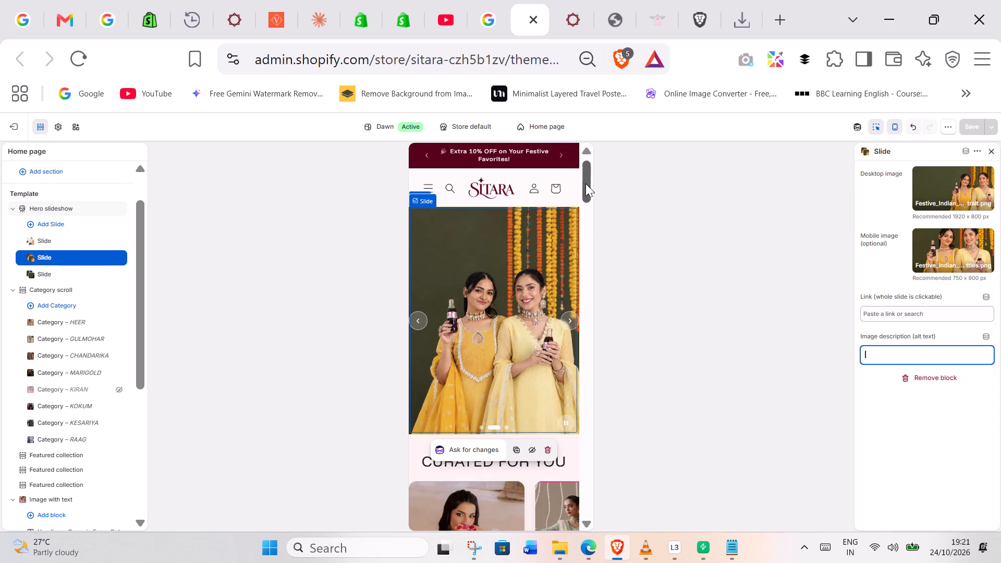
click(875, 353)
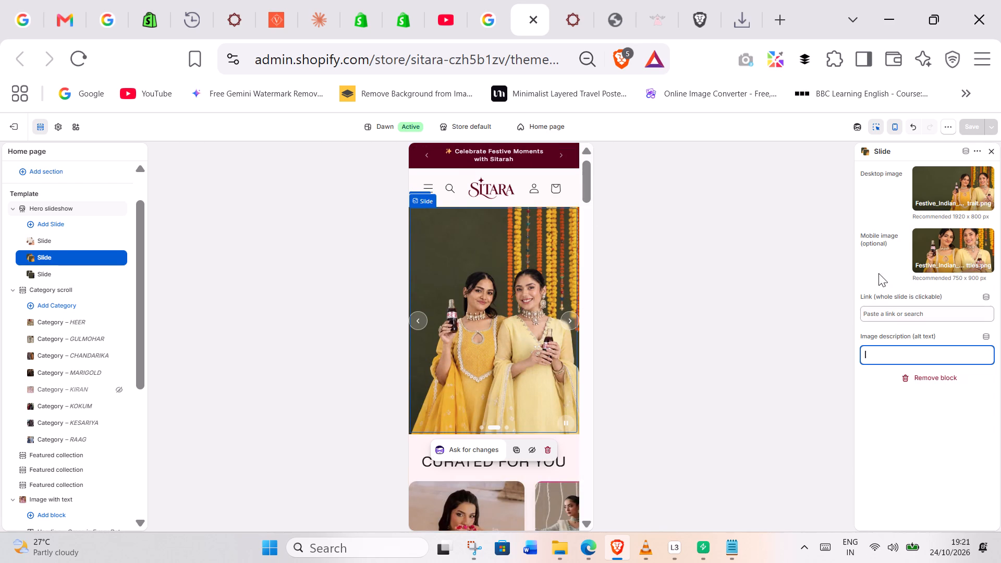
Open the Hero slideshow section settings and examine the desktop banner height choices and the other options.
click(51, 210)
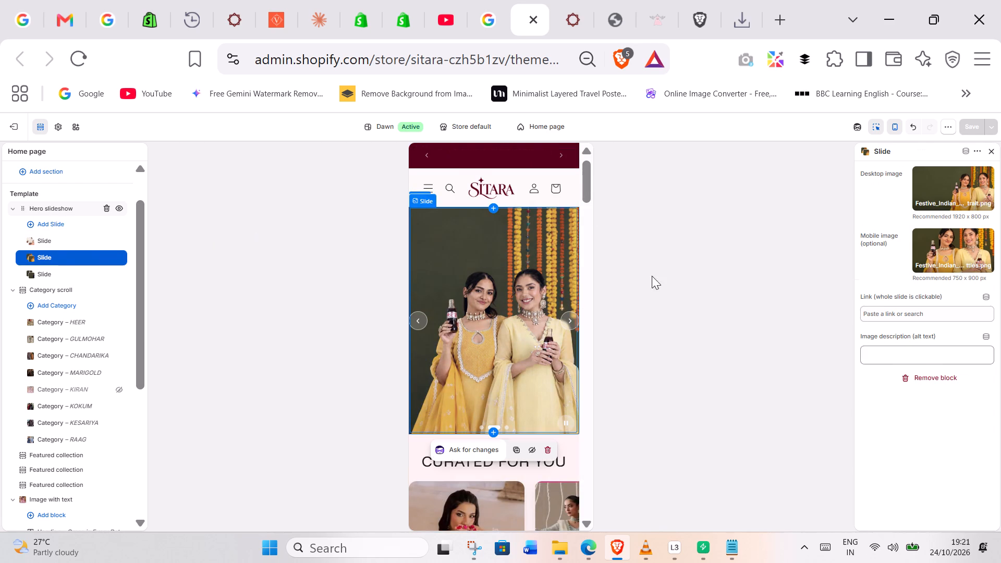
click(908, 262)
click(905, 307)
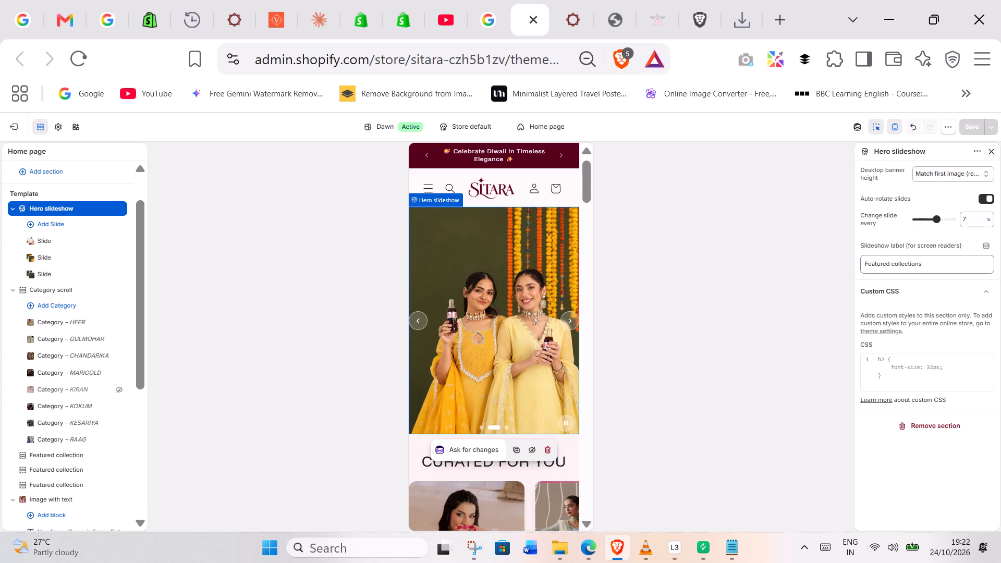
click(958, 294)
click(958, 294)
click(955, 175)
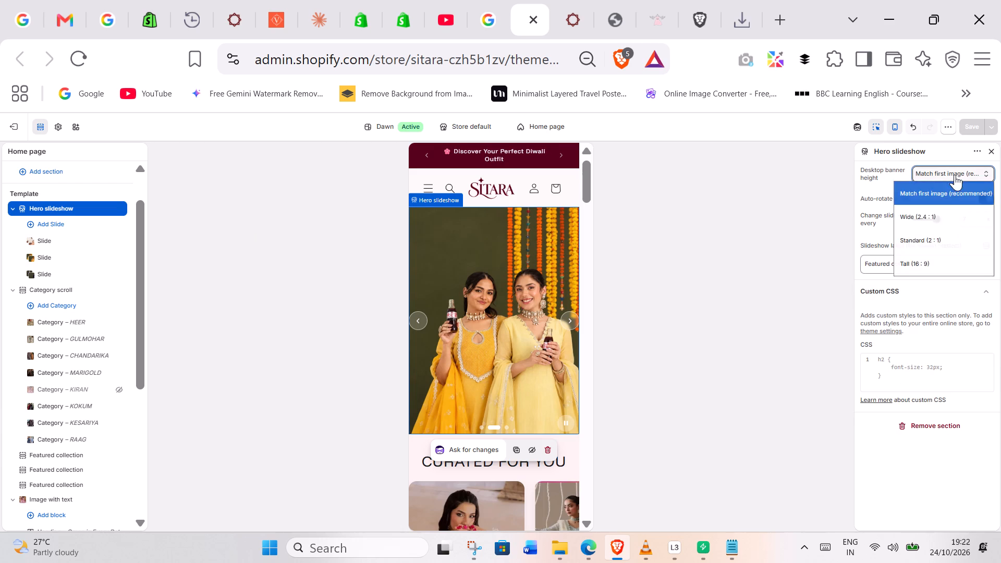
click(875, 215)
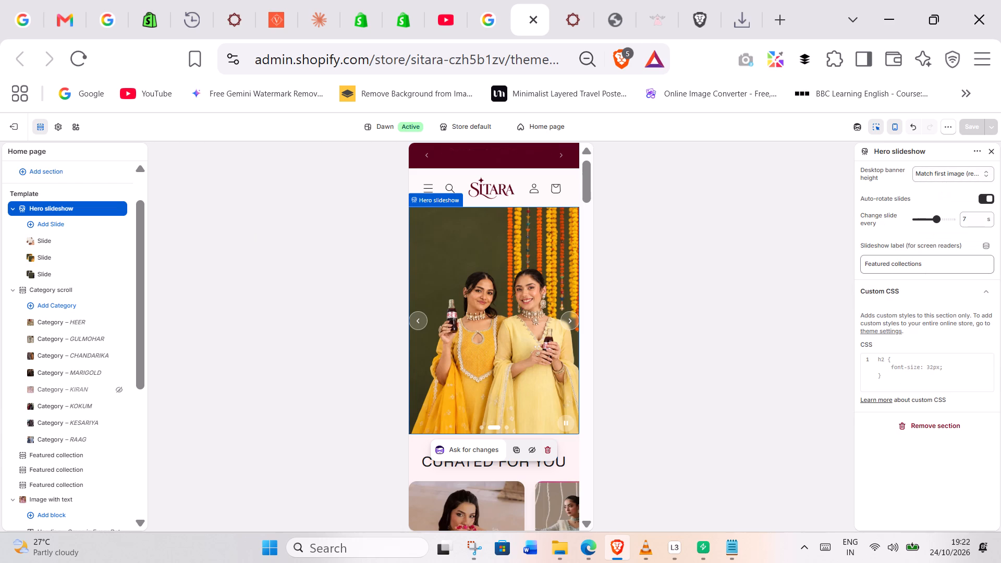
click(893, 370)
click(880, 180)
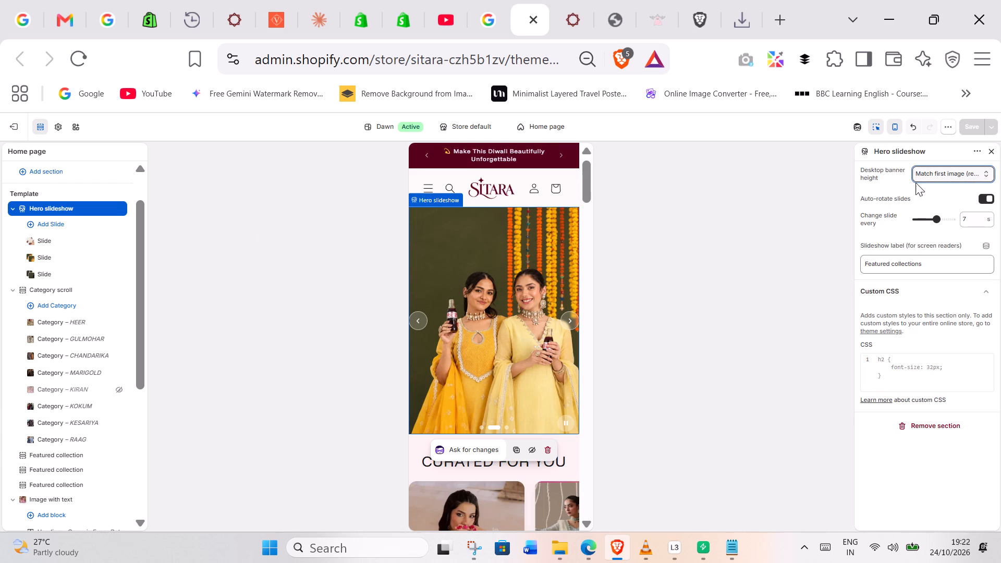
click(884, 167)
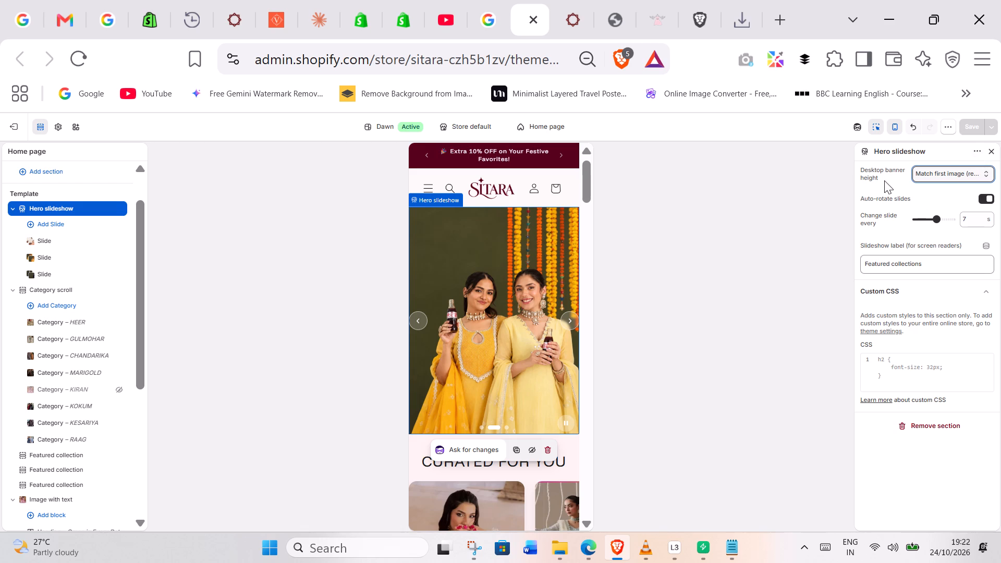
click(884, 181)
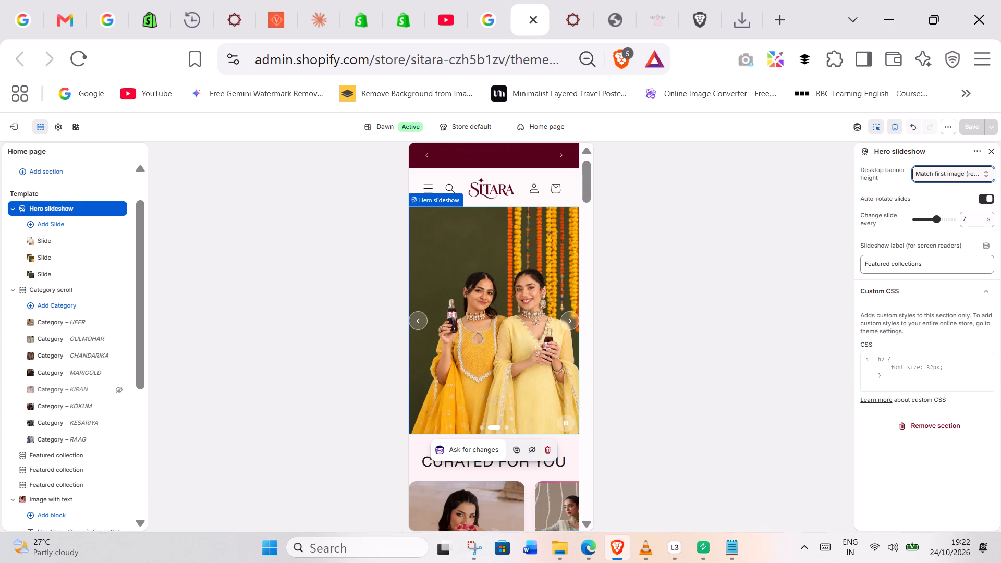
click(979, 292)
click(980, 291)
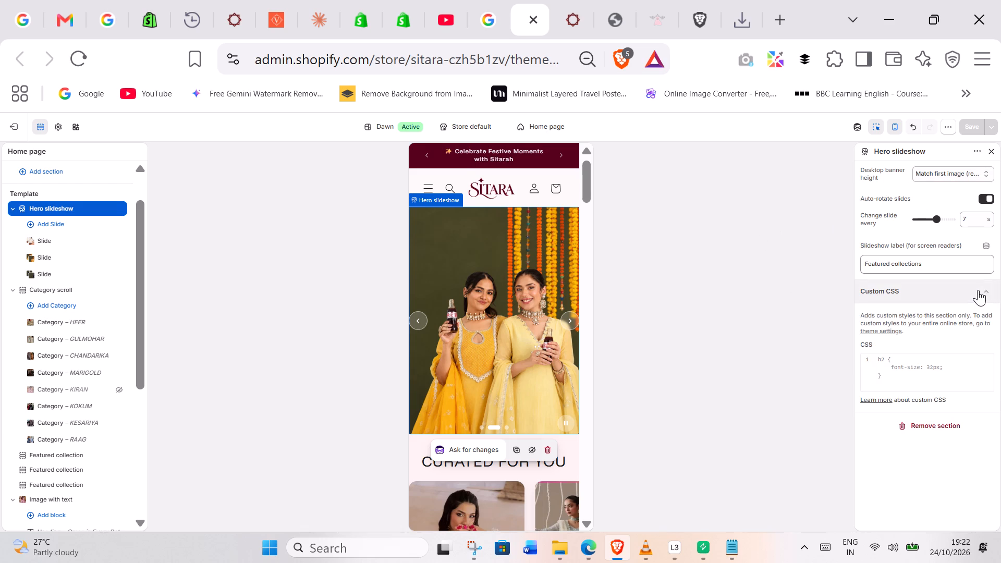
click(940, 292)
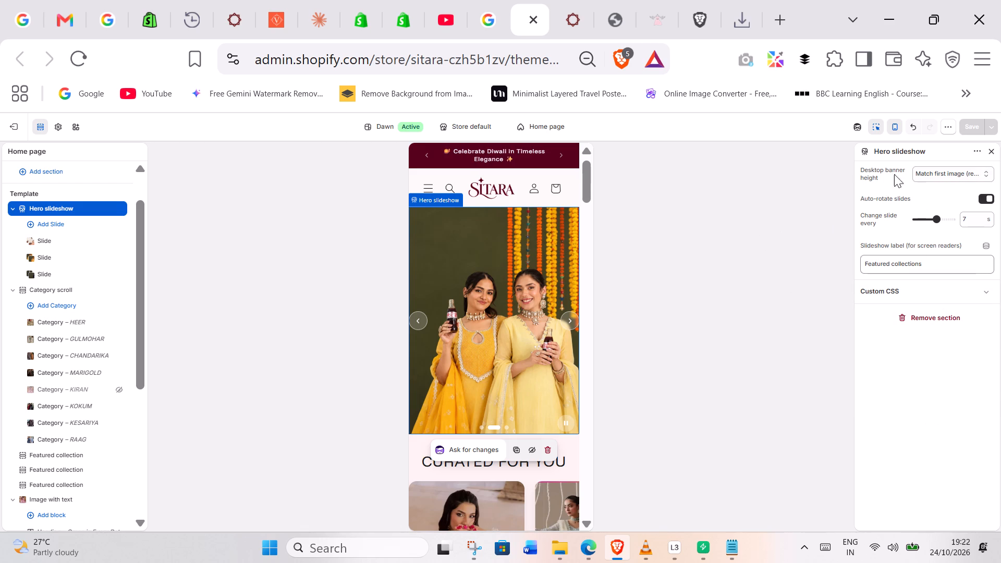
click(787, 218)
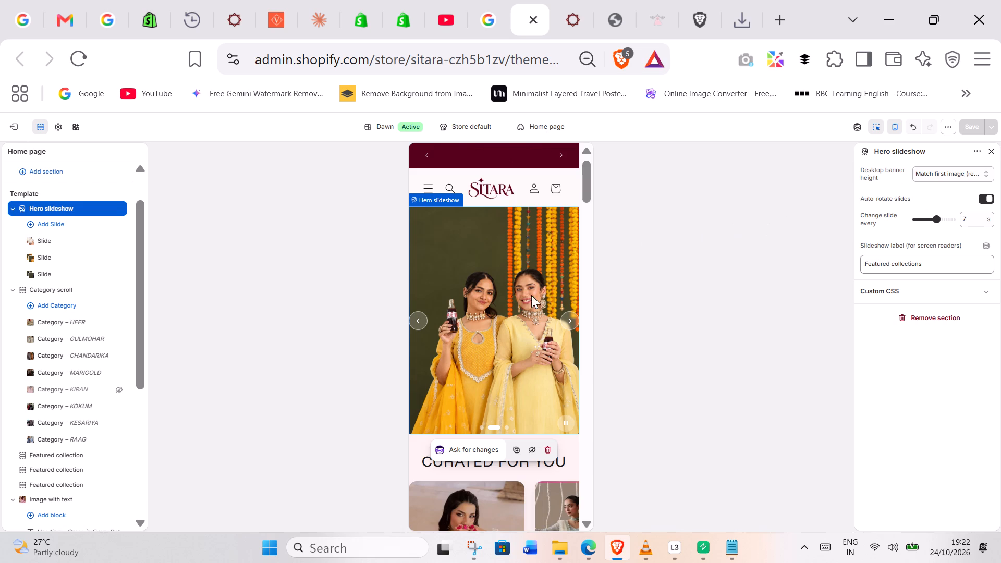
Review the mobile preview of the home page from the hero slideshow down to the Trending With Celebrities sections.
drag(589, 186, 593, 223)
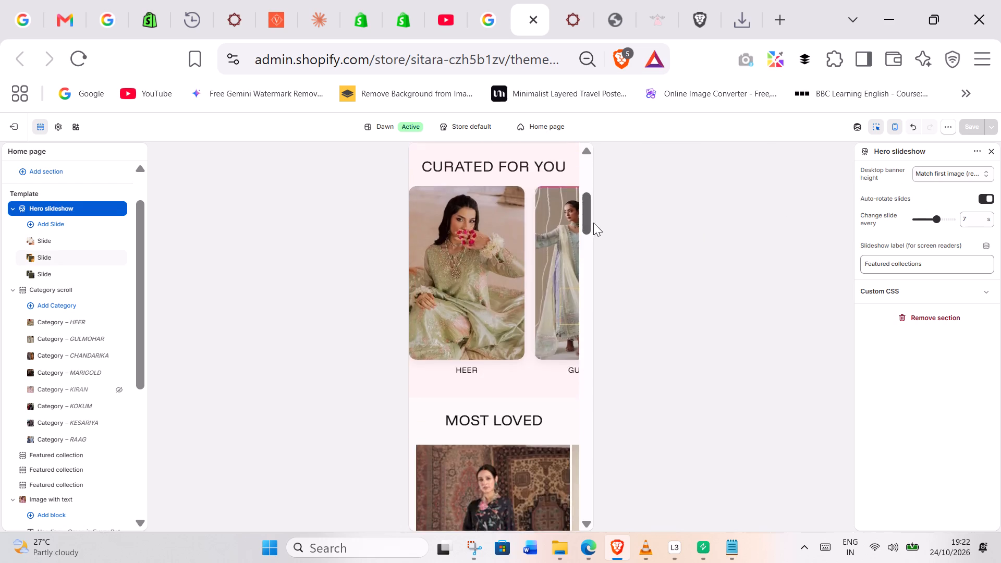
drag(593, 223, 589, 159)
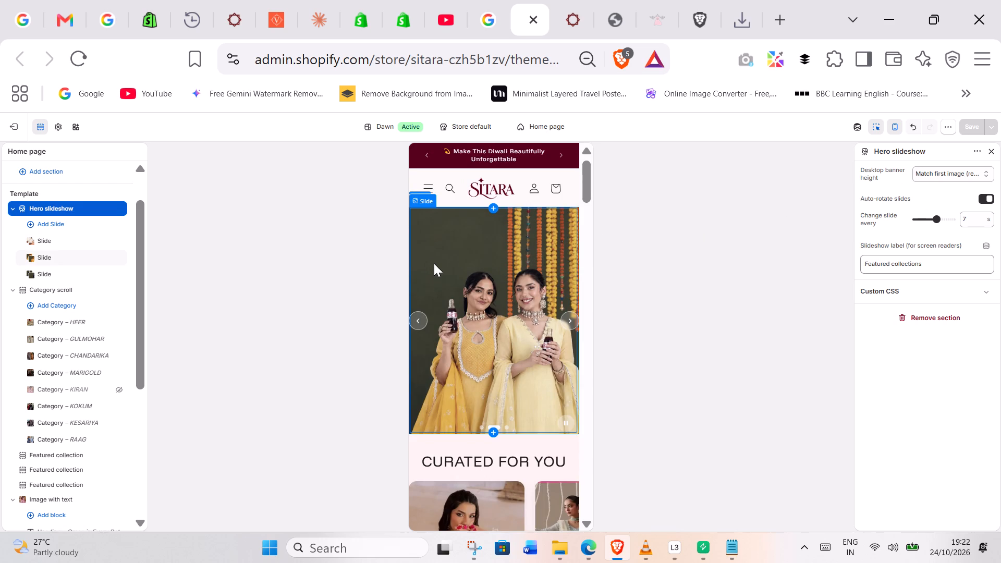
scroll(467, 261, down, 3)
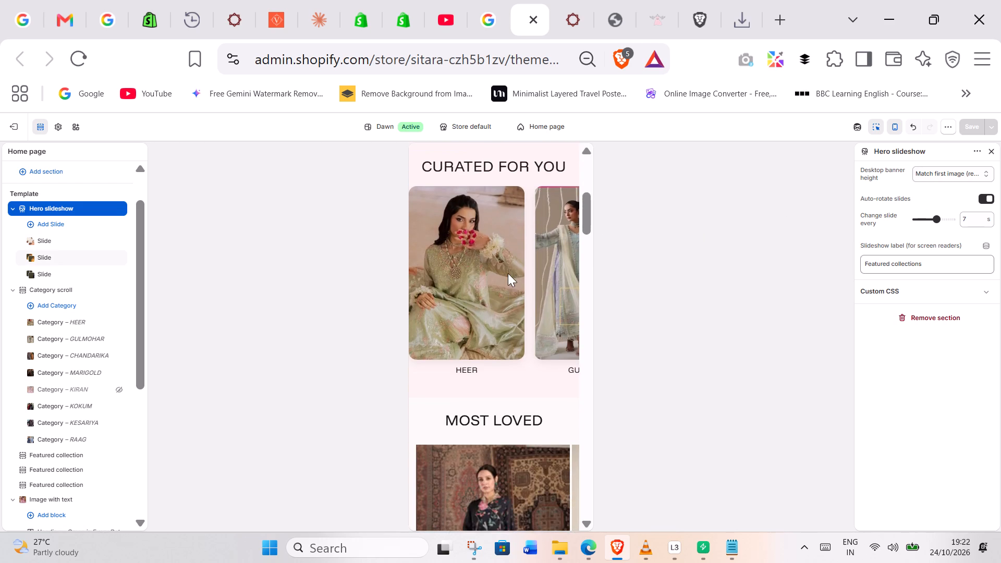
scroll(520, 302, down, 6)
scroll(520, 300, up, 2)
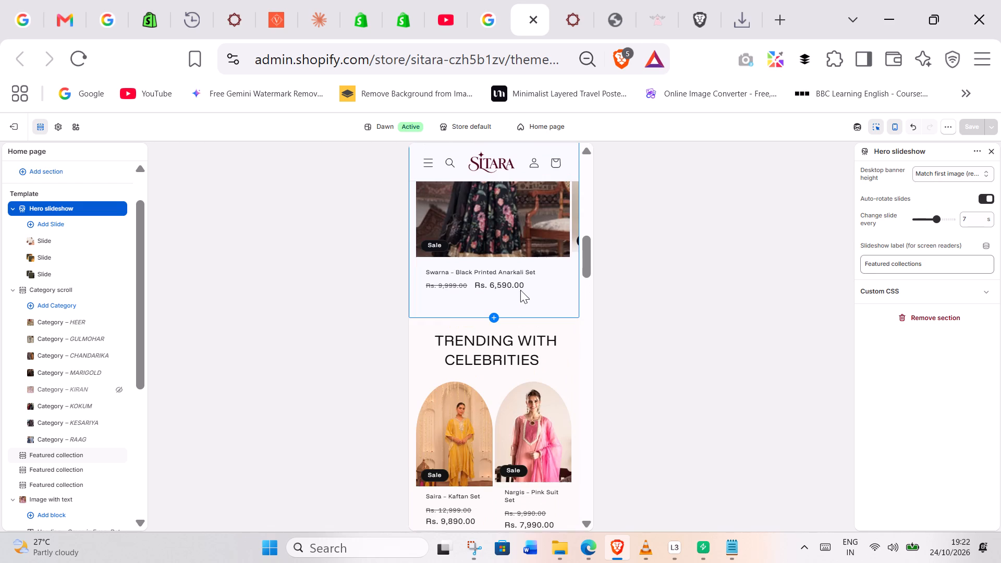
scroll(520, 290, up, 4)
scroll(520, 290, down, 9)
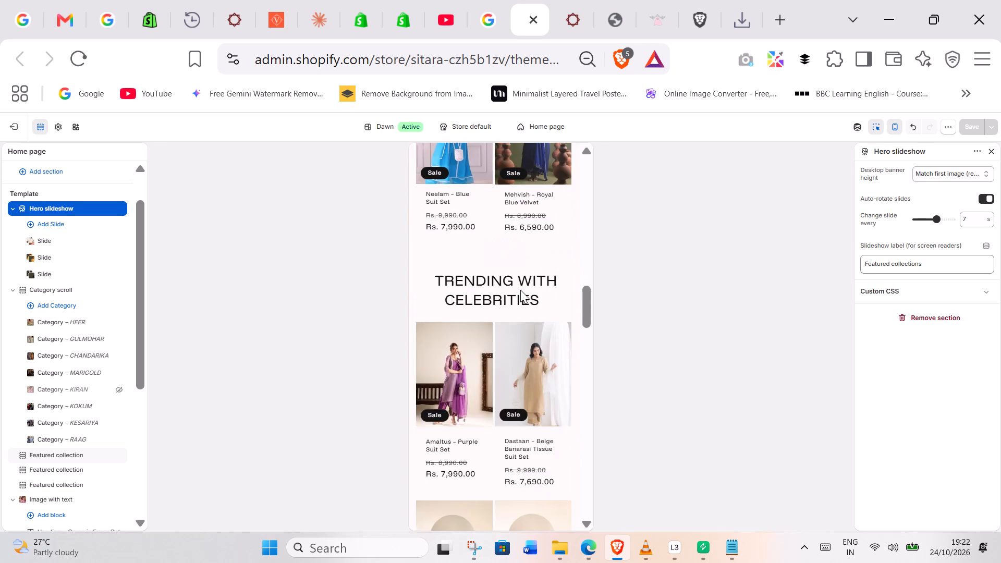
scroll(550, 251, up, 4)
scroll(551, 250, down, 2)
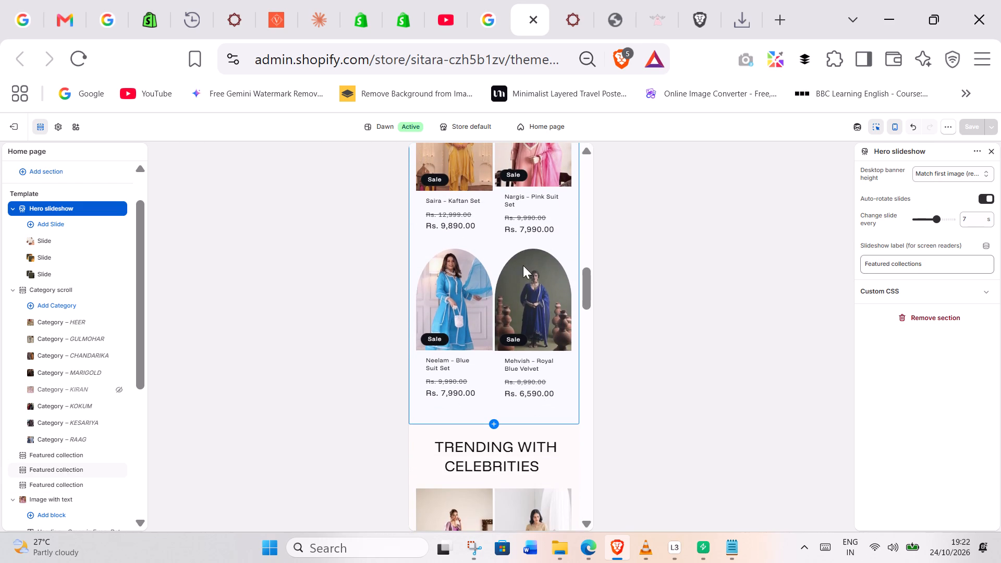
Return to the desktop preview and check the layout of the Most Loved and Trending With Celebrities sections.
click(888, 127)
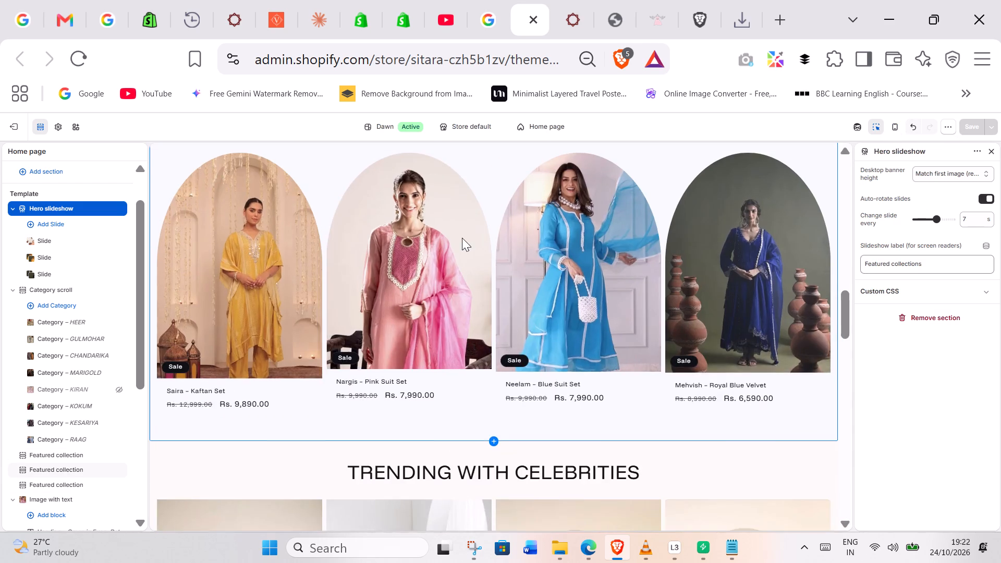
scroll(462, 238, up, 5)
scroll(462, 238, down, 4)
scroll(463, 237, up, 2)
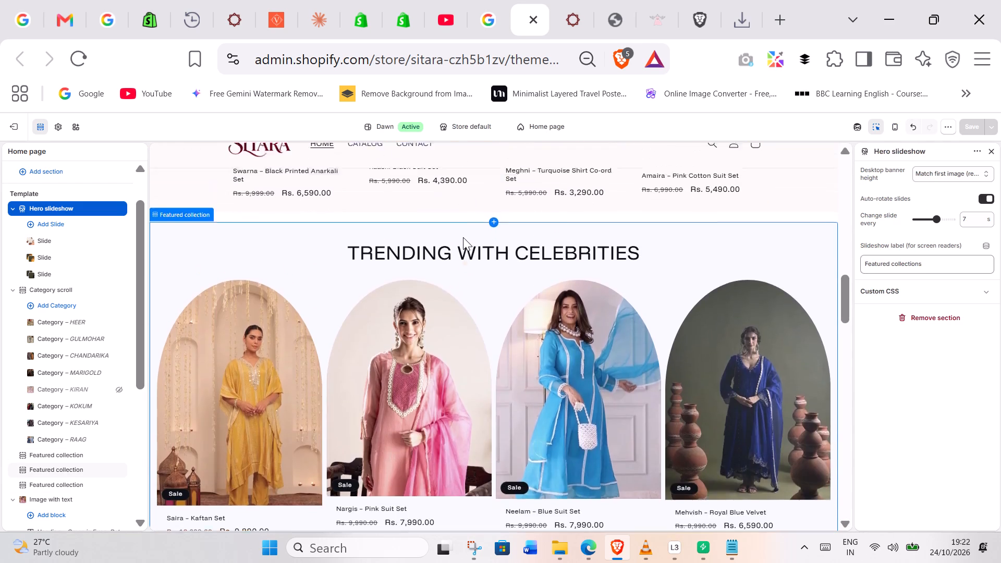
scroll(463, 237, up, 2)
scroll(505, 267, down, 1)
Enable full width products for the Most Loved featured collection and save the theme.
click(765, 229)
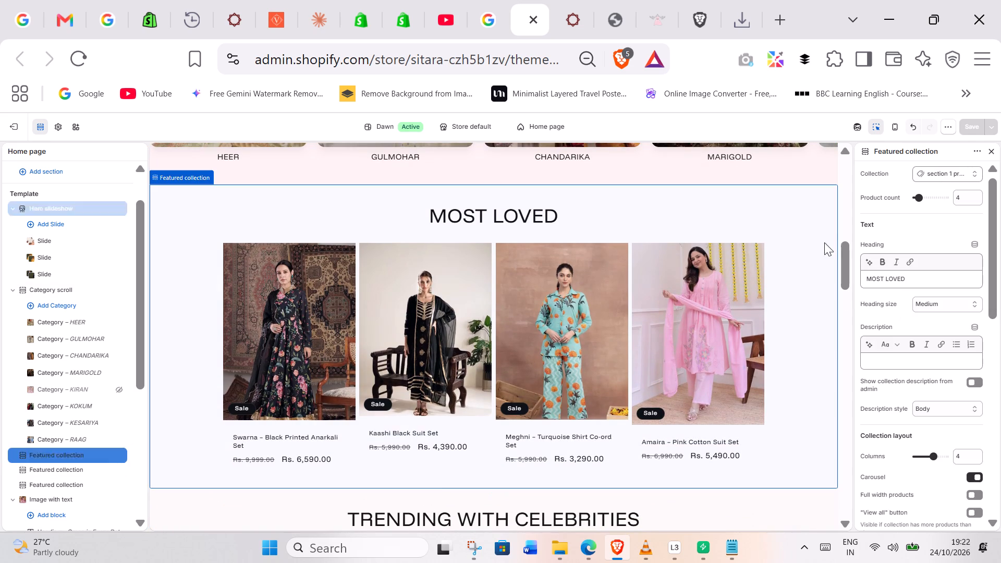
scroll(945, 347, down, 2)
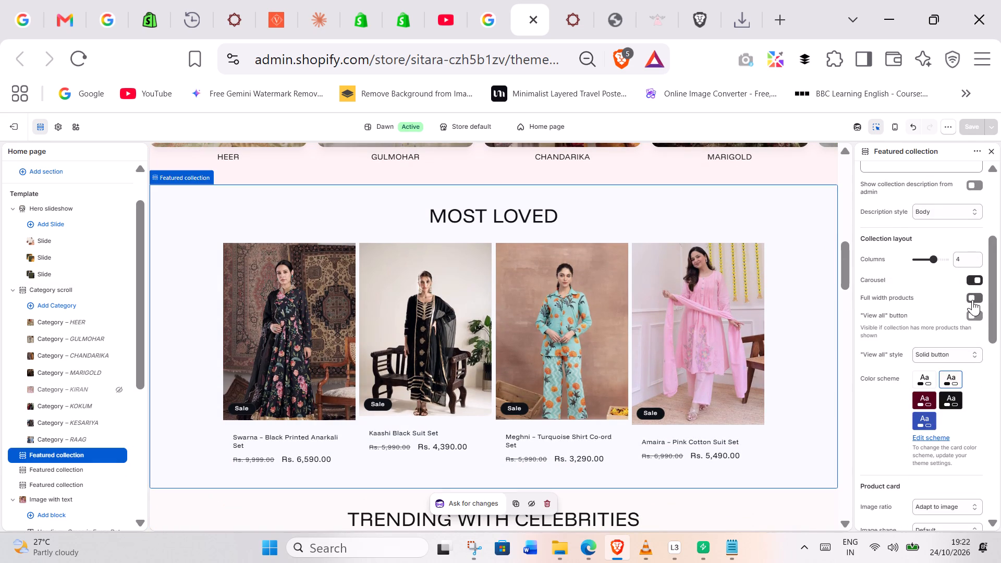
click(972, 300)
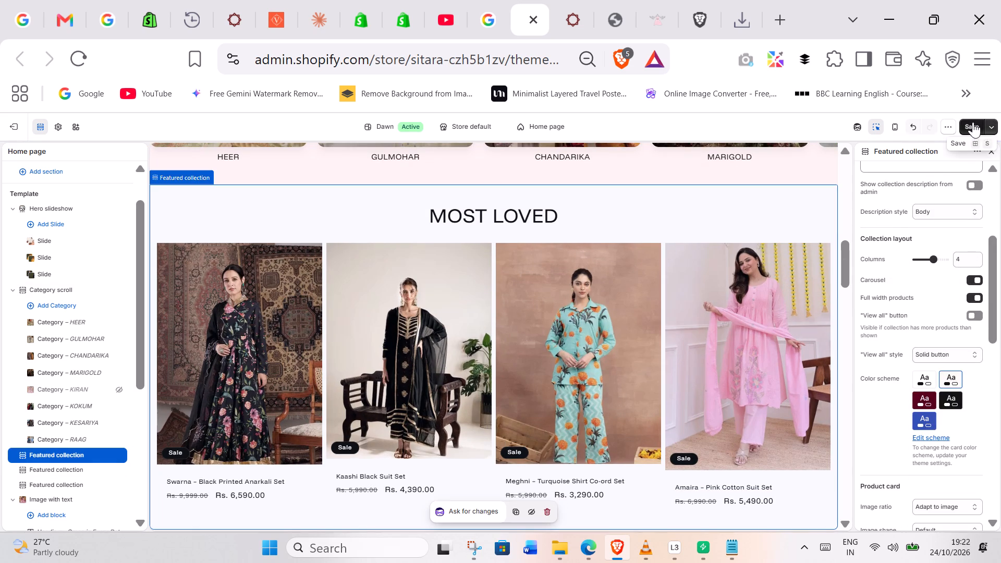
click(970, 123)
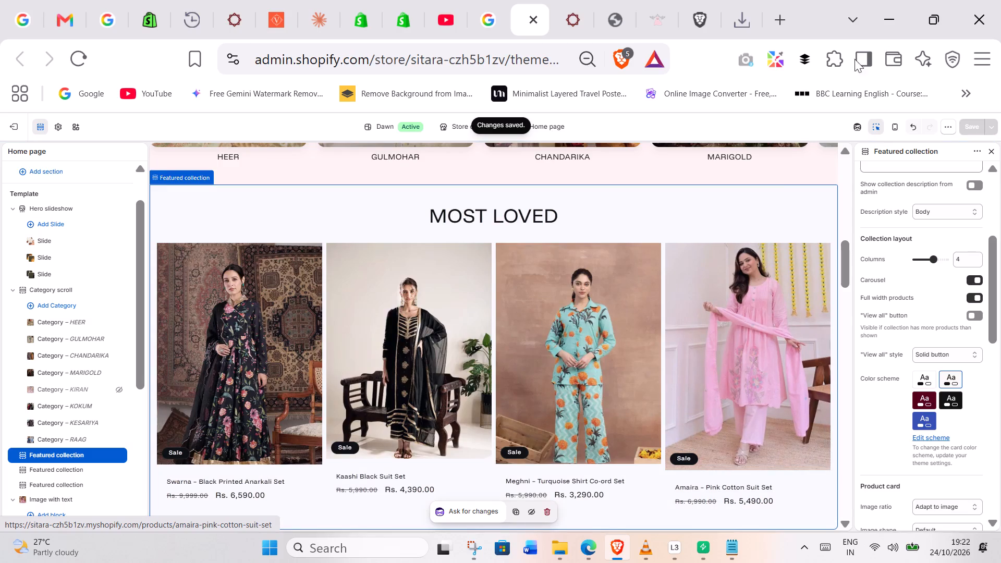
Clear the open windows off the desktop, open New Text Document (3) in Notepad and add a blank tab.
click(892, 15)
click(652, 25)
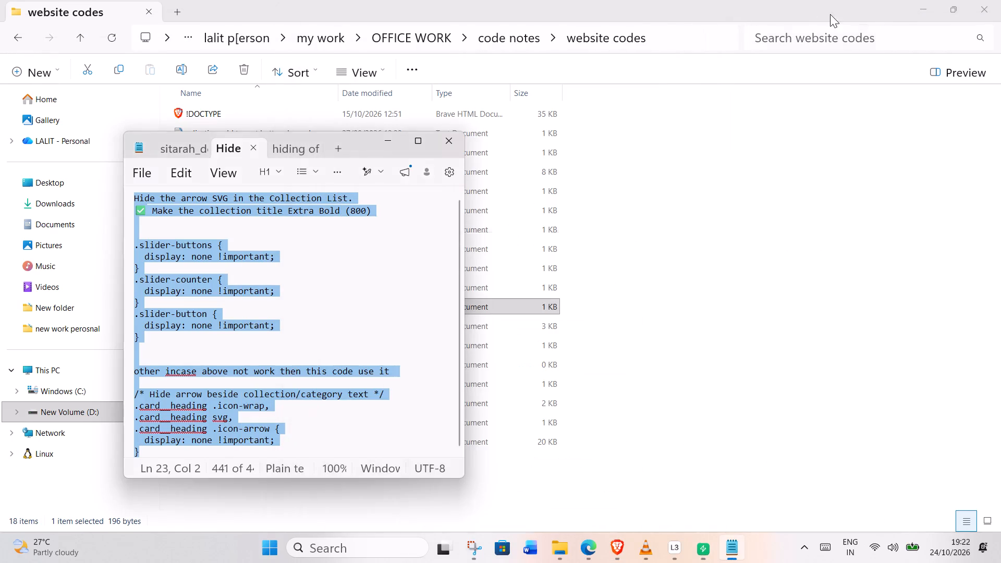
click(921, 7)
click(888, 22)
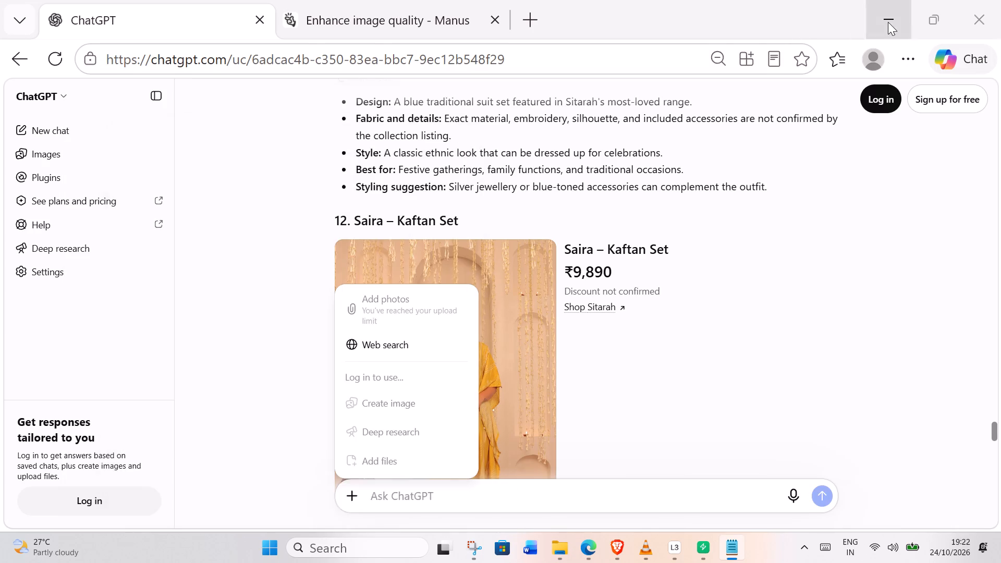
click(923, 2)
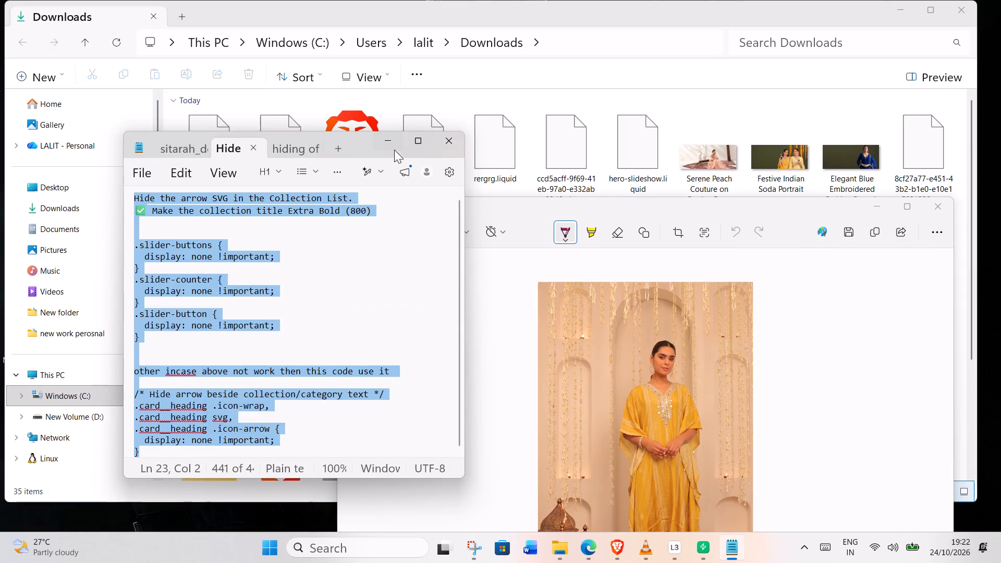
click(389, 139)
click(872, 211)
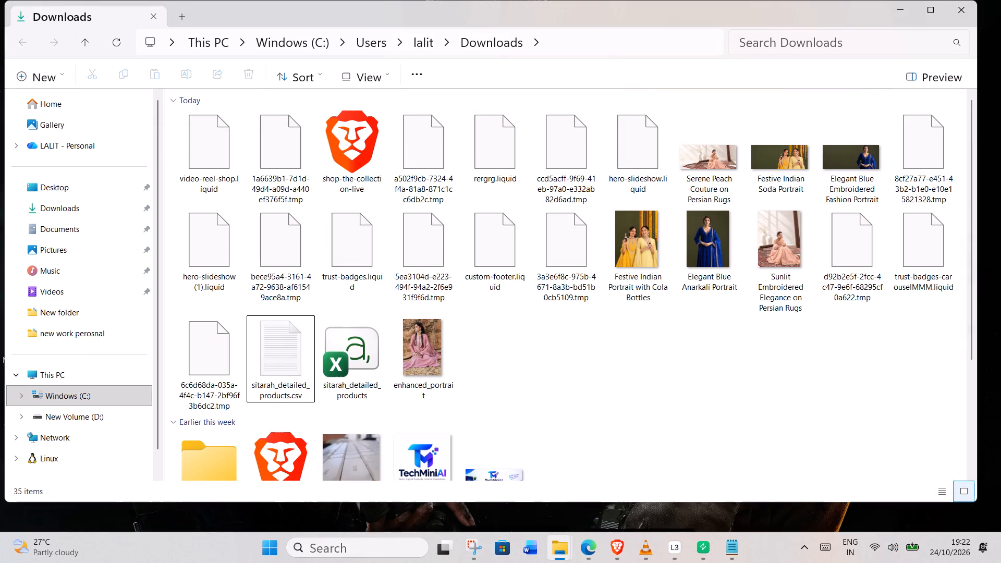
click(904, 14)
right_click(291, 145)
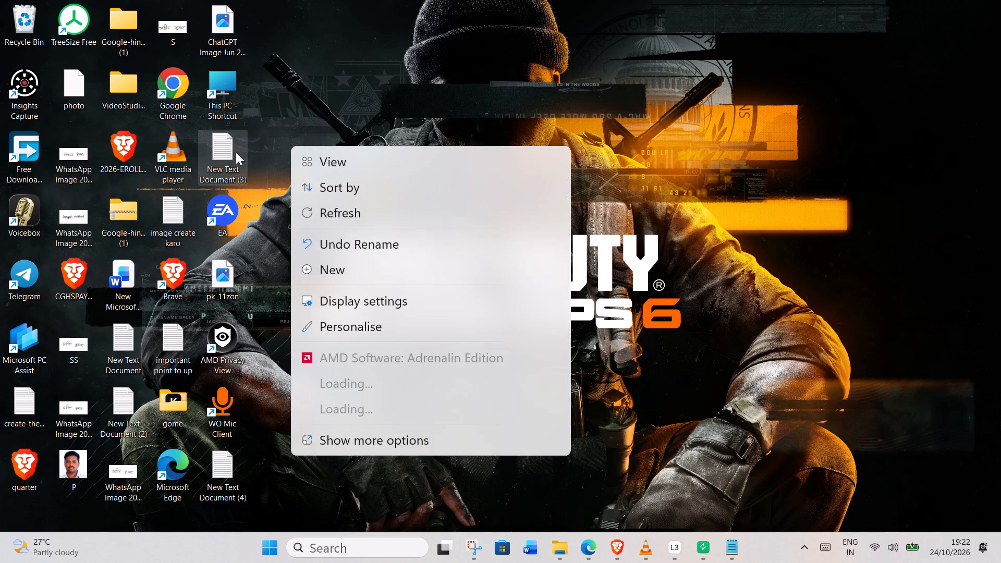
double_click(229, 152)
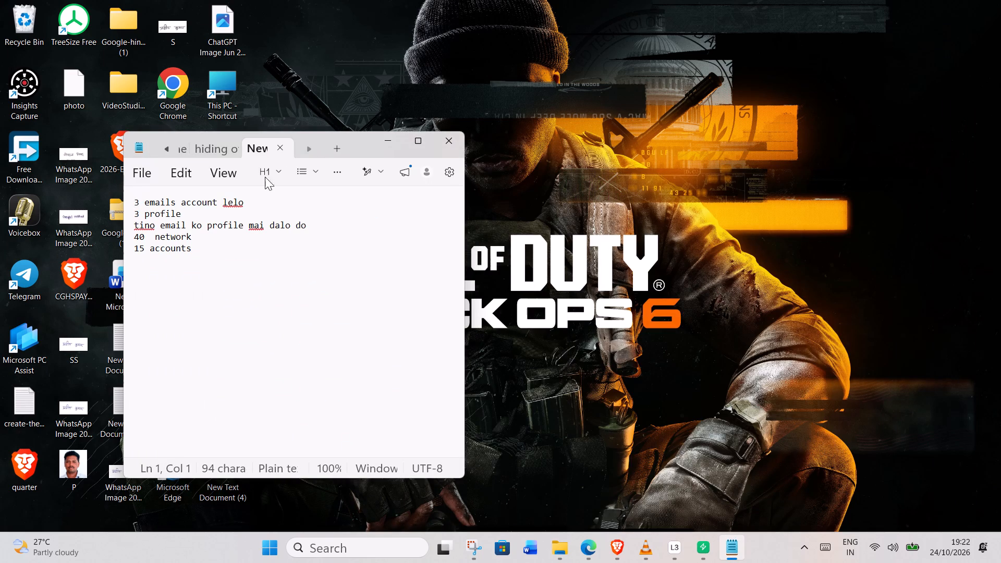
click(344, 146)
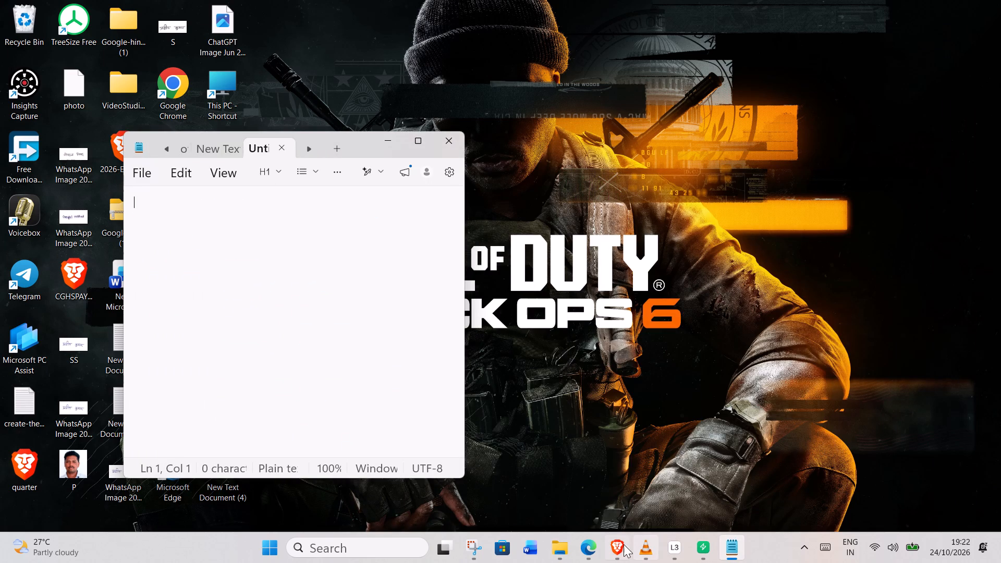
Switch back to the Shopify theme editor in Brave and examine the Curated For You and Header section settings.
click(616, 548)
click(612, 210)
scroll(612, 210, up, 1)
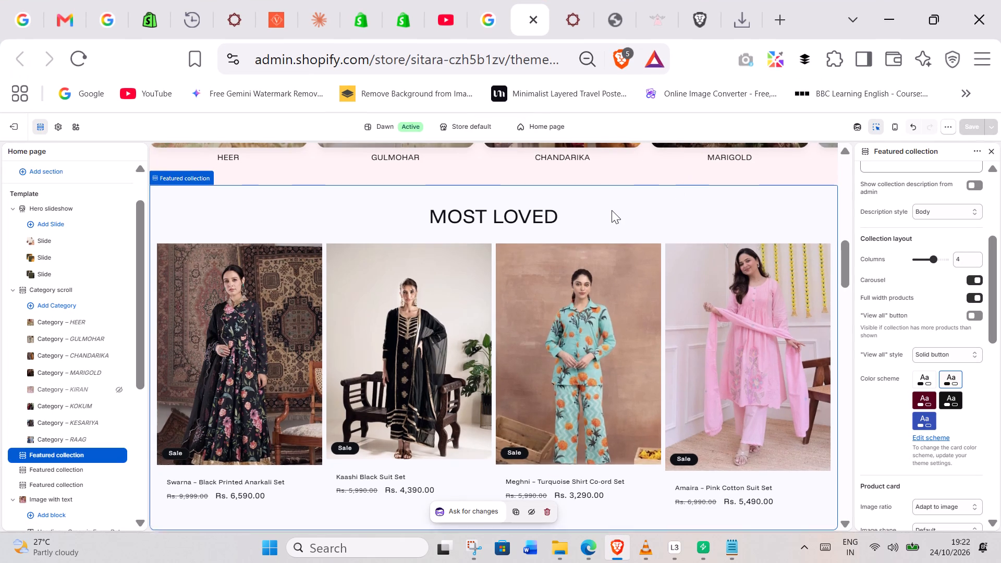
scroll(612, 210, up, 4)
click(651, 371)
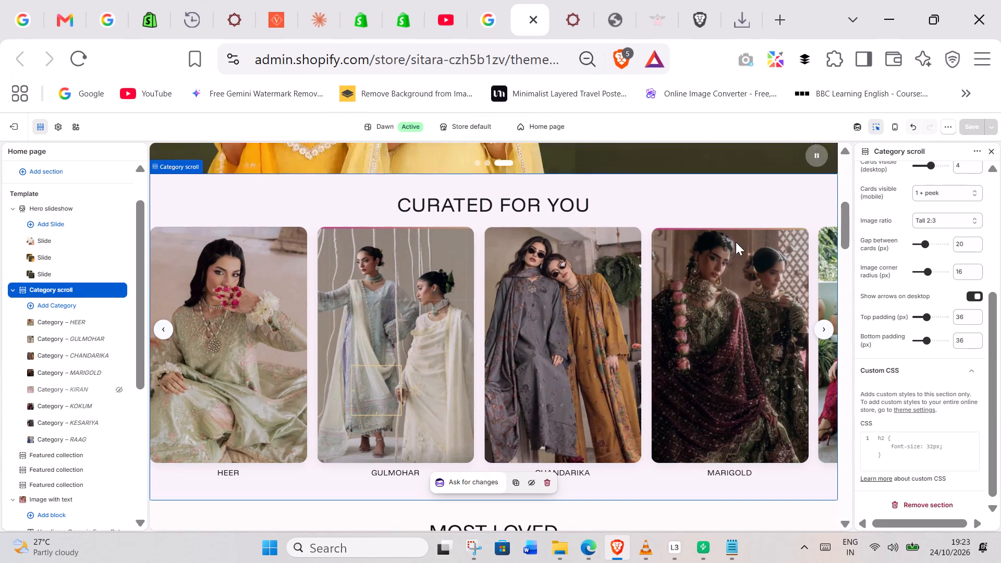
scroll(736, 242, up, 5)
click(617, 183)
scroll(636, 210, down, 3)
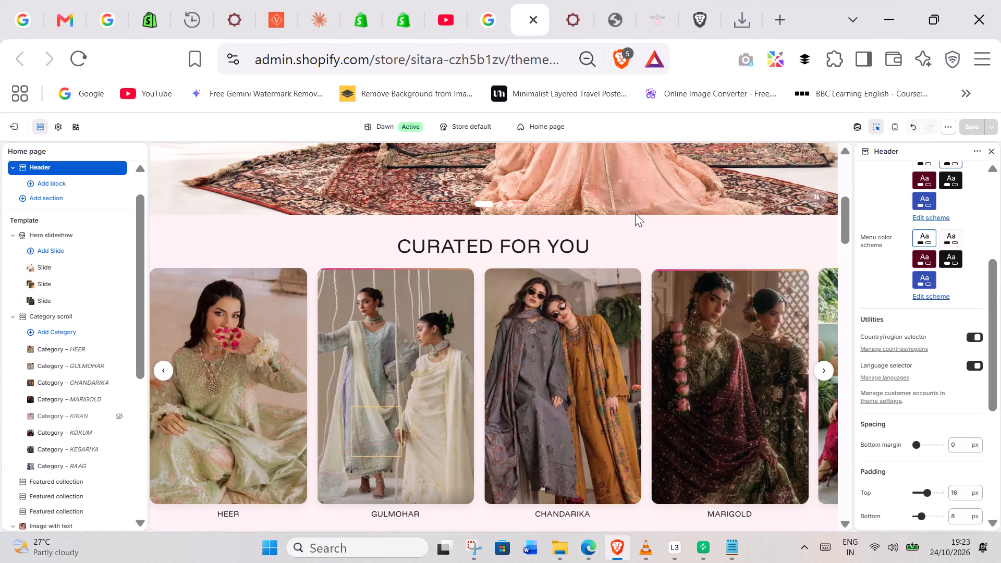
click(644, 236)
scroll(645, 240, down, 3)
Examine the Featured collection settings and layout of the Most Loved section and both Trending With Celebrities sections.
click(641, 233)
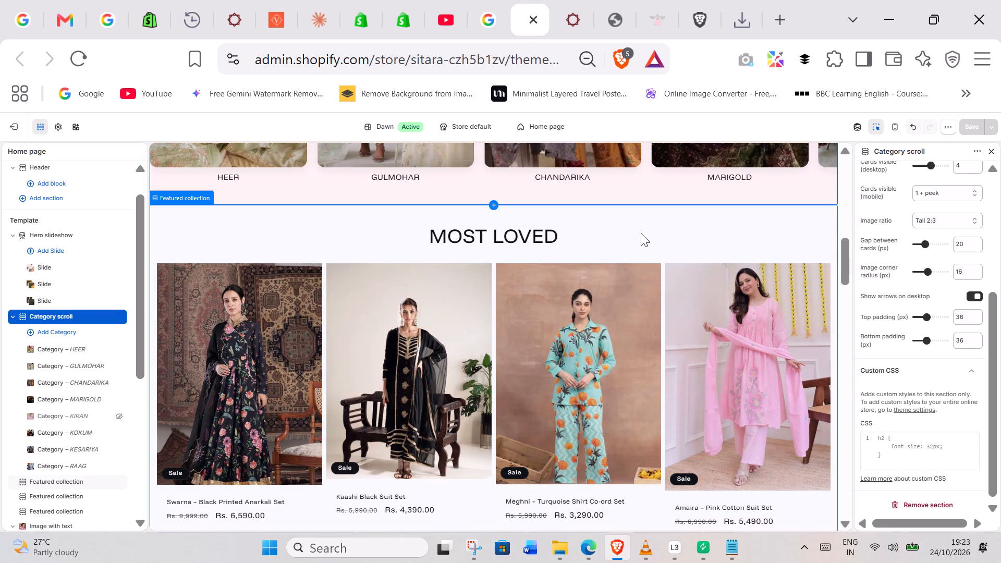
scroll(641, 233, down, 6)
scroll(630, 300, up, 2)
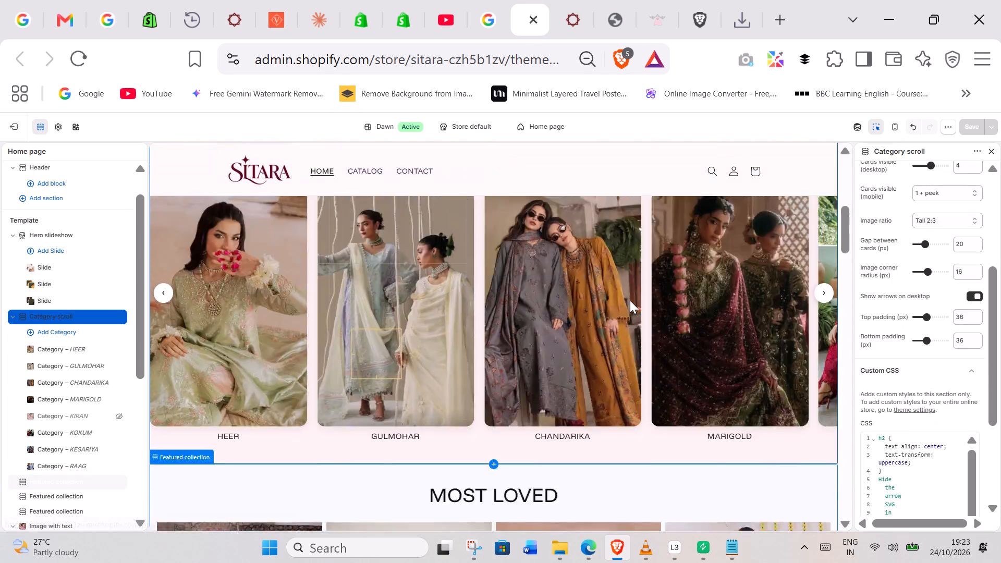
scroll(630, 300, up, 2)
scroll(630, 300, down, 17)
scroll(663, 289, up, 1)
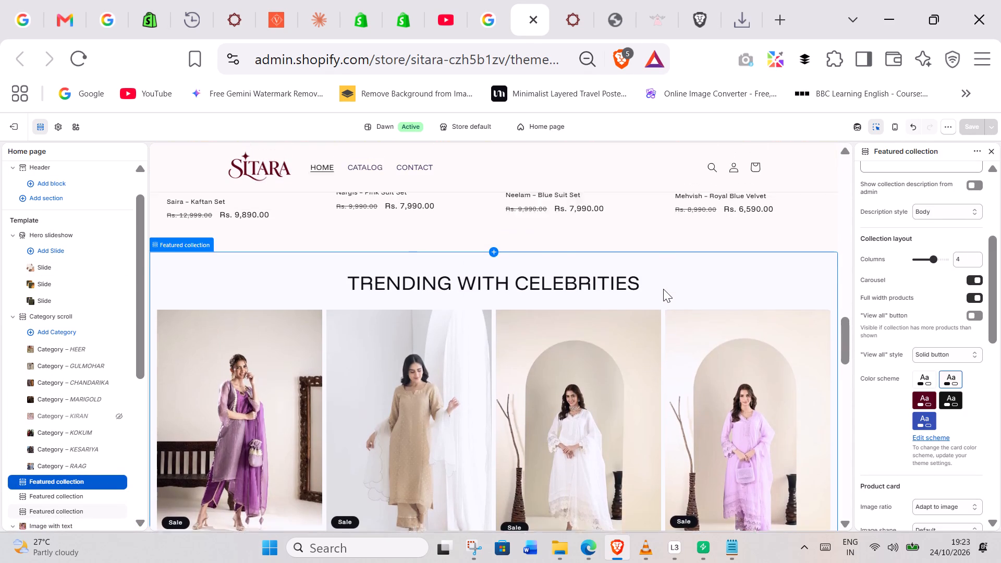
click(696, 287)
scroll(695, 290, up, 3)
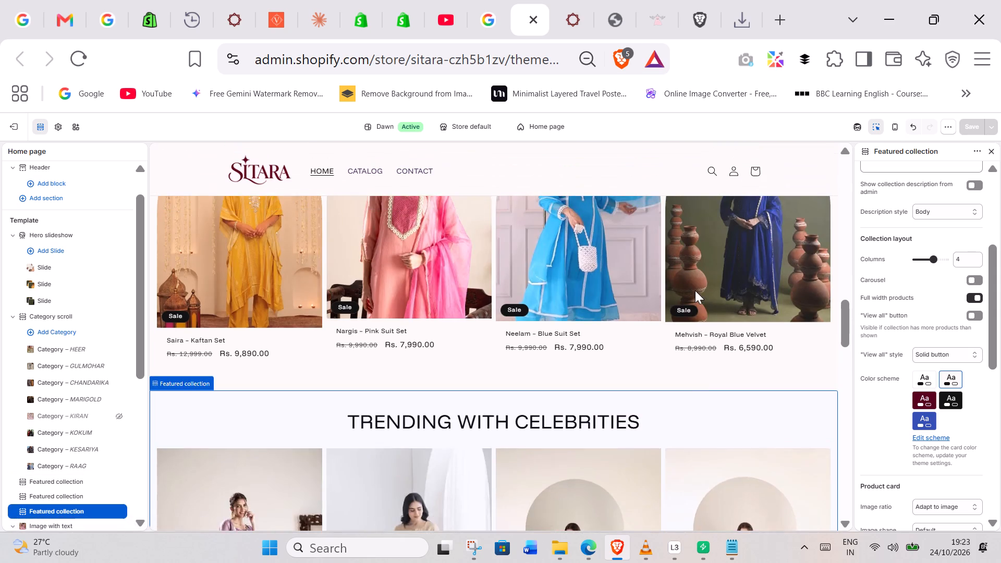
scroll(695, 290, up, 3)
click(675, 357)
scroll(702, 329, up, 3)
Check the hero slideshow and Curated For You in the desktop preview, opening the settings of each section.
drag(847, 304, 850, 181)
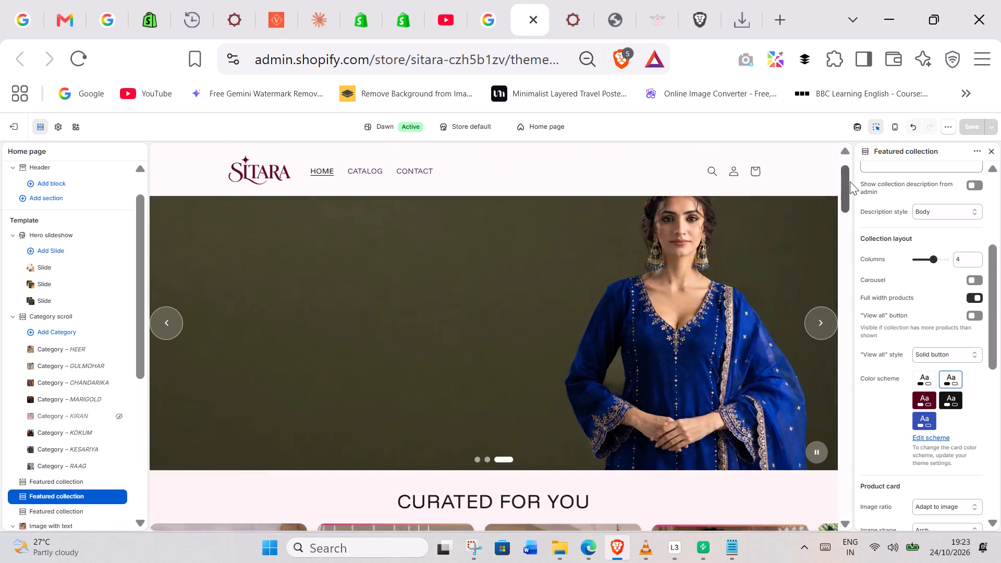
drag(850, 181, 849, 179)
scroll(630, 246, down, 1)
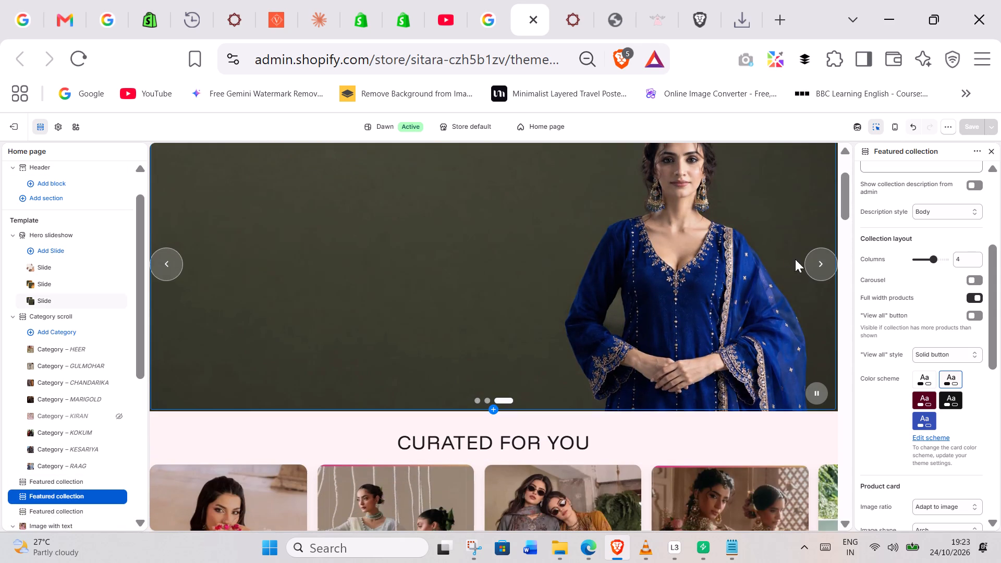
click(826, 260)
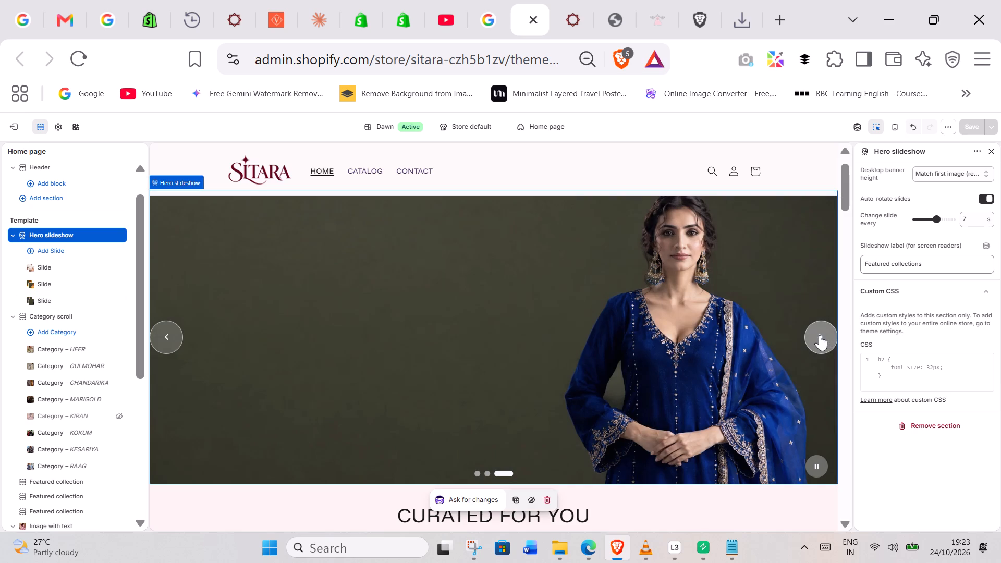
scroll(735, 255, down, 4)
scroll(454, 227, up, 2)
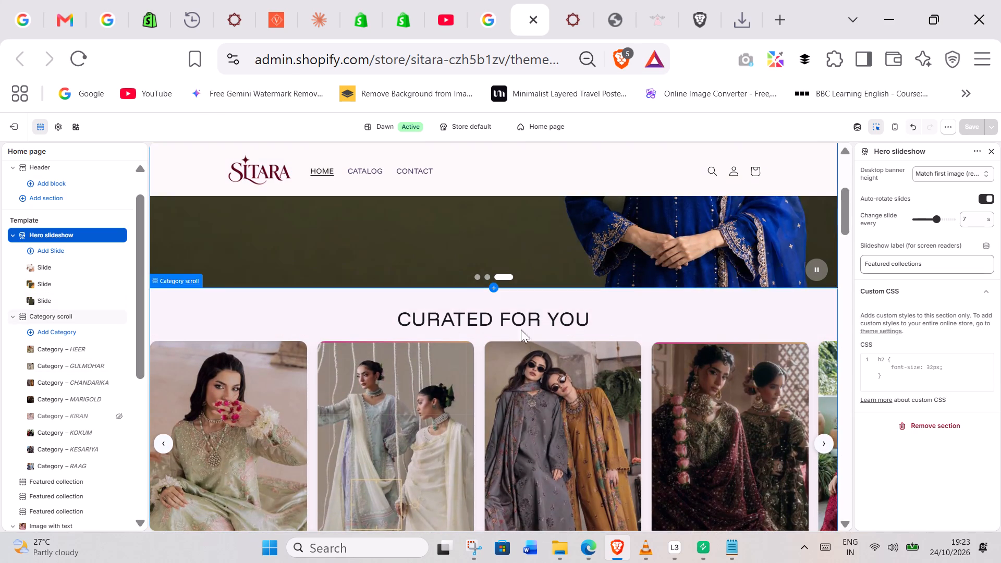
click(620, 315)
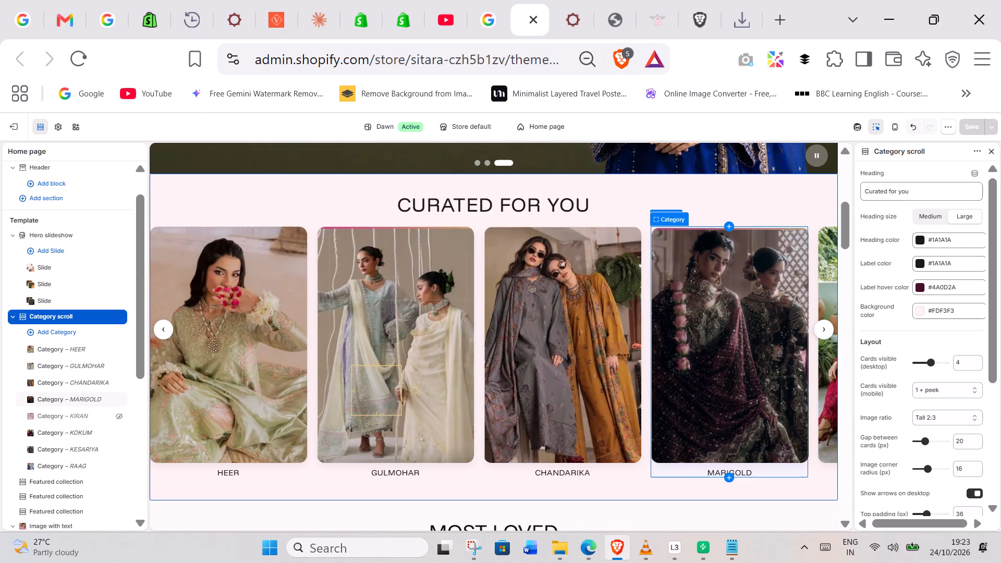
Compare the Curated For You carousel with the one on sitarah.in and view its mobile cards-visible options.
click(823, 327)
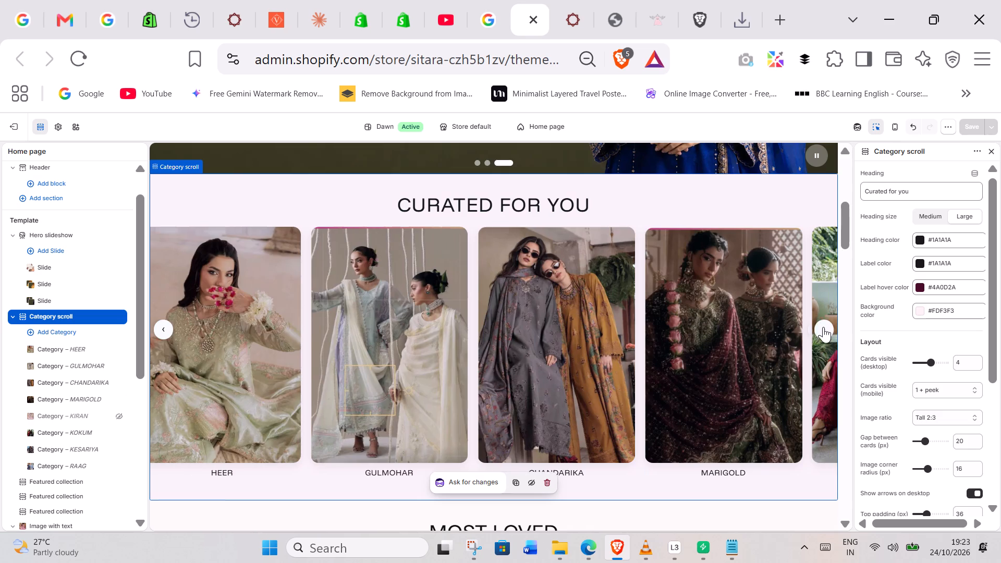
click(581, 0)
scroll(517, 268, down, 3)
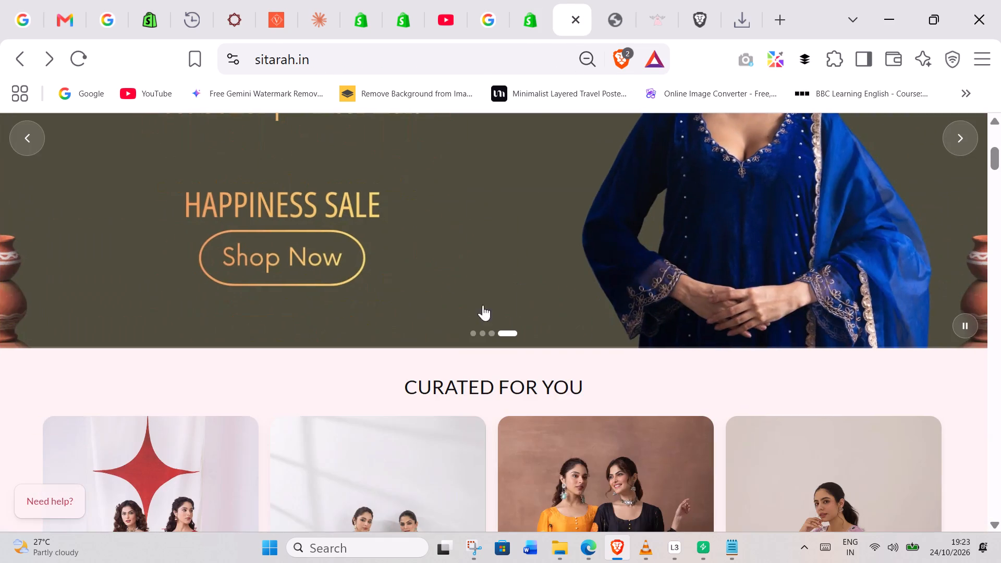
click(522, 0)
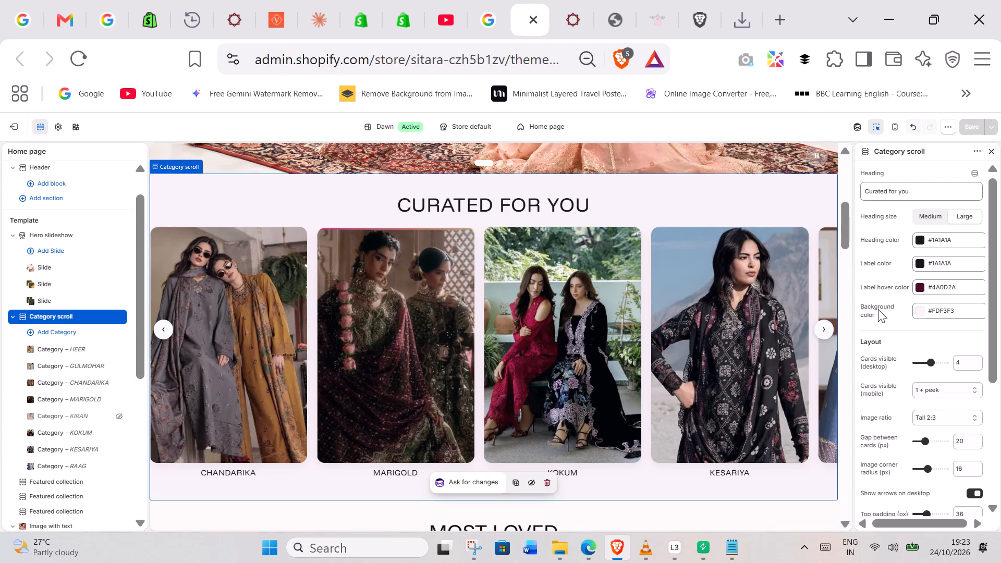
click(935, 395)
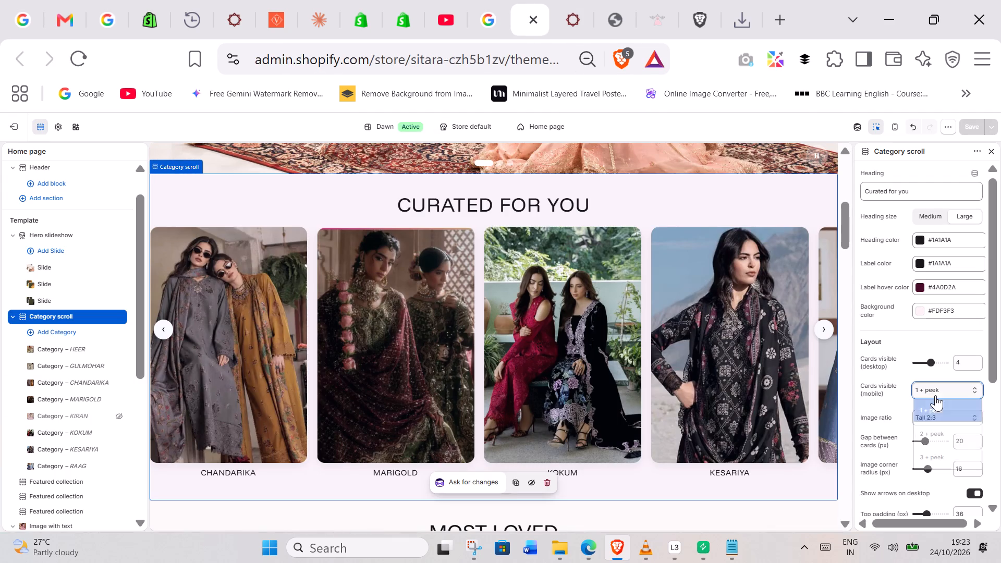
click(887, 390)
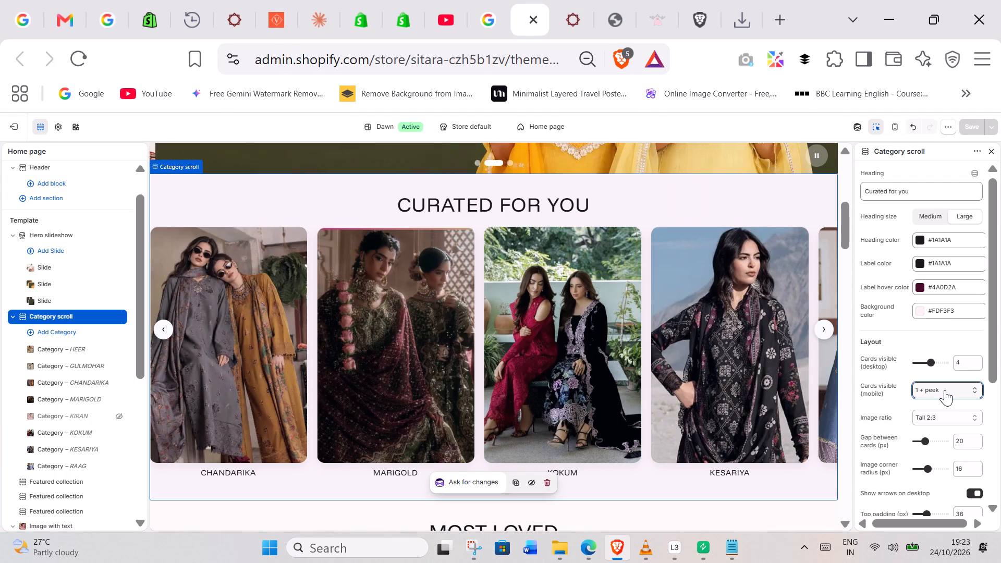
click(945, 390)
click(887, 408)
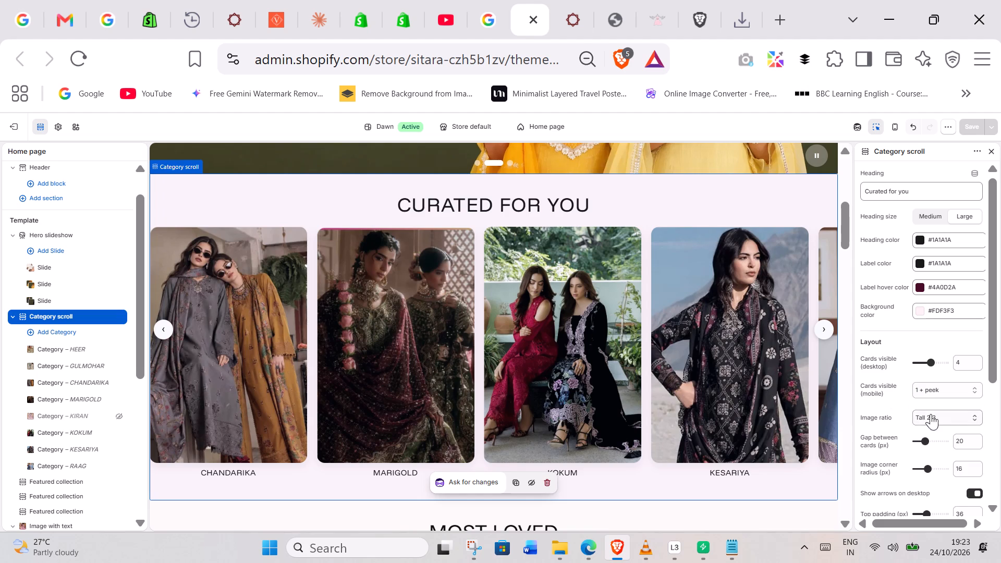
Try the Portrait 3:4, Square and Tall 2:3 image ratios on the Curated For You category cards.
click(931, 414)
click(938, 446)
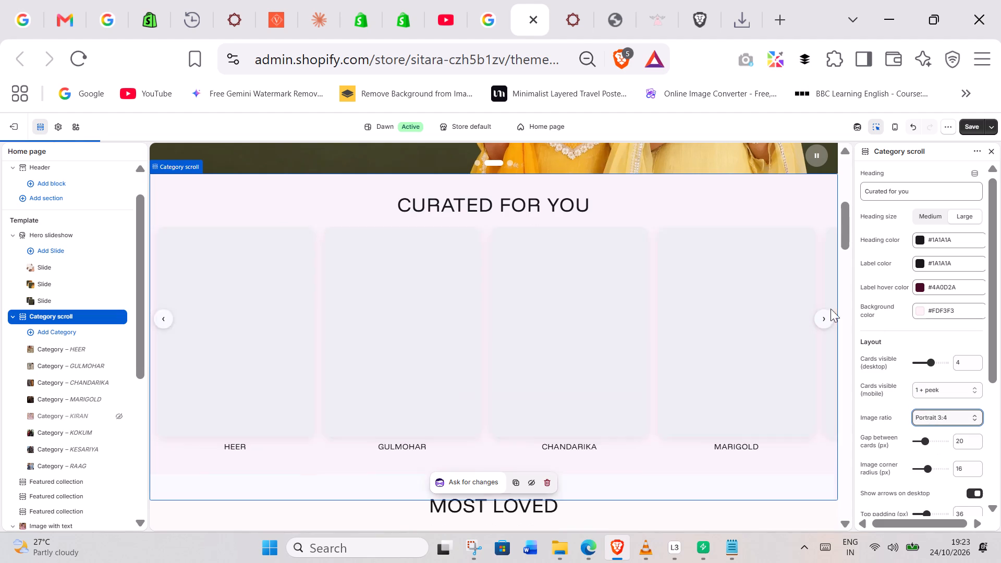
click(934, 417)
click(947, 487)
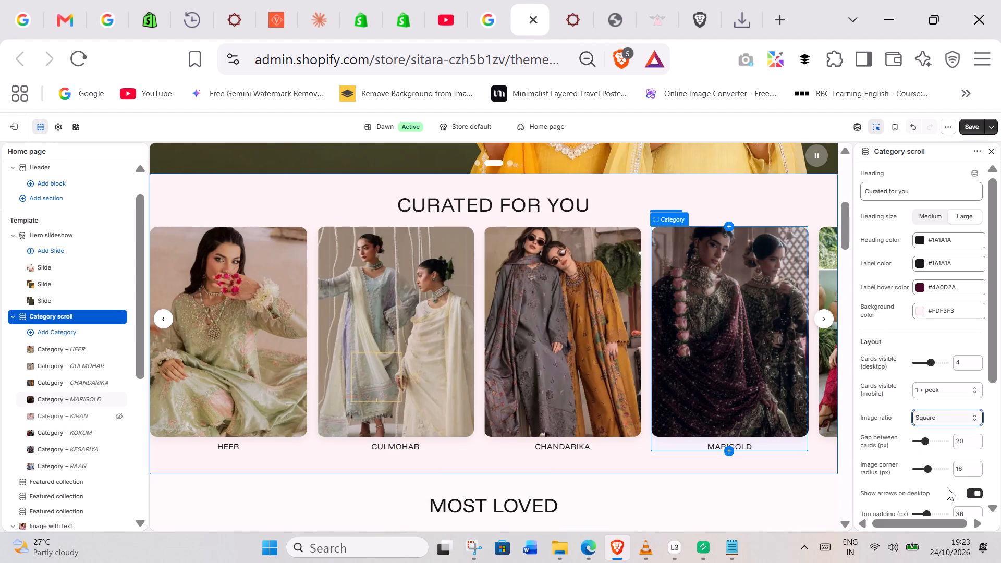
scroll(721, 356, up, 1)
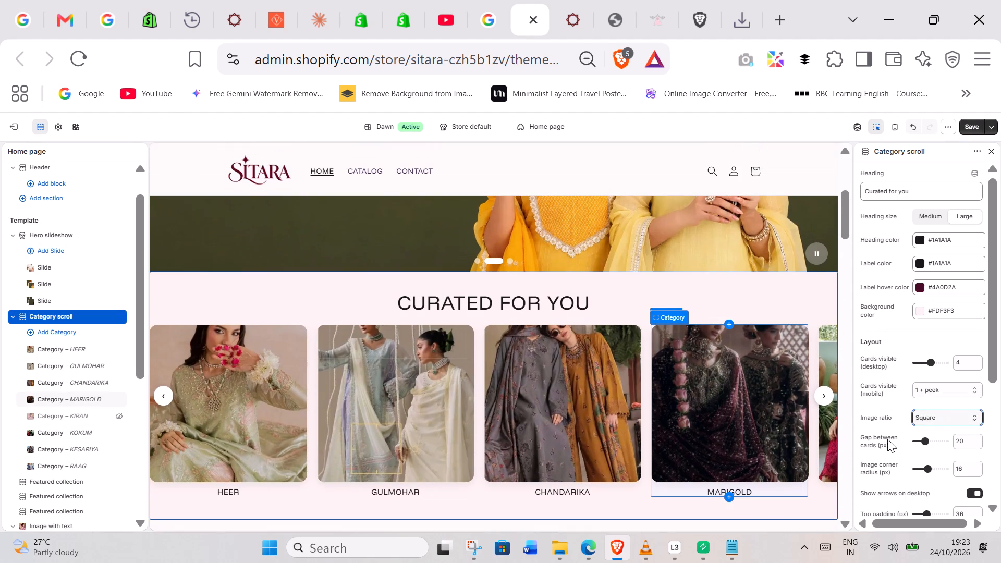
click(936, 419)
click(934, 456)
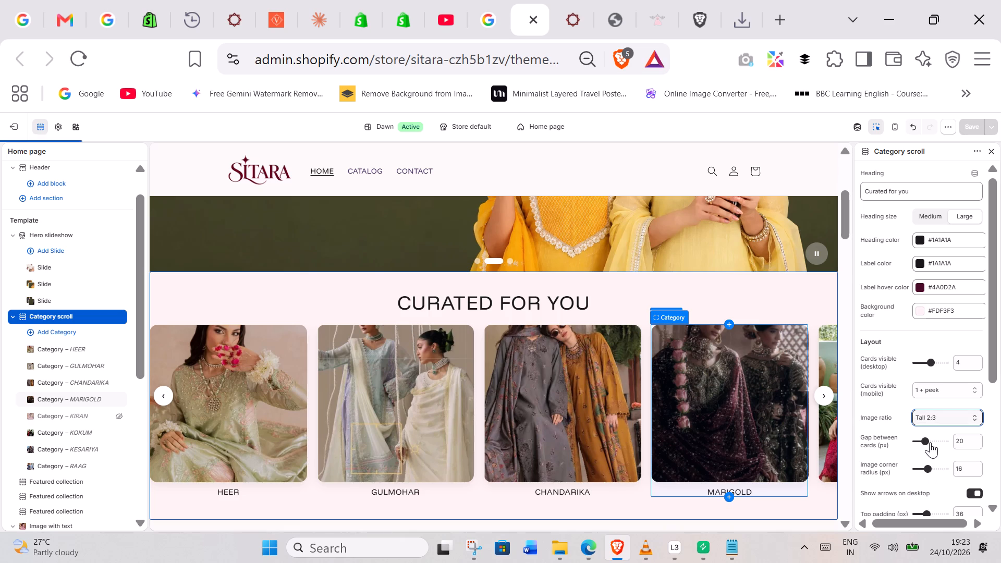
Set the Curated For You image ratio to Portrait 3:4 and save the theme.
click(931, 419)
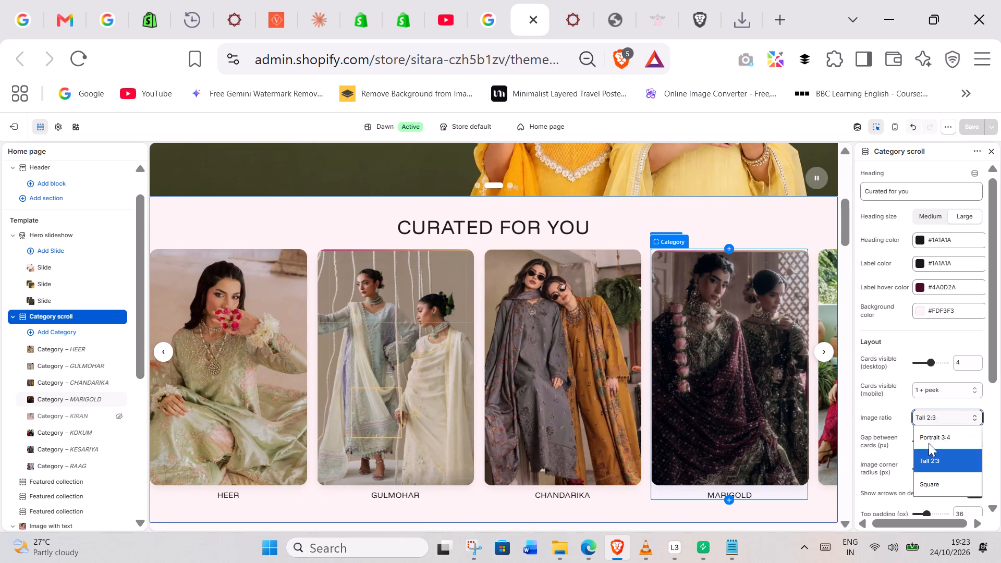
click(933, 437)
click(869, 408)
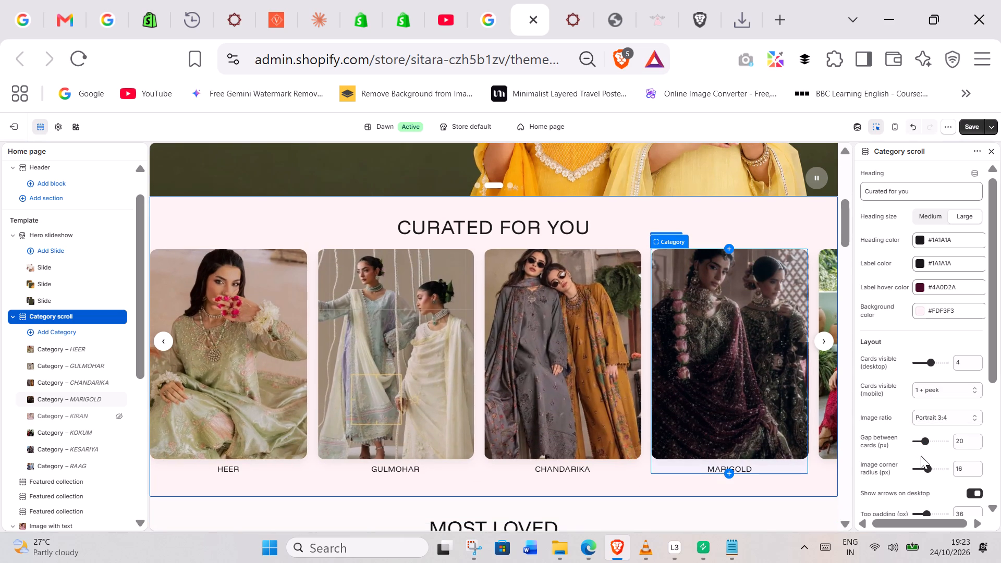
scroll(900, 421, down, 1)
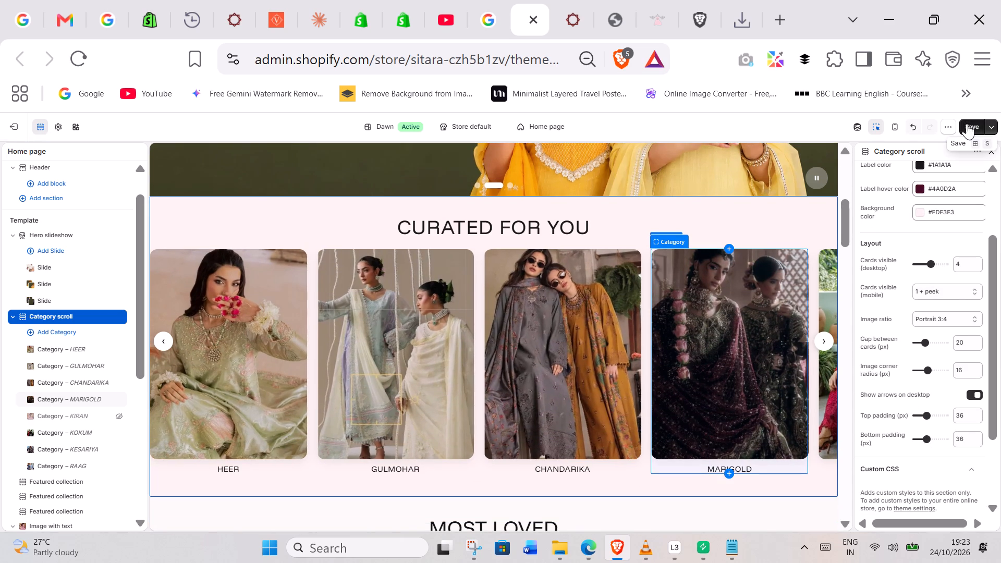
click(967, 124)
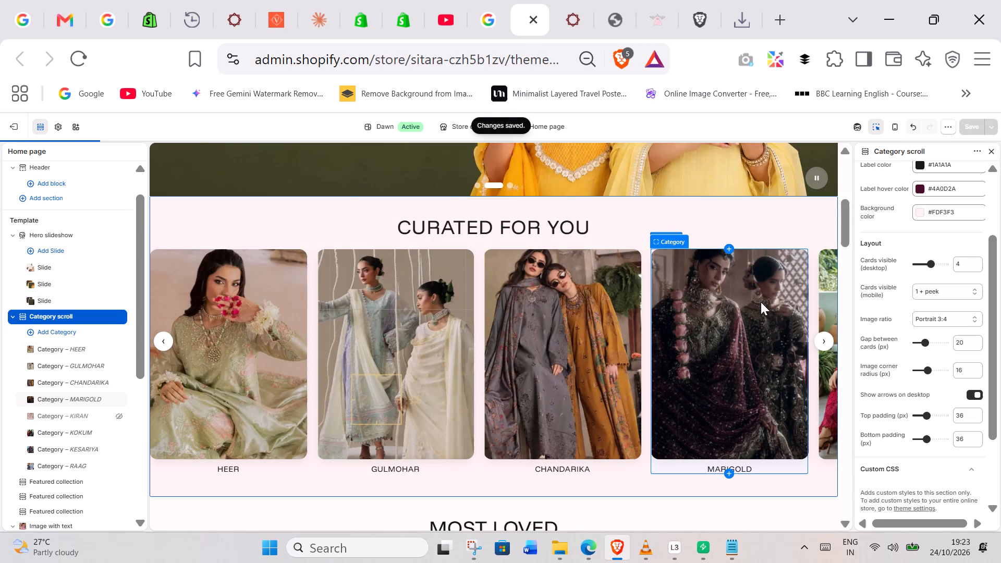
Compare the home page preview with sitarah.in and page through the Curated For You cards in the theme editor.
scroll(761, 302, down, 1)
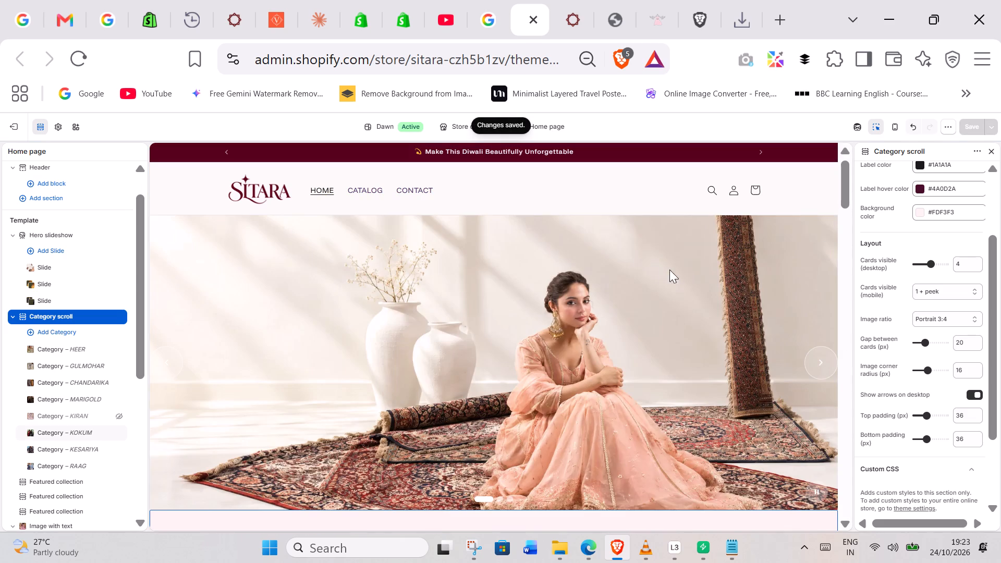
click(566, 0)
click(517, 0)
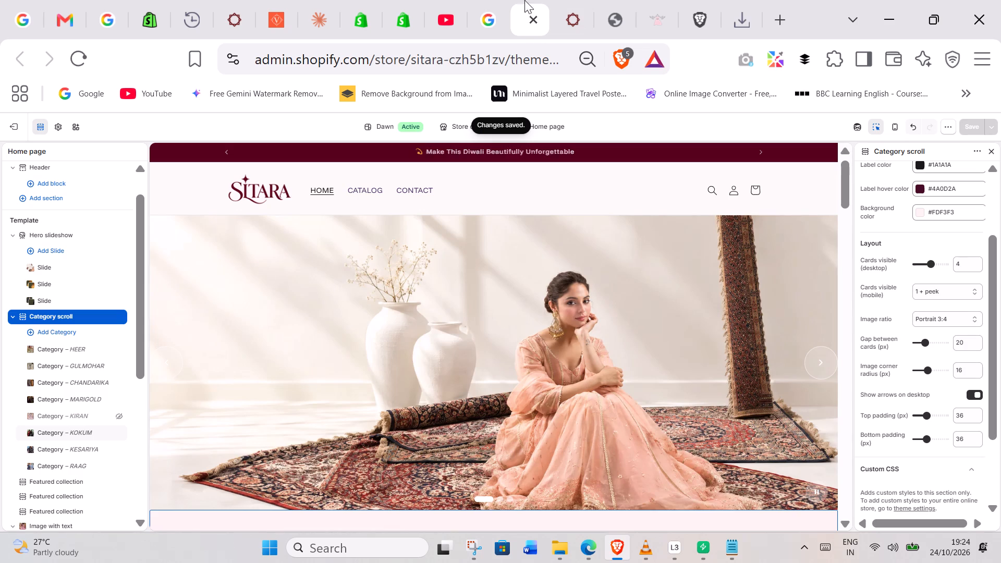
click(564, 0)
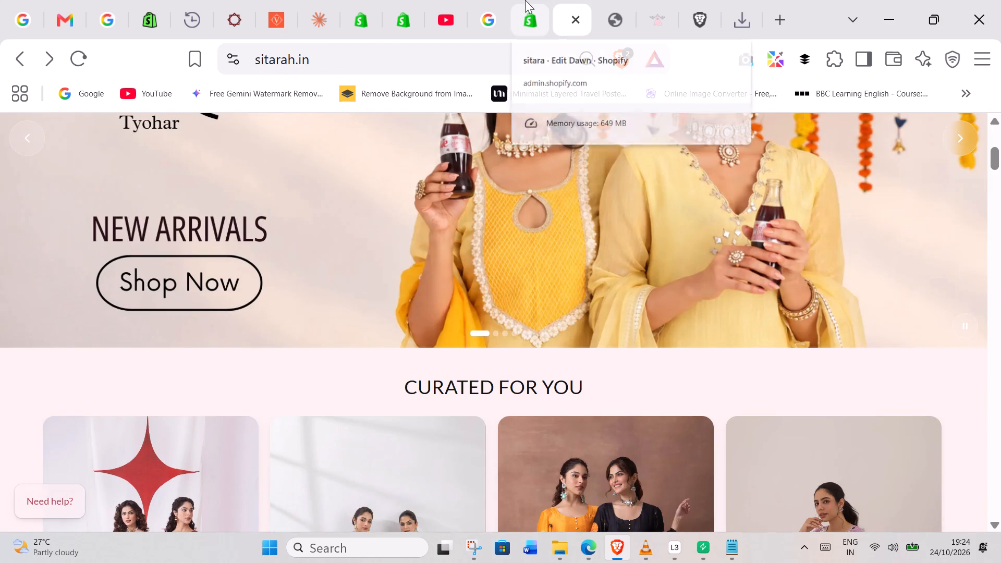
click(525, 0)
click(692, 59)
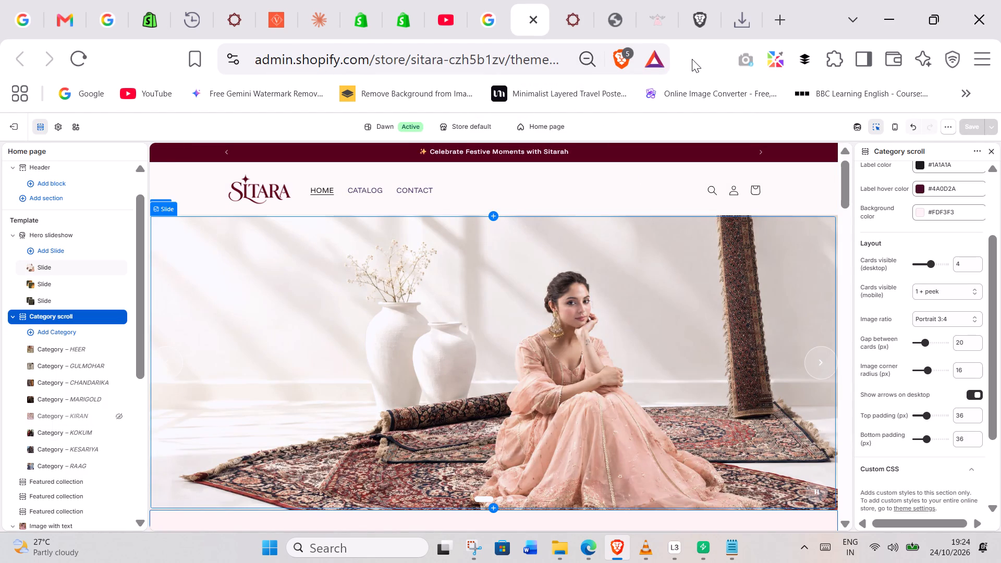
click(474, 0)
click(522, 0)
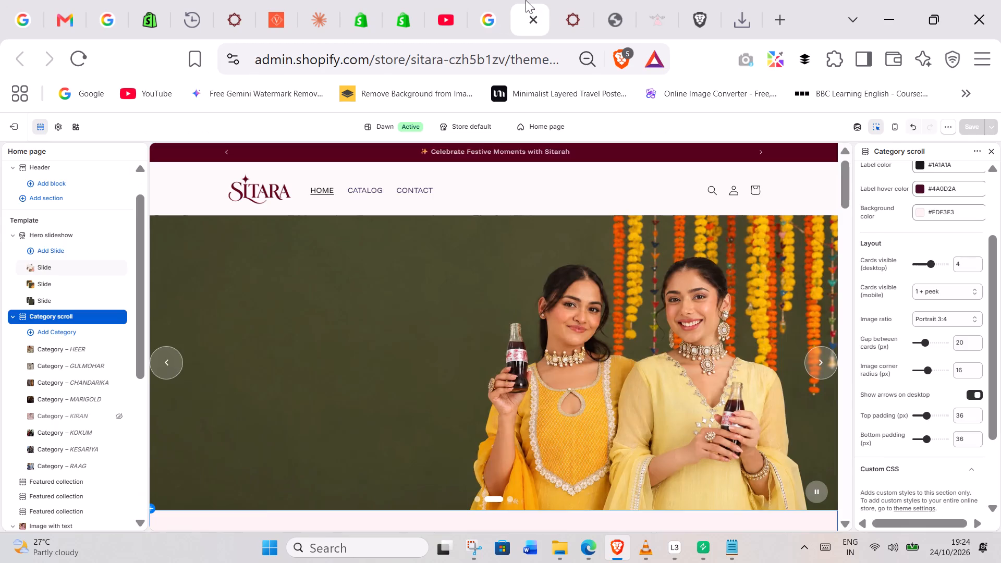
click(571, 0)
click(529, 0)
scroll(530, 237, down, 4)
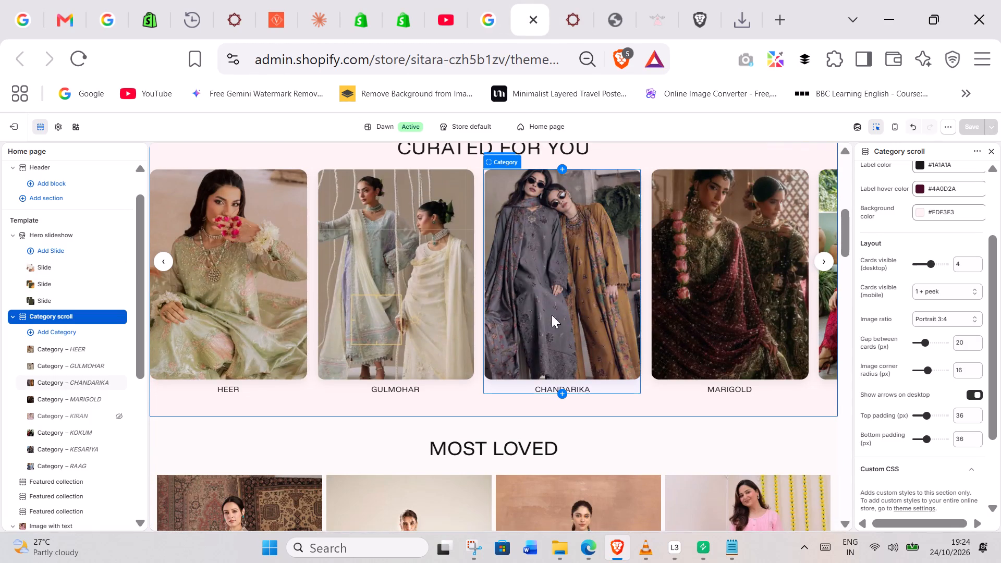
click(823, 262)
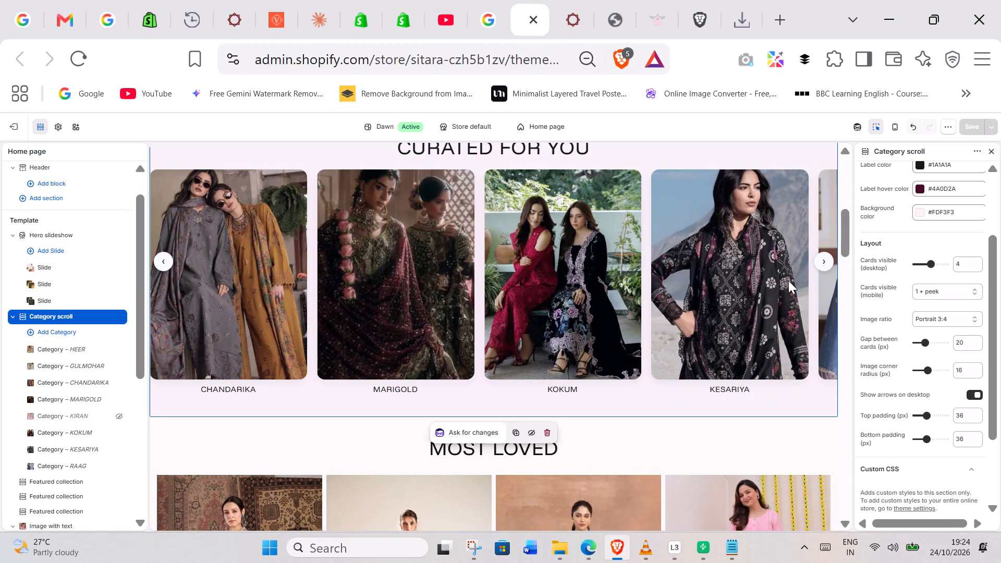
click(823, 260)
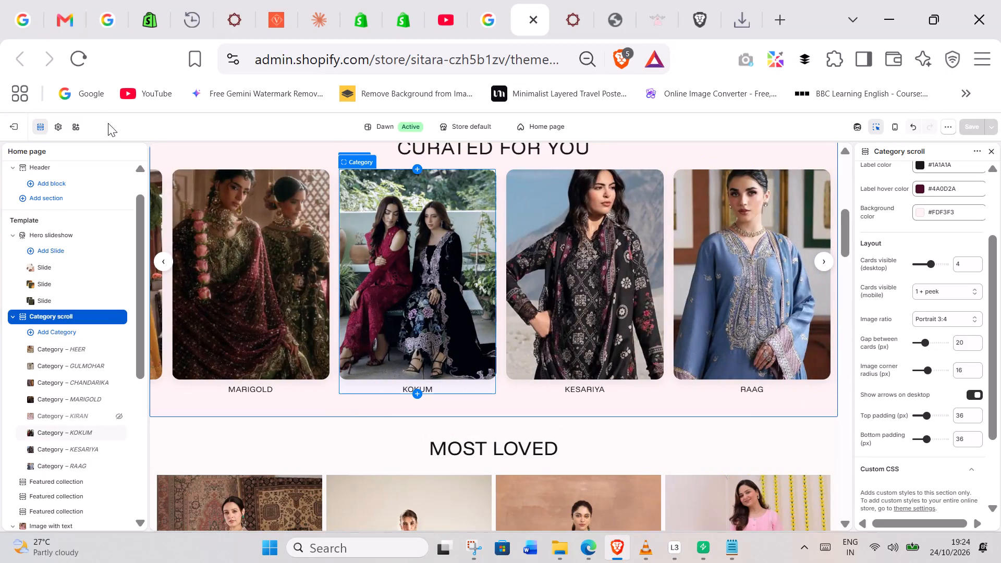
Reload the live sitara storefront and check the Curated For You carousel and the product sections down to Trending With Celebrities.
click(623, 0)
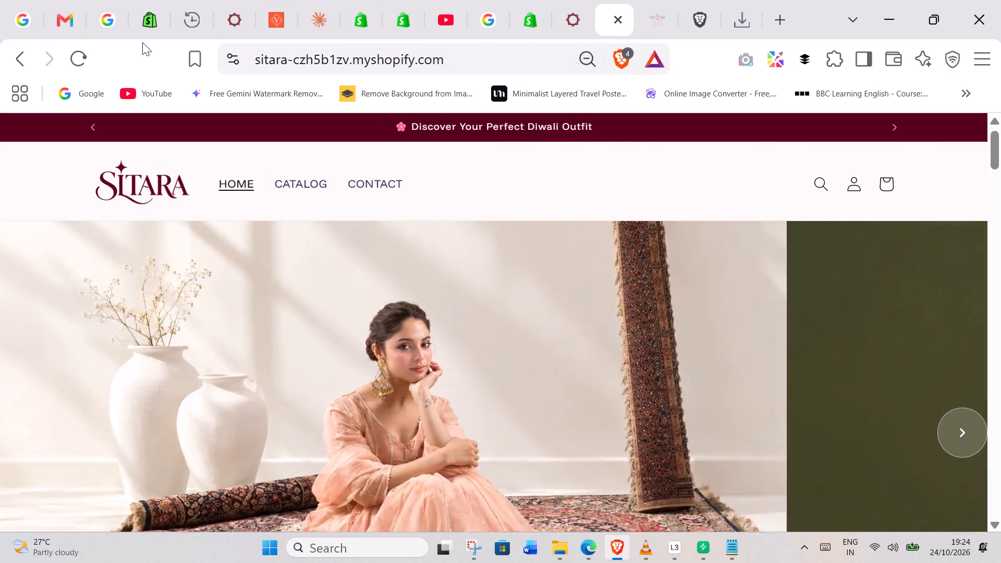
click(75, 55)
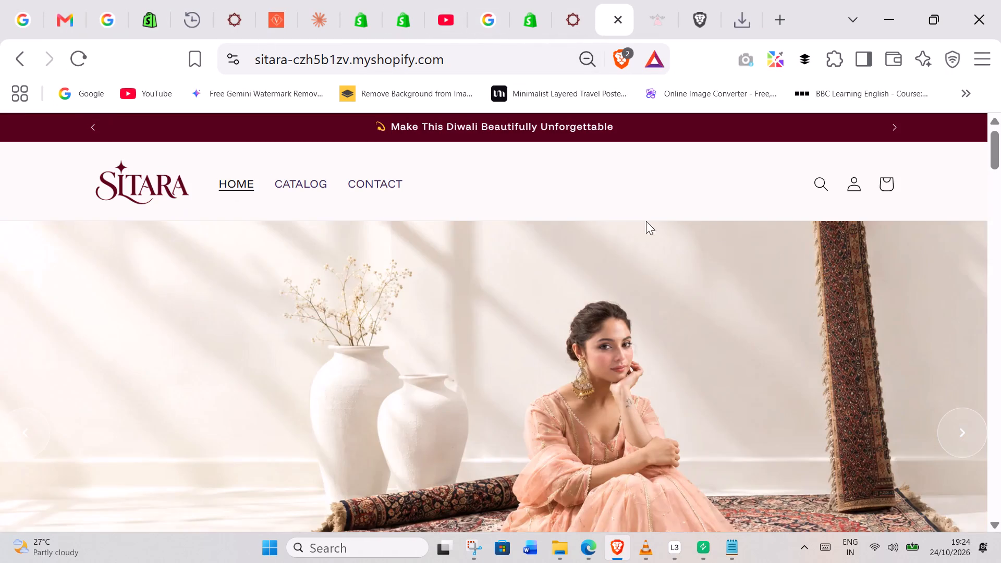
scroll(713, 225, down, 5)
scroll(669, 237, down, 1)
click(974, 261)
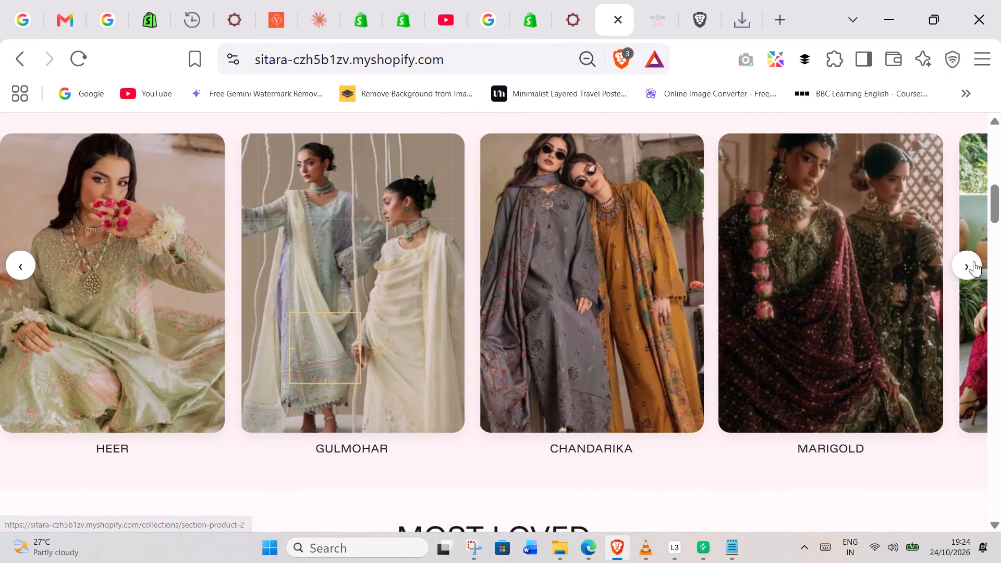
click(974, 261)
click(974, 261)
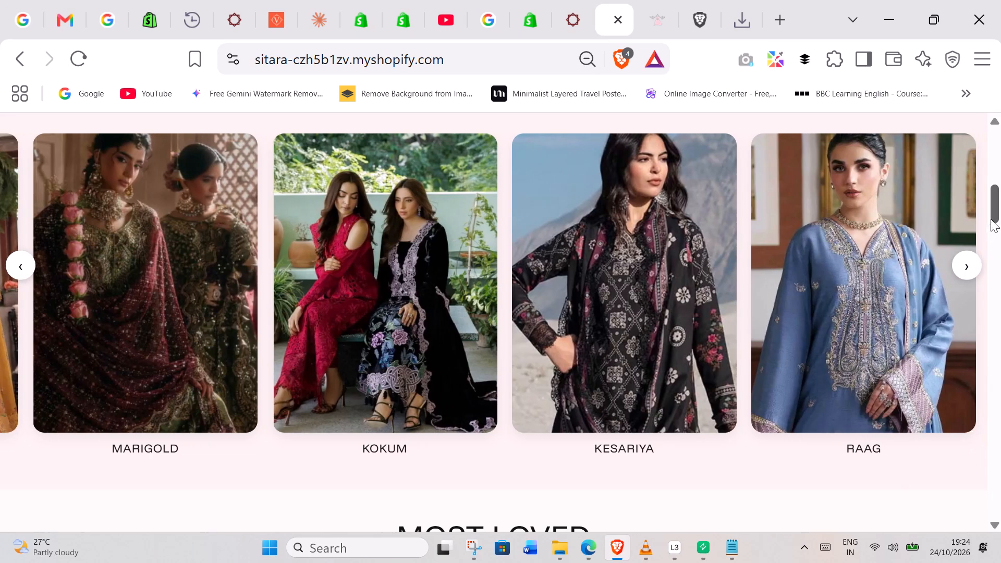
drag(994, 207, 995, 309)
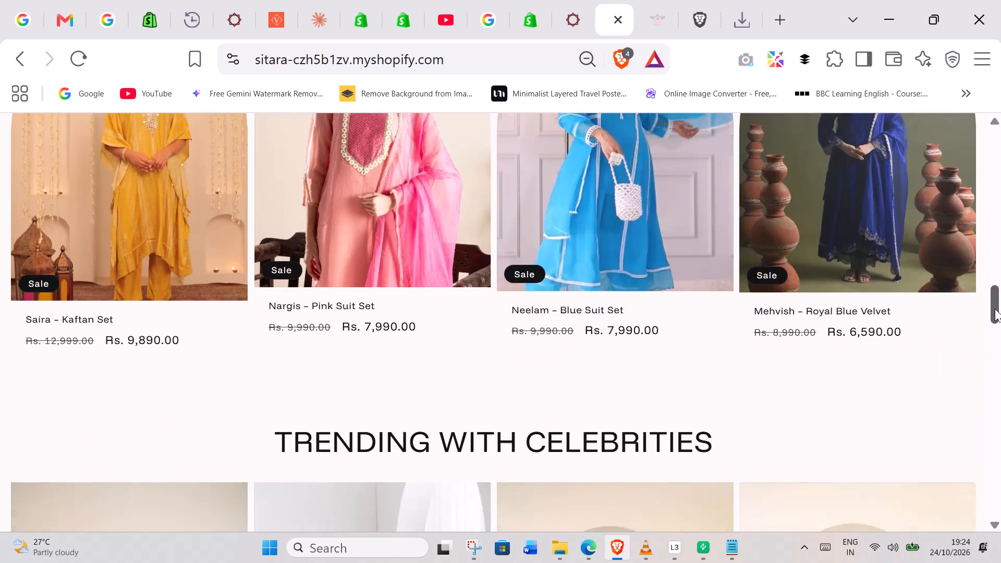
drag(995, 309, 1000, 311)
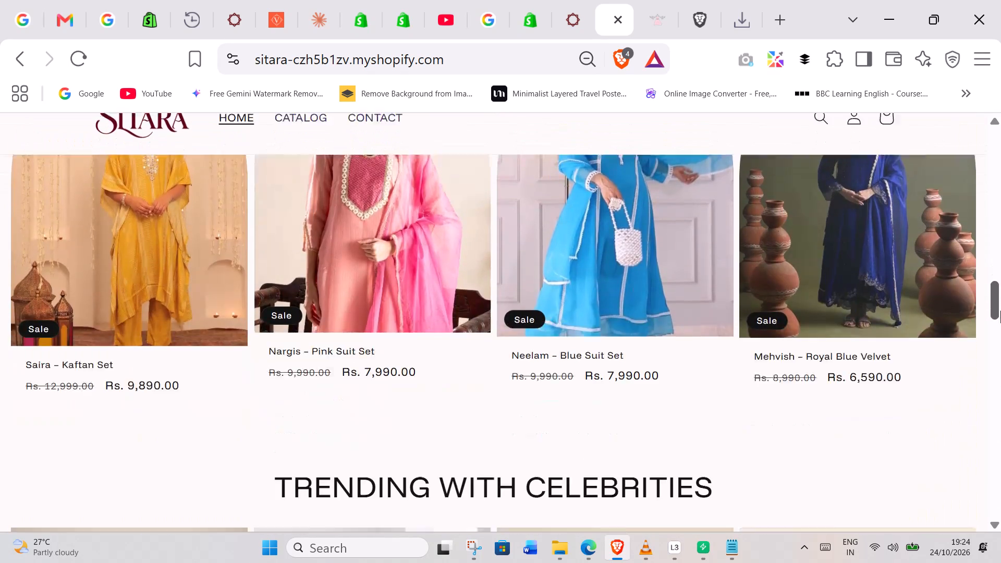
drag(1000, 311, 991, 319)
Place the sitarah.in and sitara storefront tabs side by side and compare their Curated For You sections.
click(563, 0)
drag(564, 0, 651, 0)
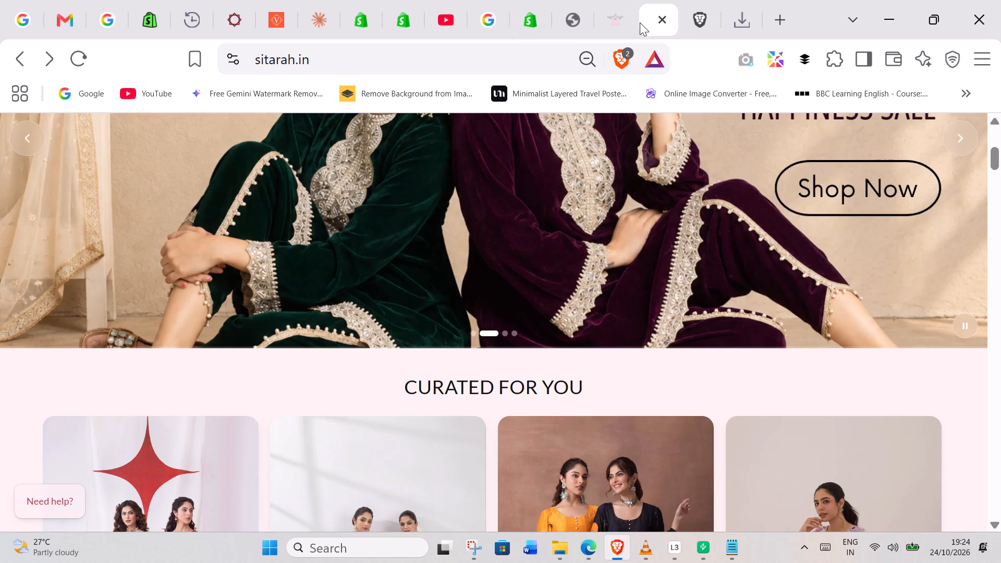
scroll(626, 202, up, 2)
scroll(626, 202, down, 5)
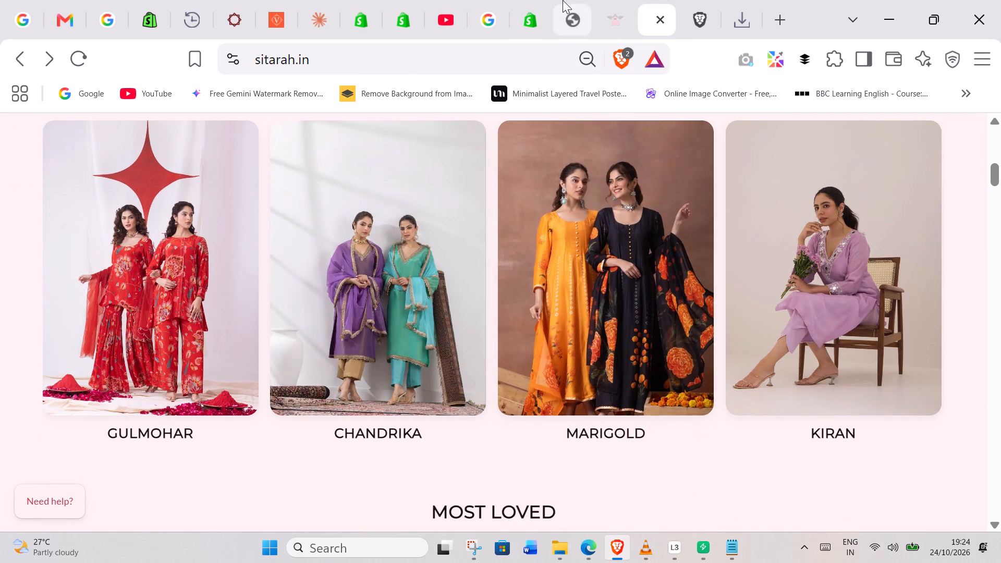
click(563, 0)
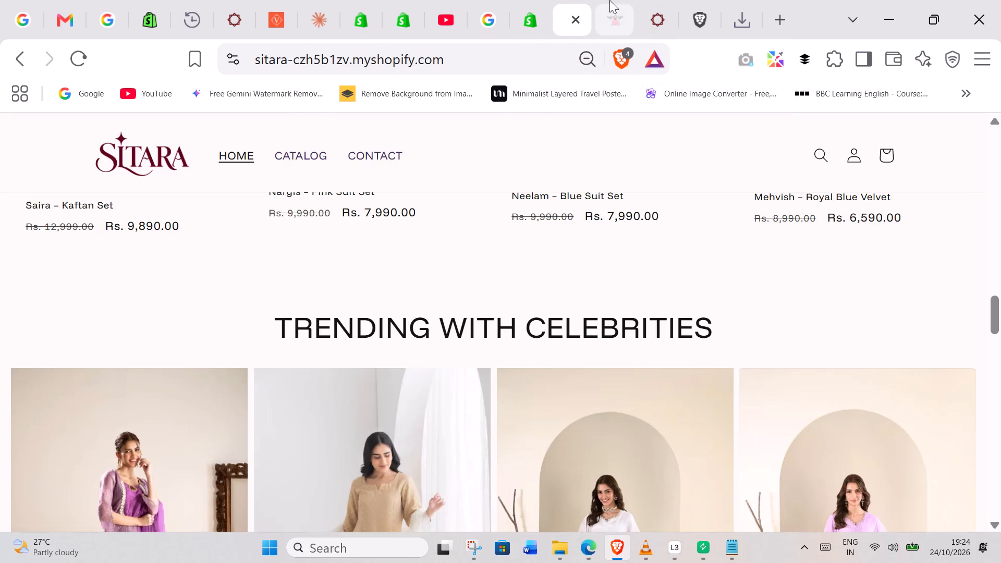
click(610, 0)
click(570, 0)
drag(570, 0, 646, 0)
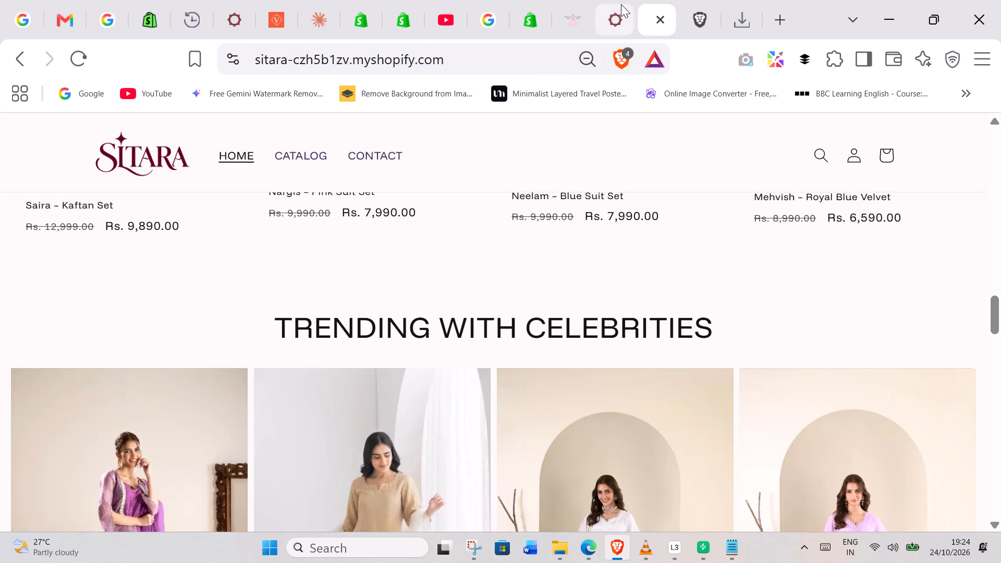
scroll(600, 220, up, 14)
scroll(600, 220, down, 1)
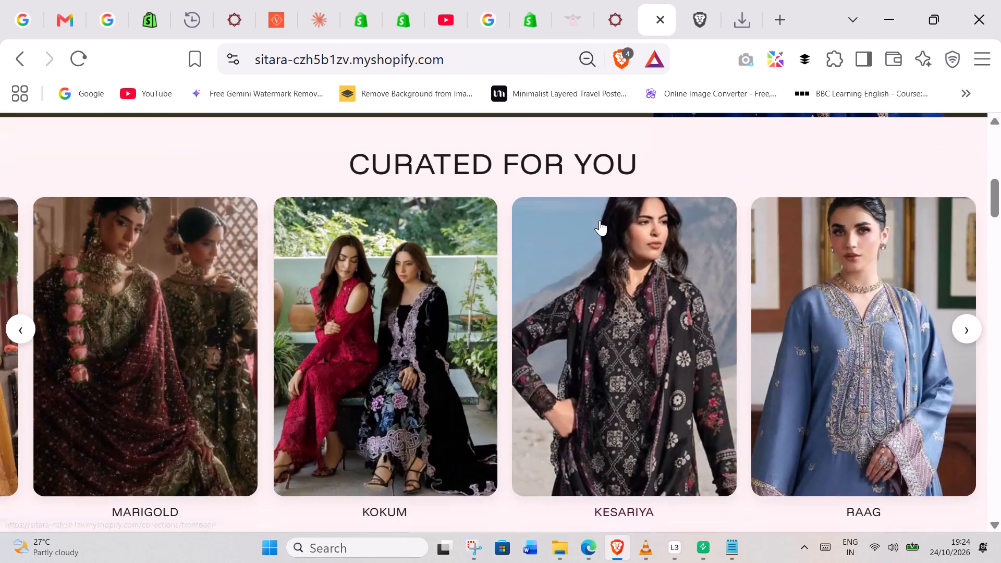
click(616, 0)
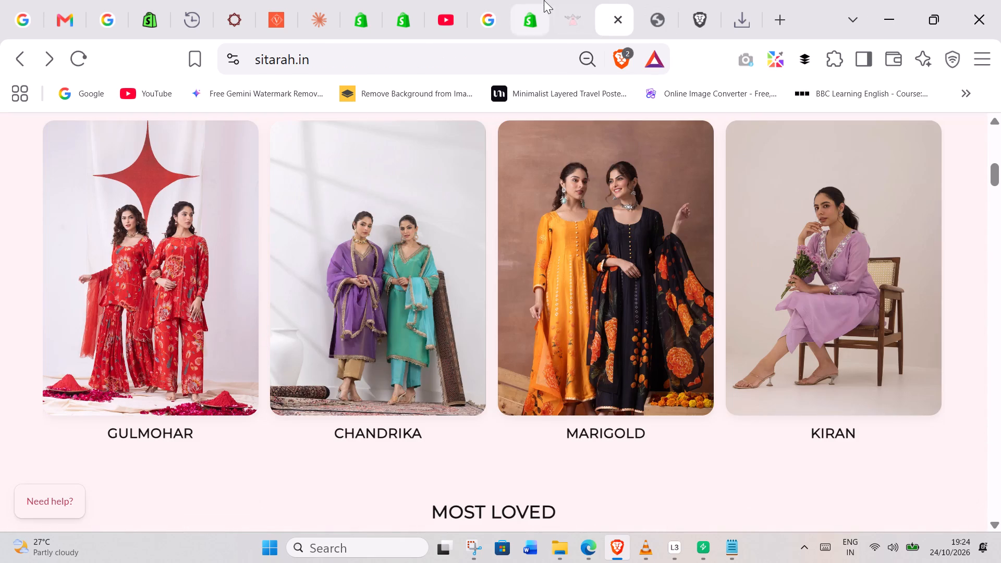
Compare the Curated For You and Most Loved sections in the theme editor preview with the sitarah.in carousel.
click(528, 0)
scroll(792, 297, up, 3)
scroll(791, 297, down, 2)
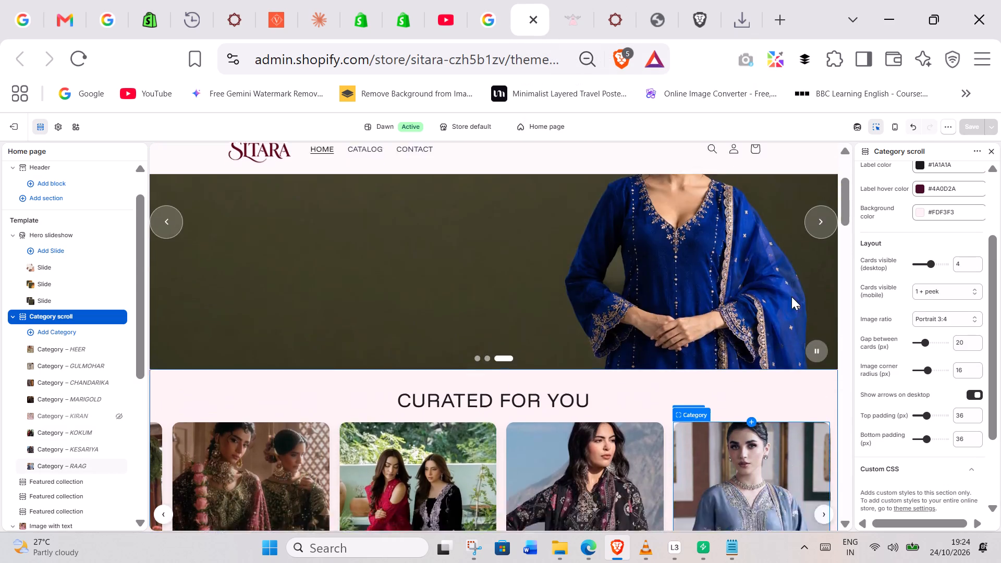
scroll(791, 297, down, 2)
scroll(653, 287, down, 2)
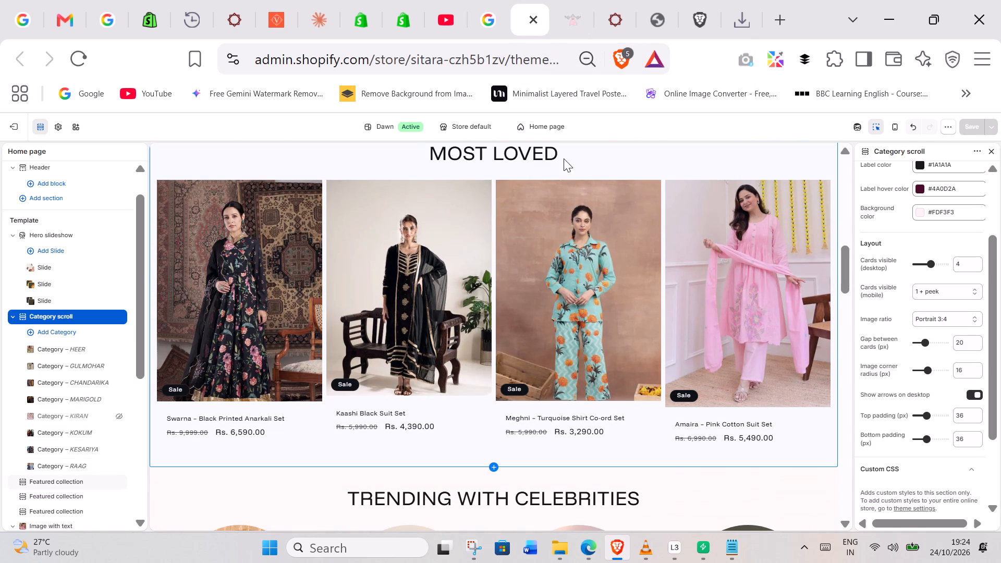
click(605, 0)
scroll(569, 239, down, 6)
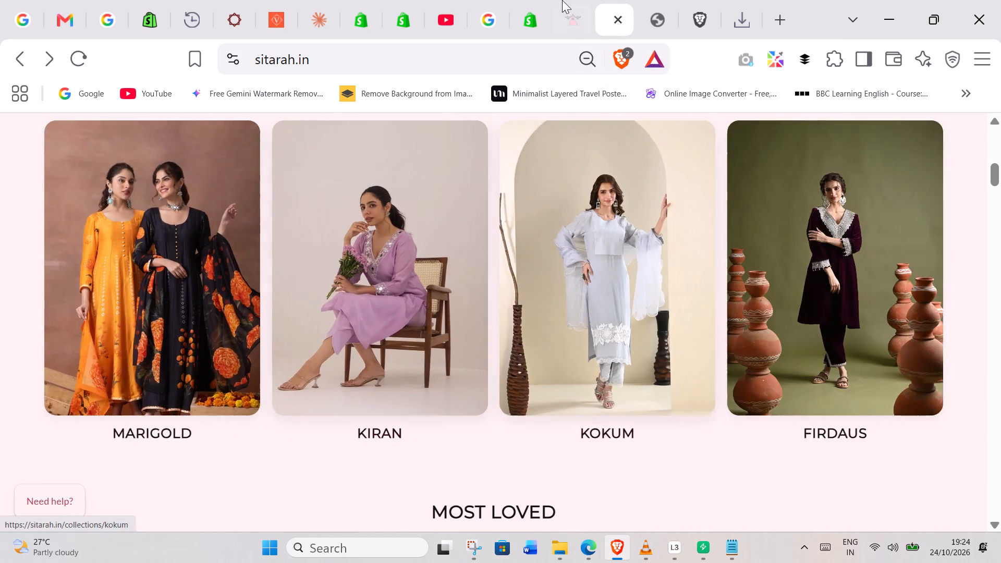
click(570, 0)
Reload the live sitara storefront and review its Most Loved and Trending With Celebrities sections.
click(655, 3)
scroll(623, 270, down, 7)
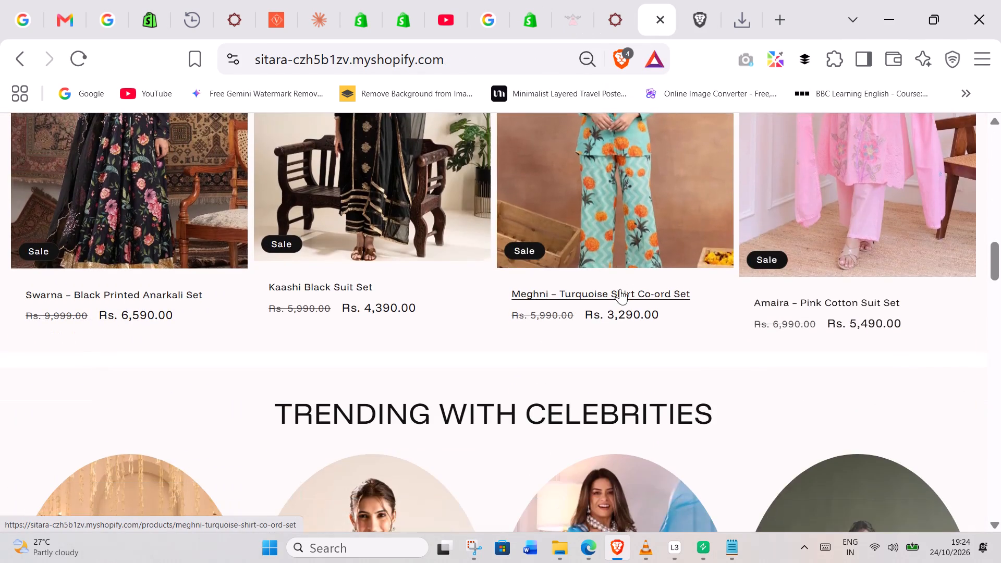
scroll(603, 302, down, 4)
click(84, 51)
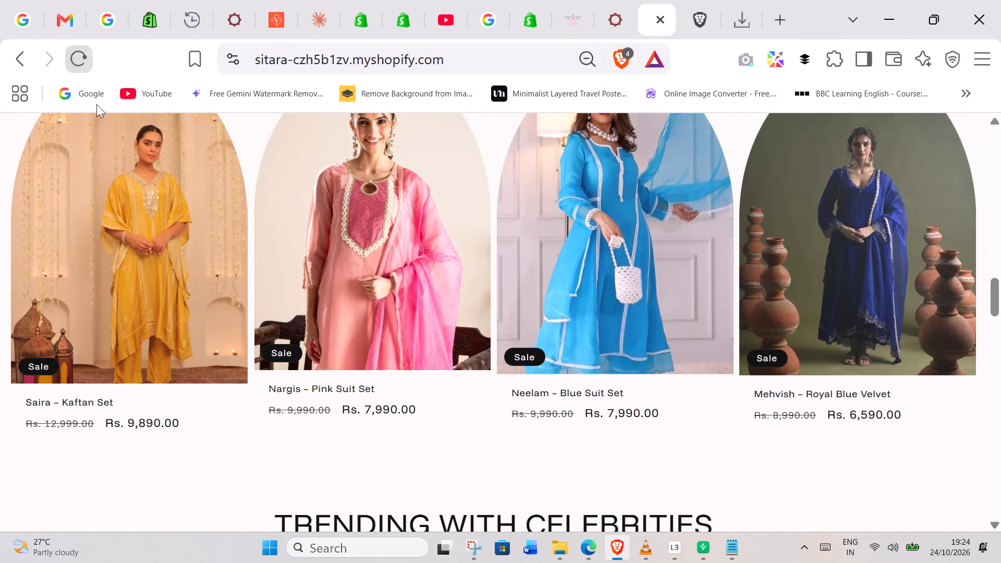
scroll(545, 274, down, 3)
scroll(545, 274, up, 6)
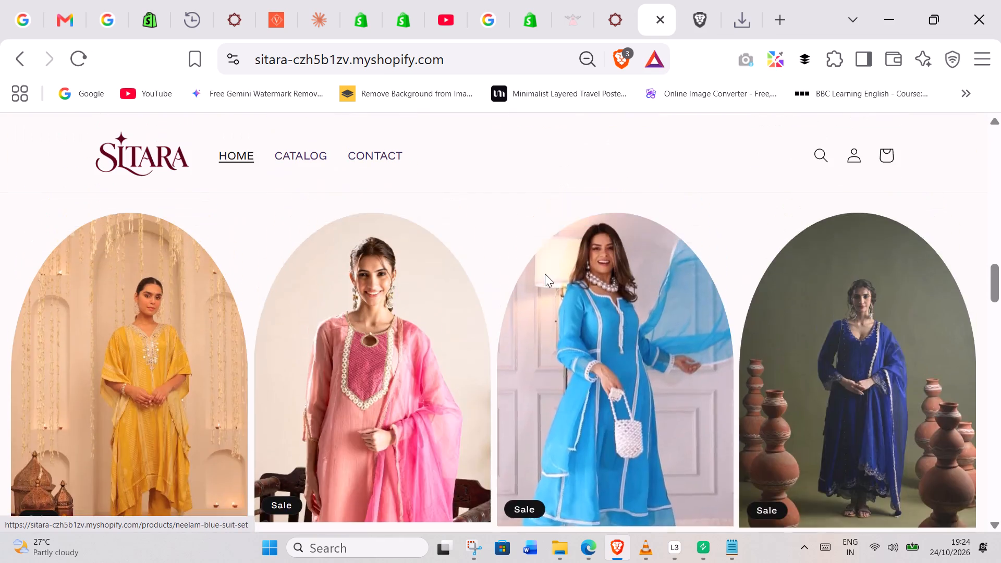
scroll(545, 258, up, 4)
scroll(545, 257, down, 1)
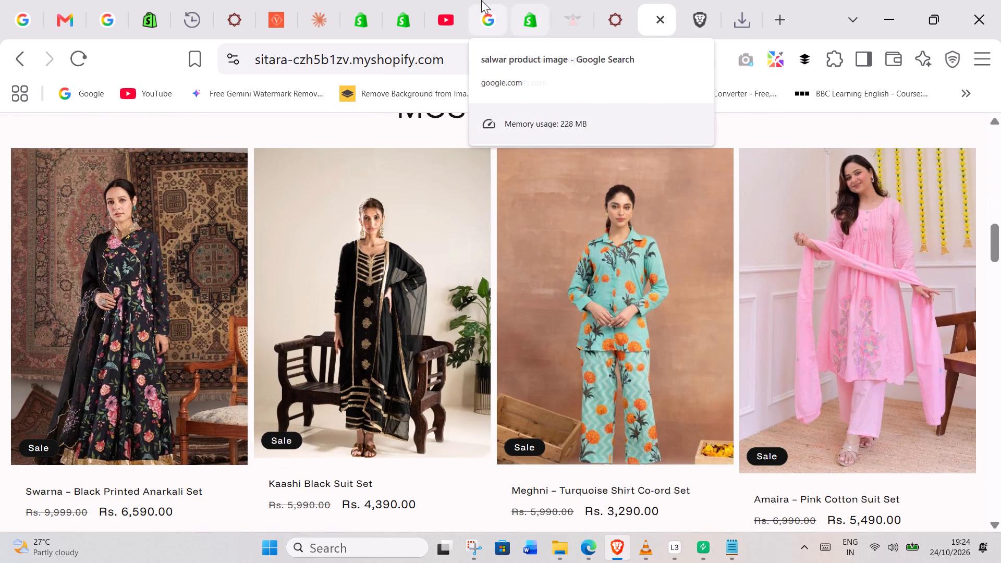
In the theme editor, examine the Trending With Celebrities section's layout settings and the neighbouring home page sections.
click(524, 0)
scroll(636, 201, down, 3)
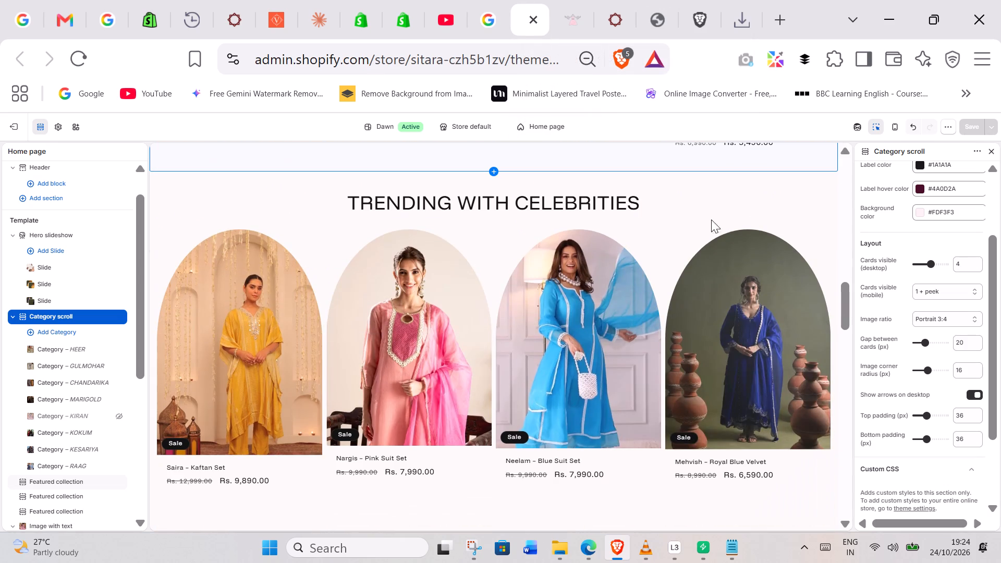
click(814, 190)
scroll(927, 332, down, 1)
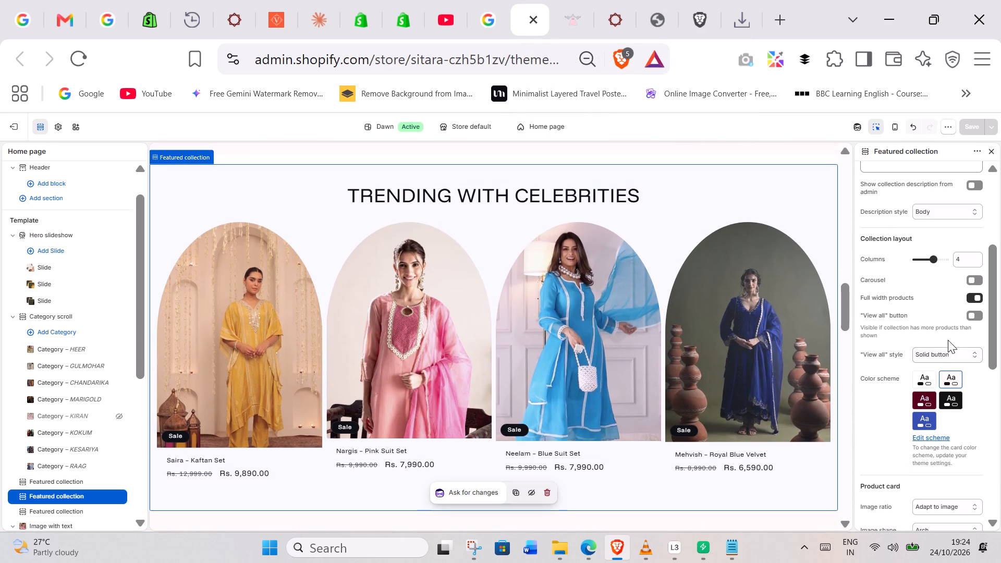
scroll(657, 311, down, 4)
click(838, 195)
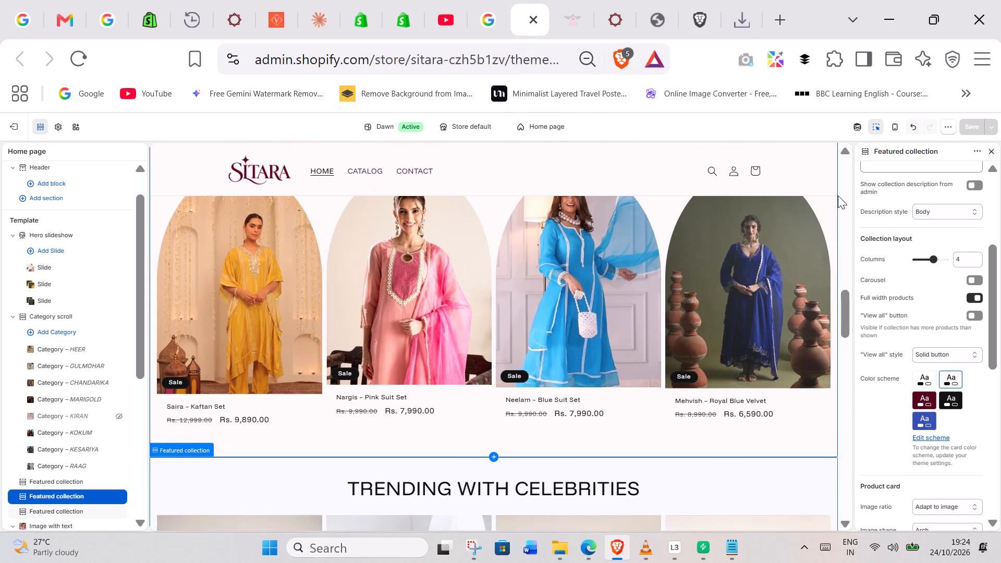
scroll(786, 413, down, 2)
scroll(652, 258, up, 7)
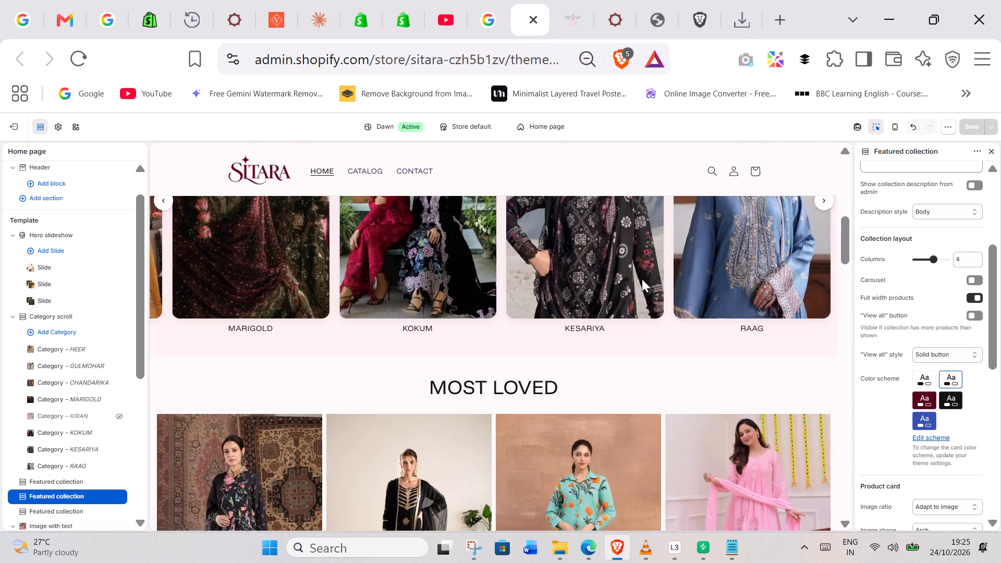
scroll(592, 298, up, 7)
scroll(585, 301, down, 2)
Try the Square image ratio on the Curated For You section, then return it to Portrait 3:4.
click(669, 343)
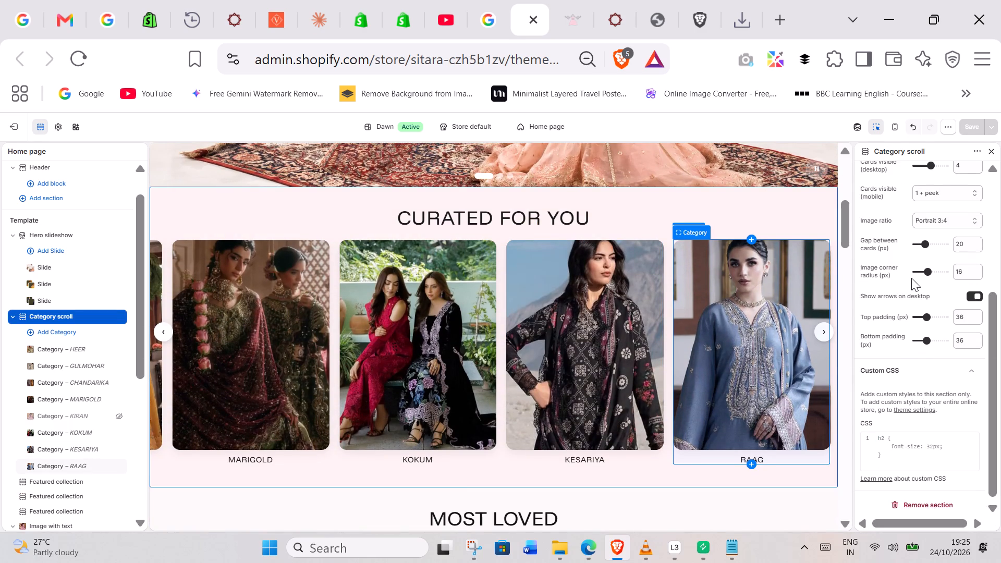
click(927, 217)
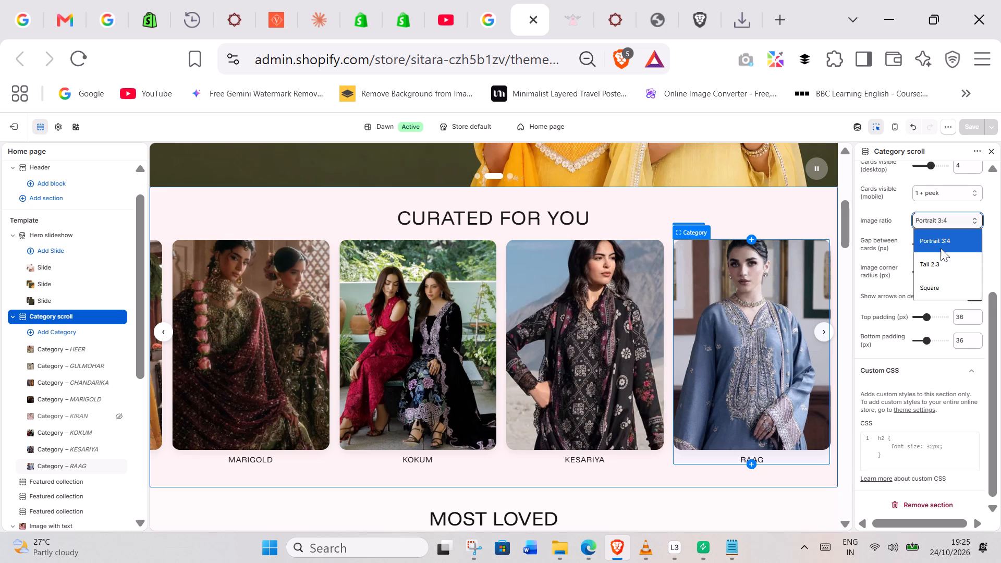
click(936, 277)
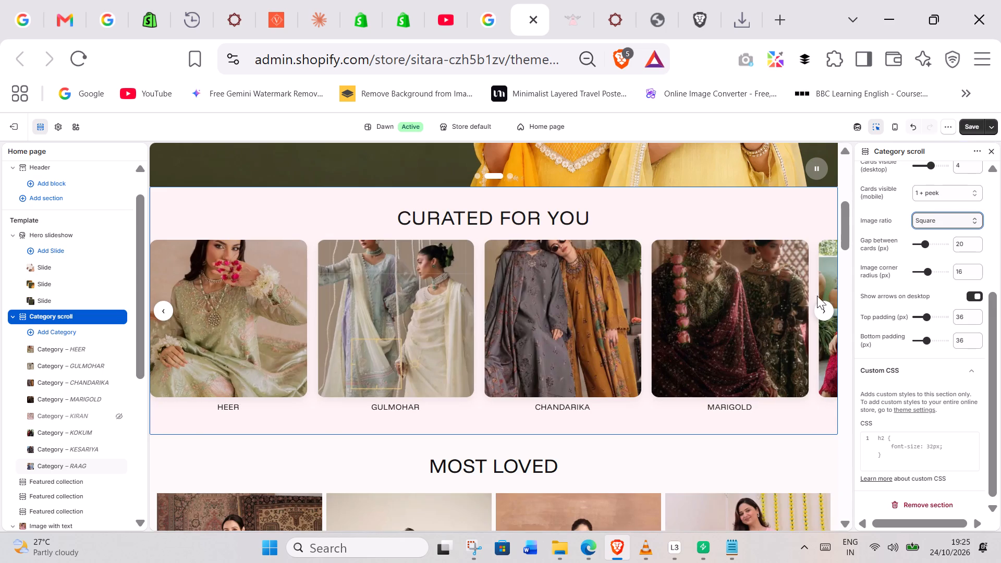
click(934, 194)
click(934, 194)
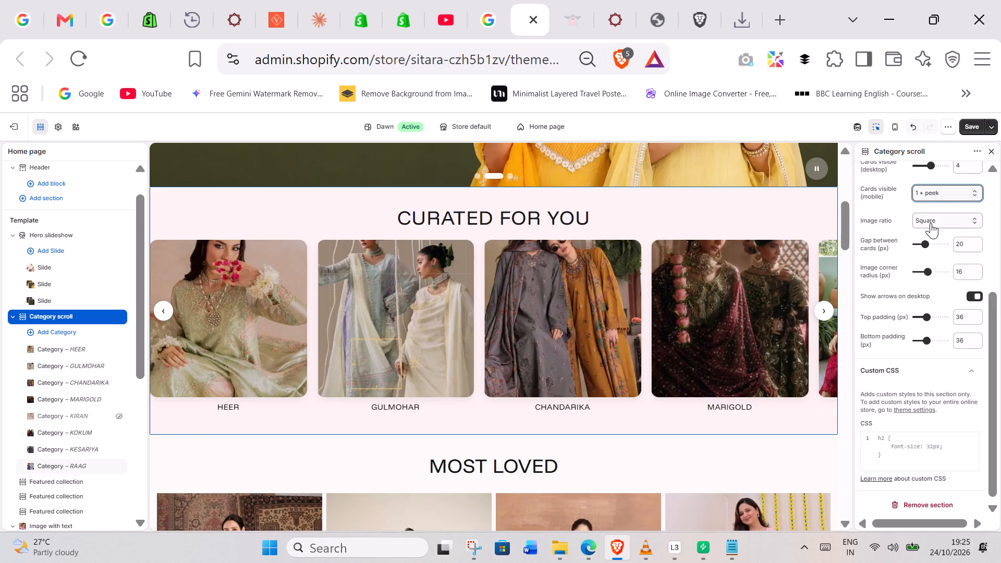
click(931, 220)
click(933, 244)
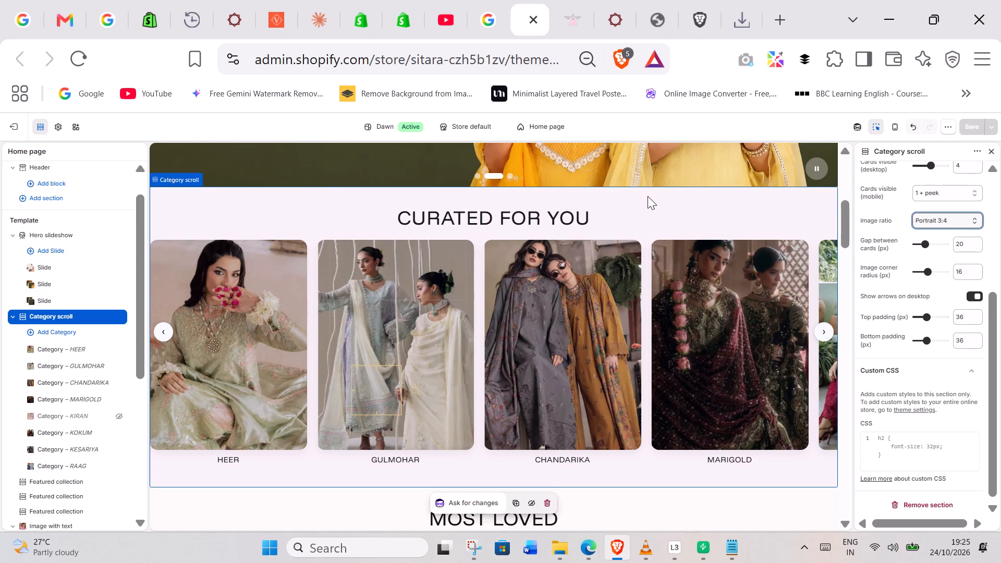
Set the Curated For You section to 5 visible cards on desktop and save the theme.
scroll(875, 205, up, 1)
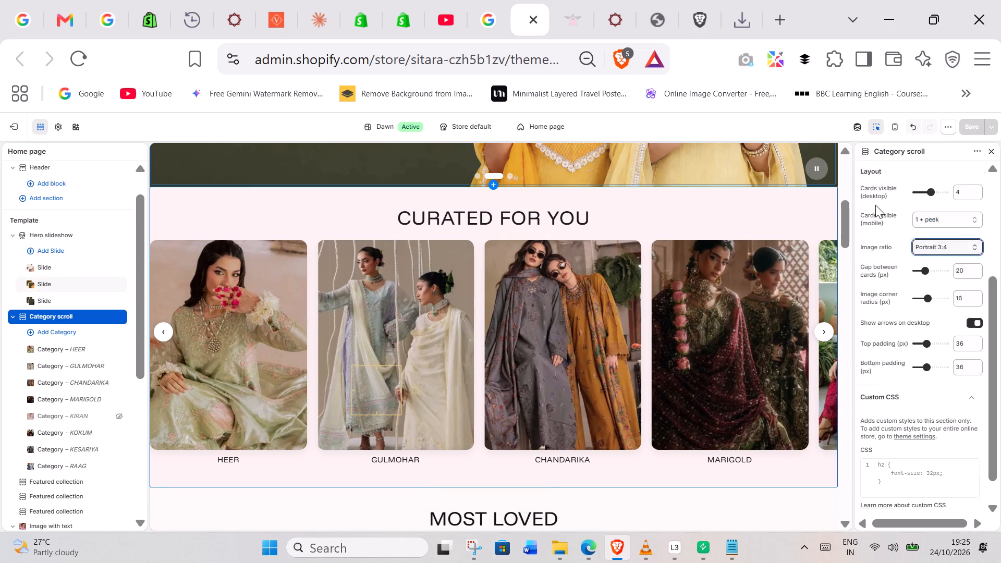
drag(932, 265, 940, 265)
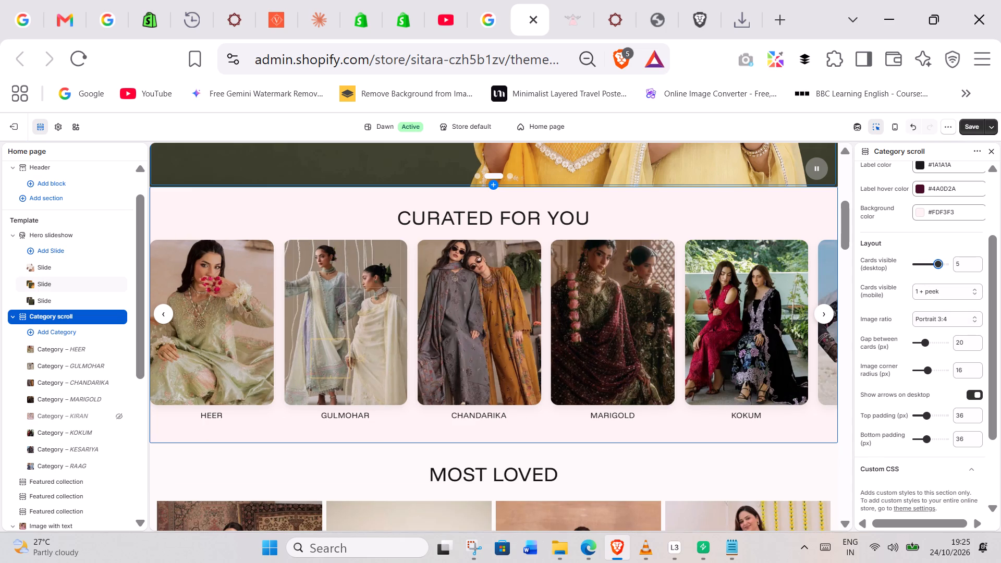
click(967, 128)
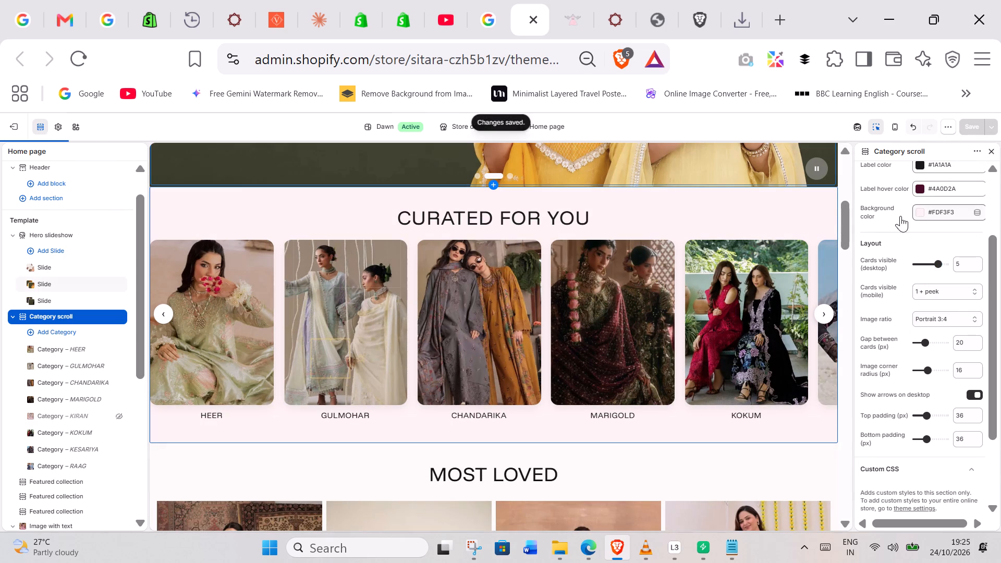
click(571, 0)
click(523, 0)
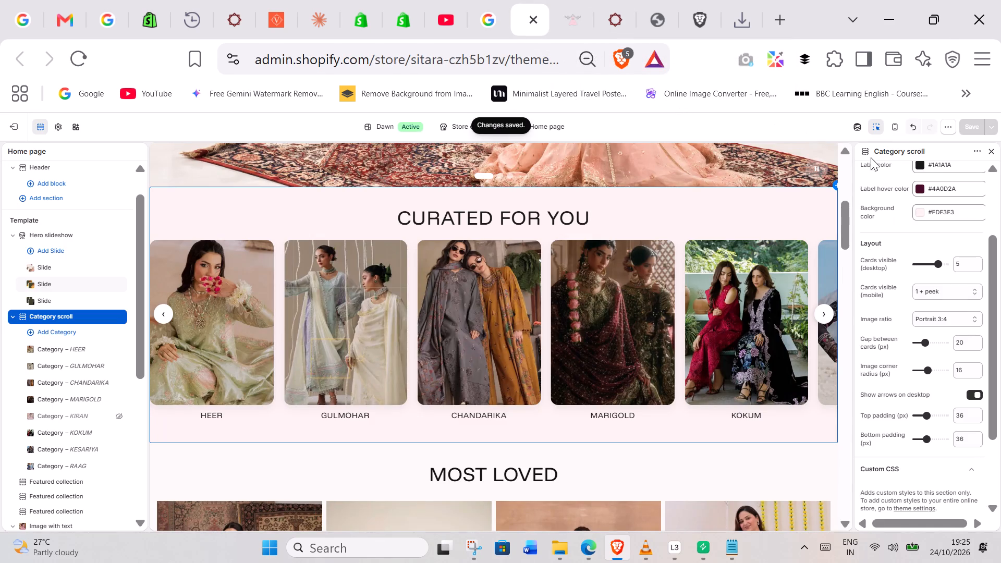
Check the Curated For You section in the mobile preview and return to the desktop preview.
click(891, 129)
scroll(444, 278, up, 6)
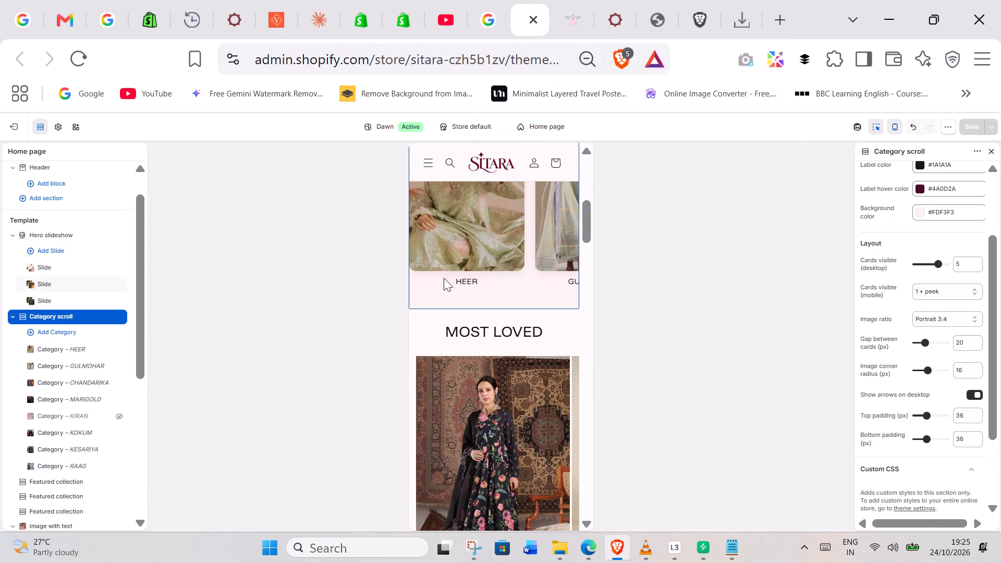
scroll(457, 277, down, 2)
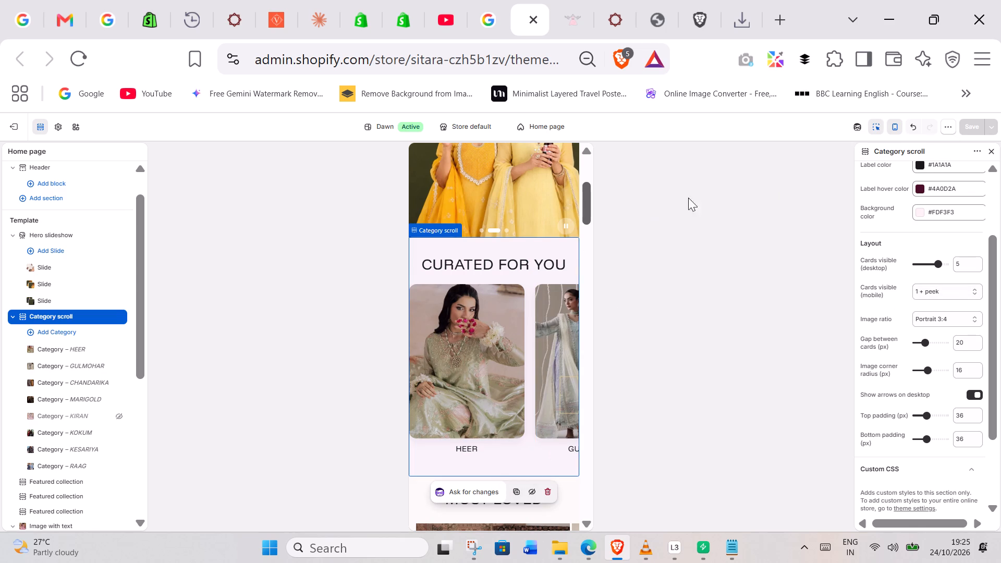
click(896, 127)
Page forward and back through the Curated For You cards in the desktop preview and check the sections around them.
scroll(554, 288, up, 1)
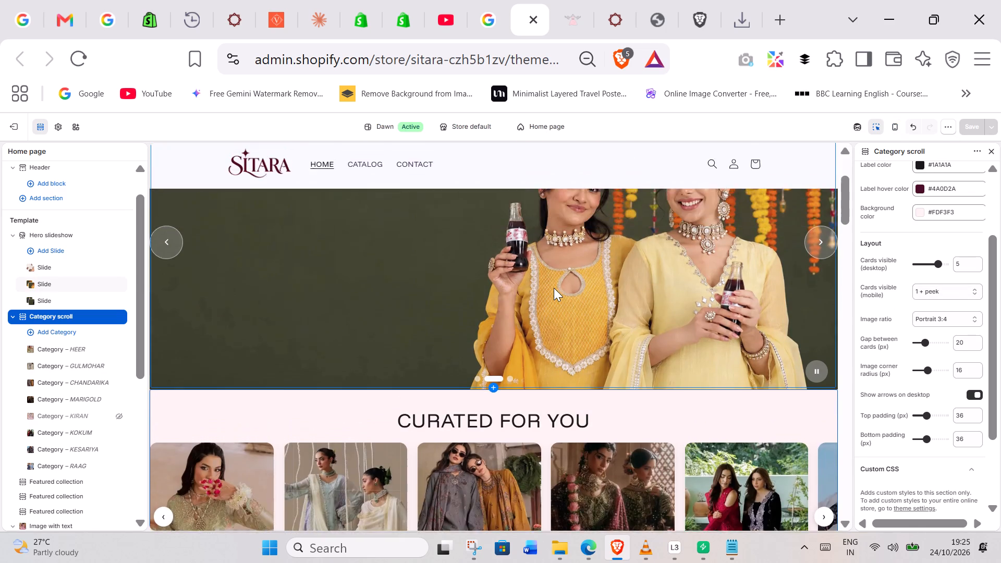
scroll(554, 288, down, 3)
scroll(555, 288, up, 2)
scroll(703, 312, down, 2)
click(825, 236)
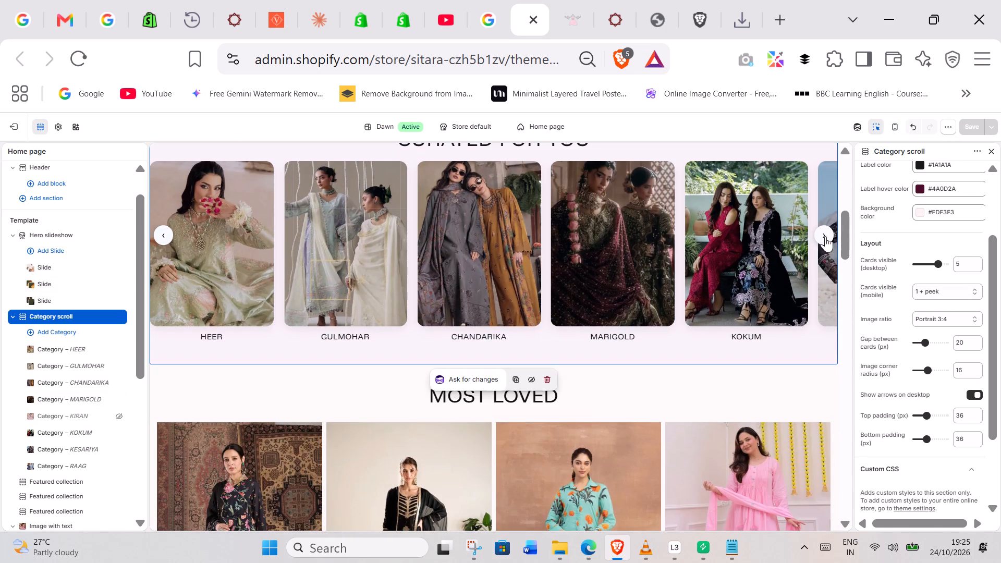
click(822, 236)
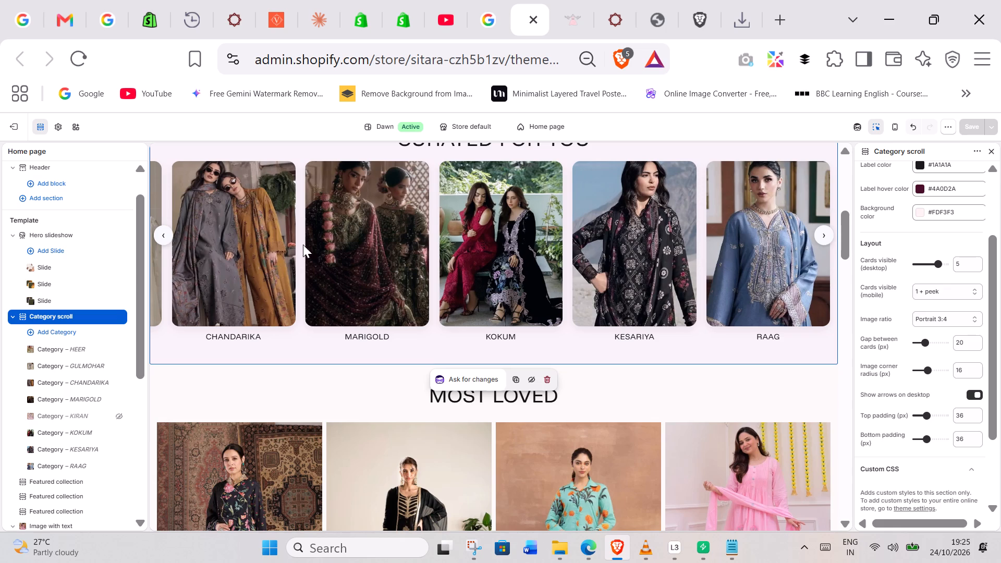
click(164, 232)
click(164, 232)
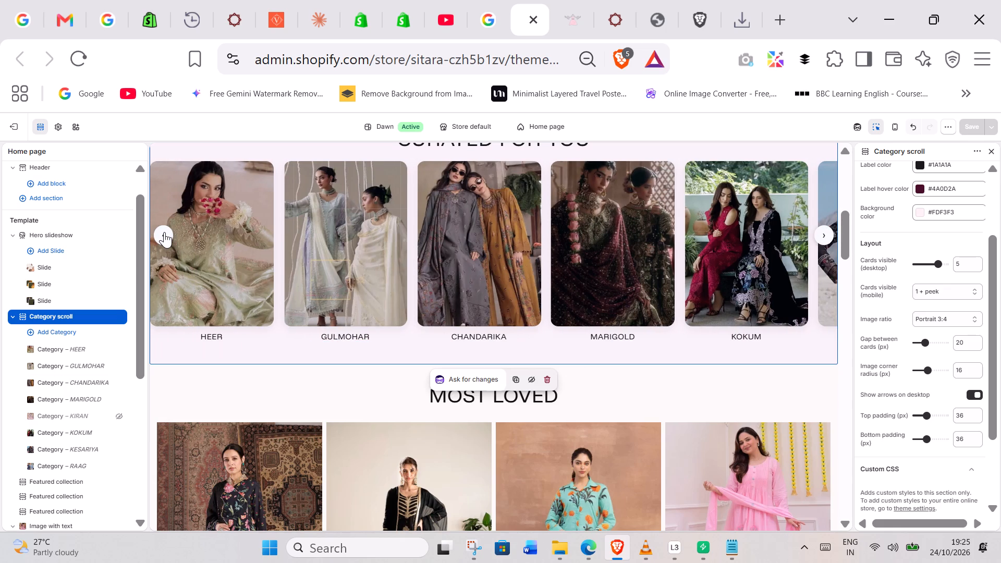
scroll(334, 303, up, 2)
scroll(334, 303, down, 2)
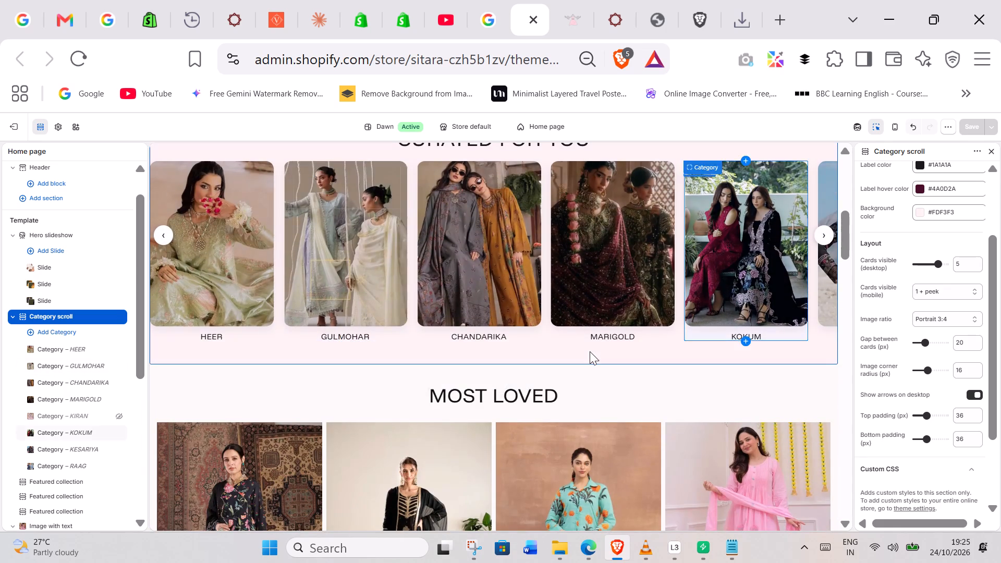
scroll(590, 351, down, 3)
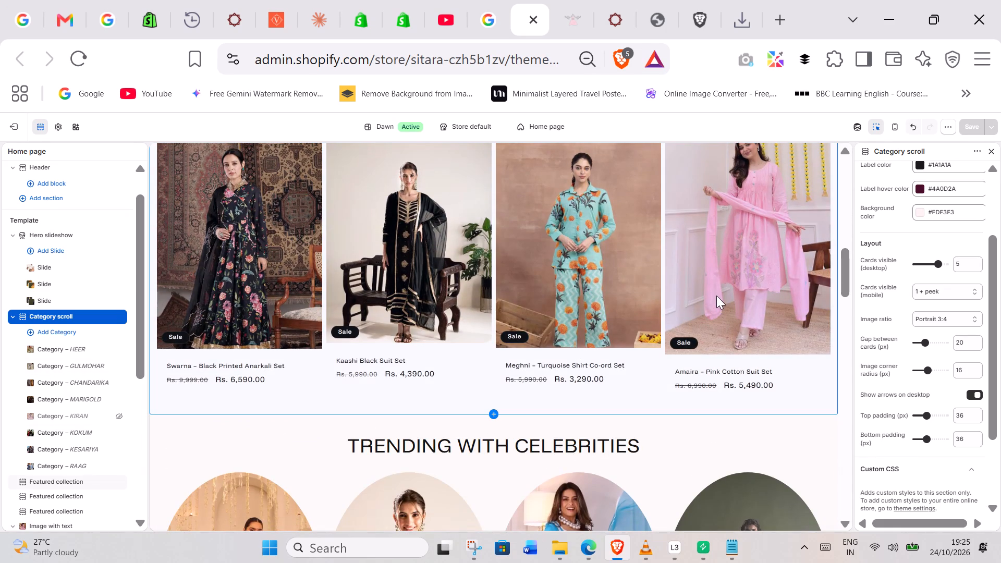
Examine the Most Loved featured collection's product card, mobile layout, padding, theme and custom CSS settings.
click(779, 402)
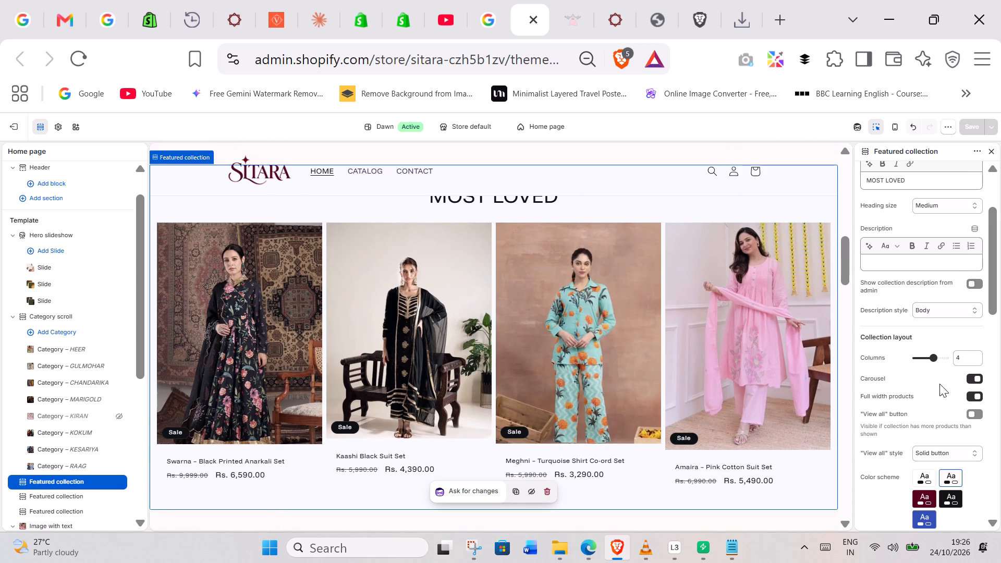
scroll(898, 406, down, 4)
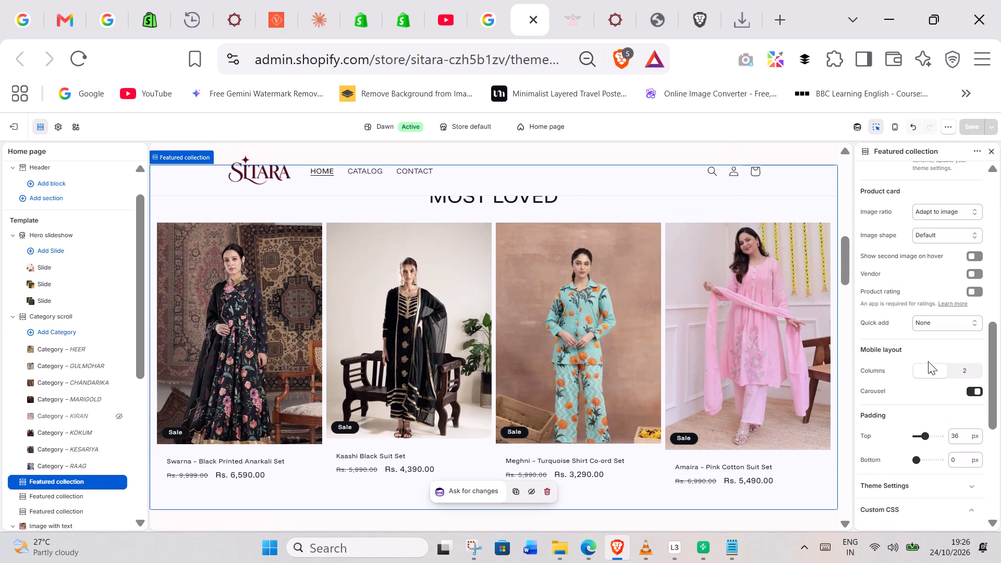
scroll(927, 368, down, 2)
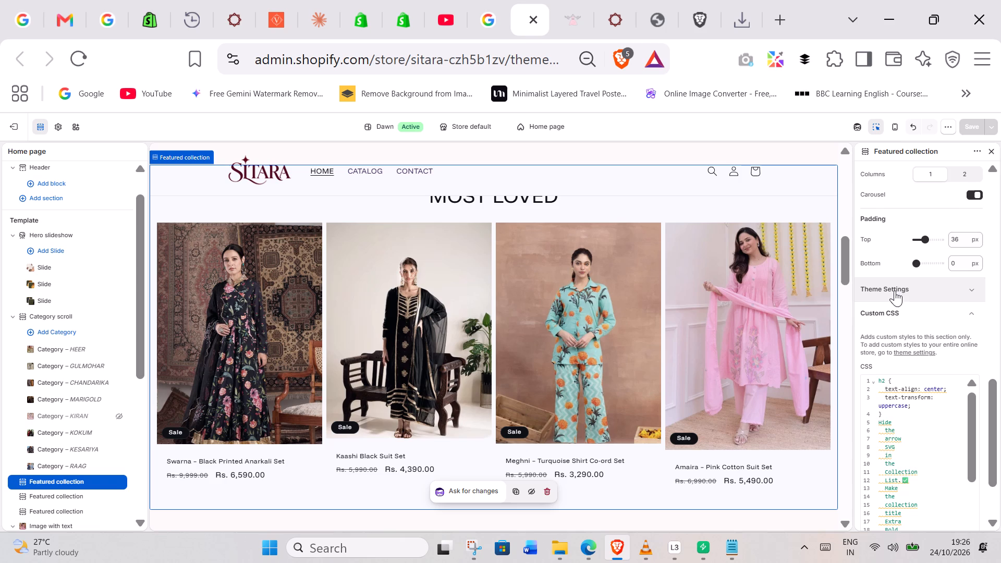
scroll(895, 284, up, 1)
click(911, 388)
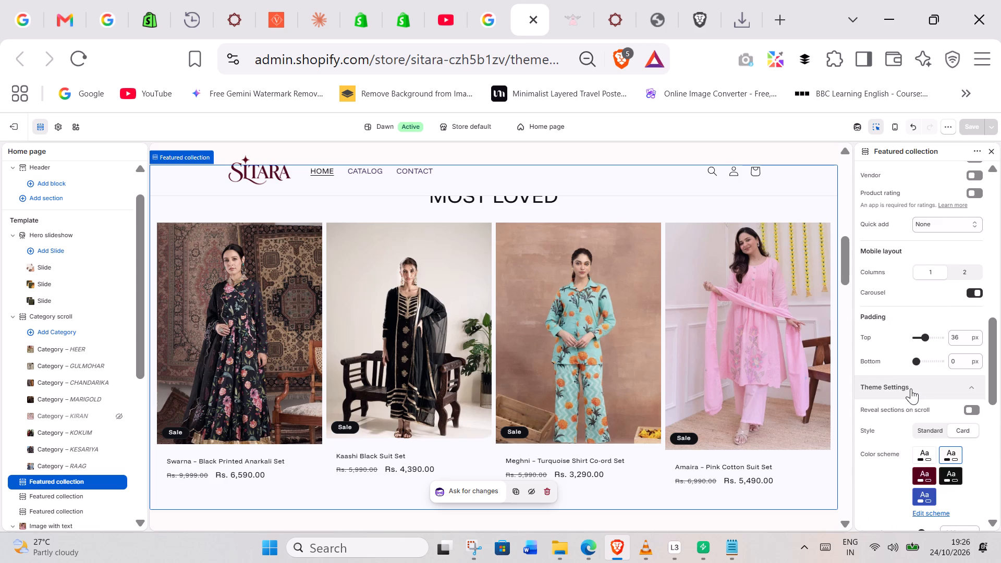
click(911, 388)
click(906, 409)
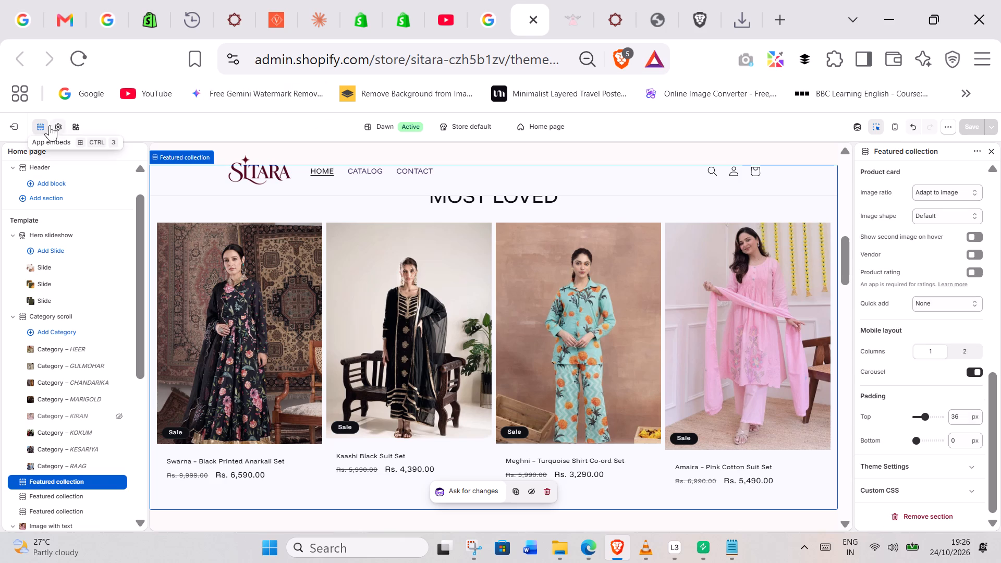
Set the product cards' border corner radius to 10 px in the theme settings and save the theme.
click(56, 124)
scroll(43, 365, down, 1)
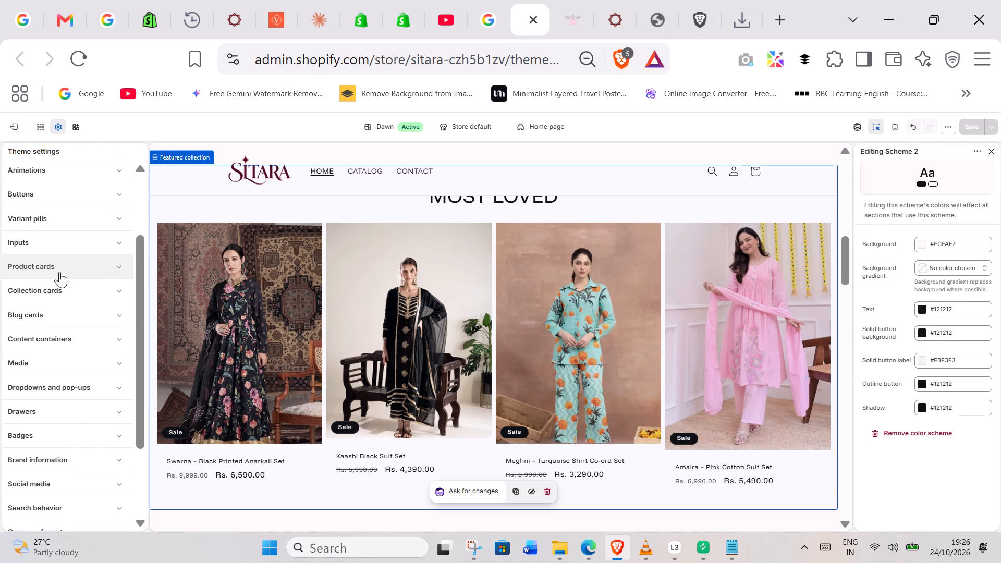
click(59, 270)
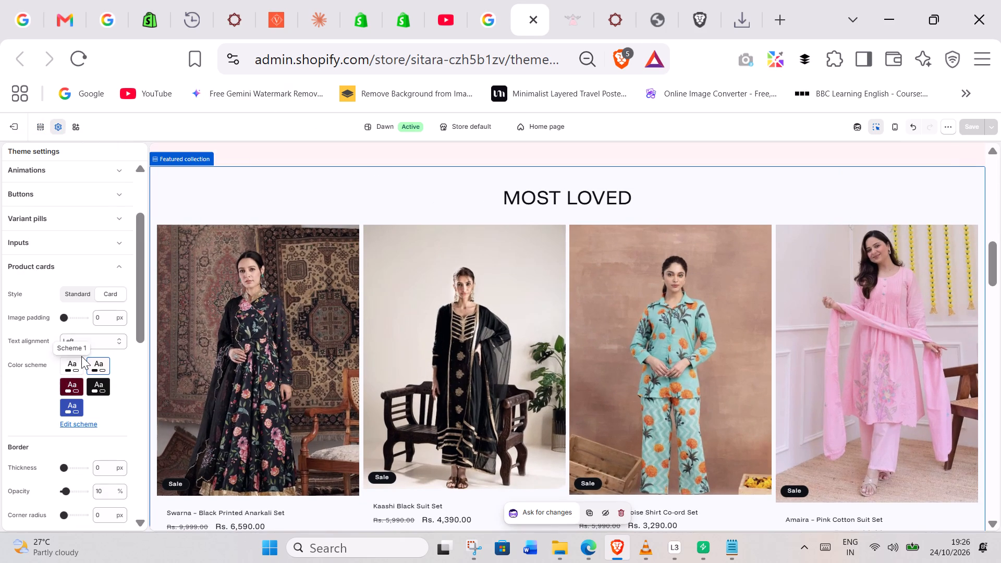
scroll(81, 356, down, 2)
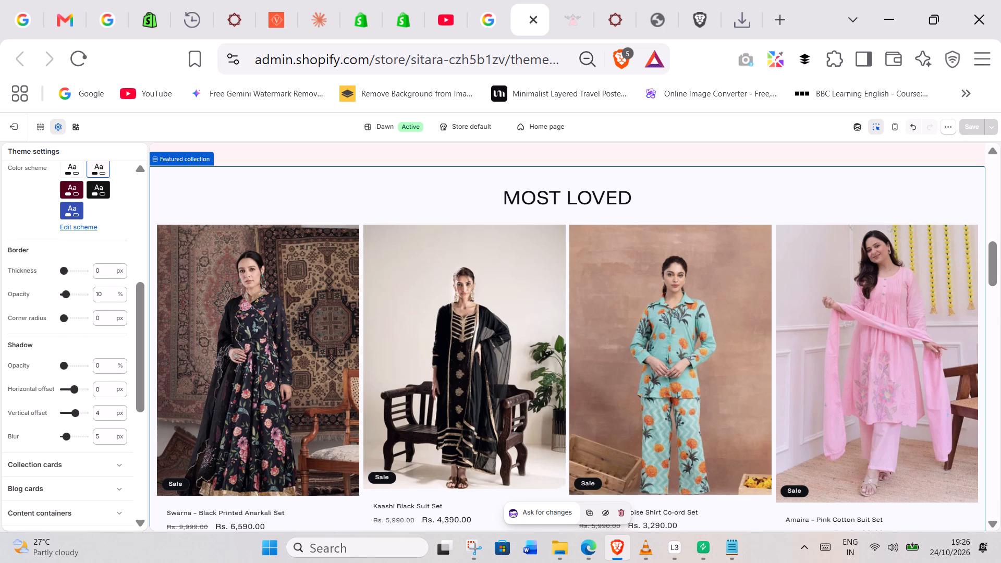
click(93, 316)
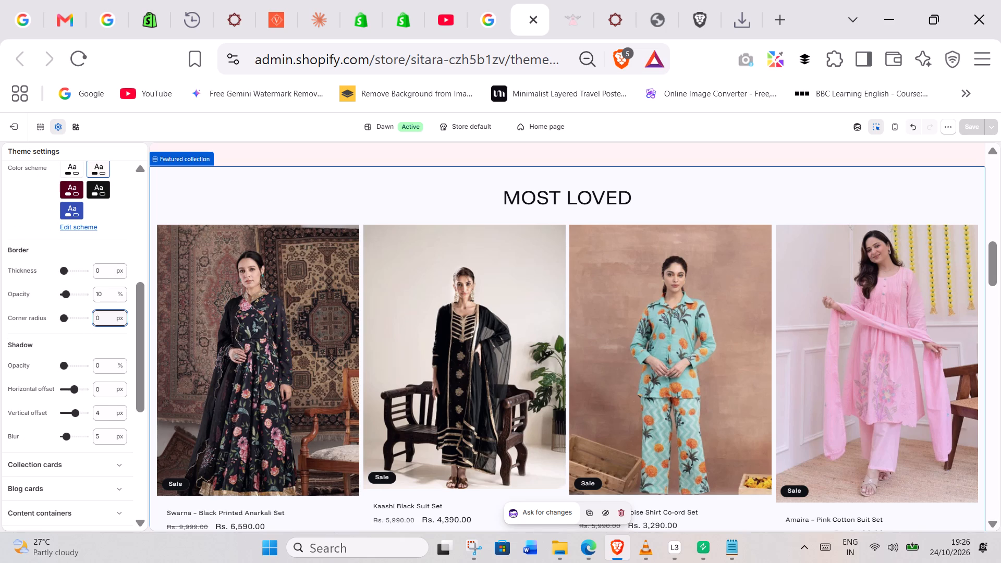
click(101, 320)
key(BackSpace)
text(10)
key(Return)
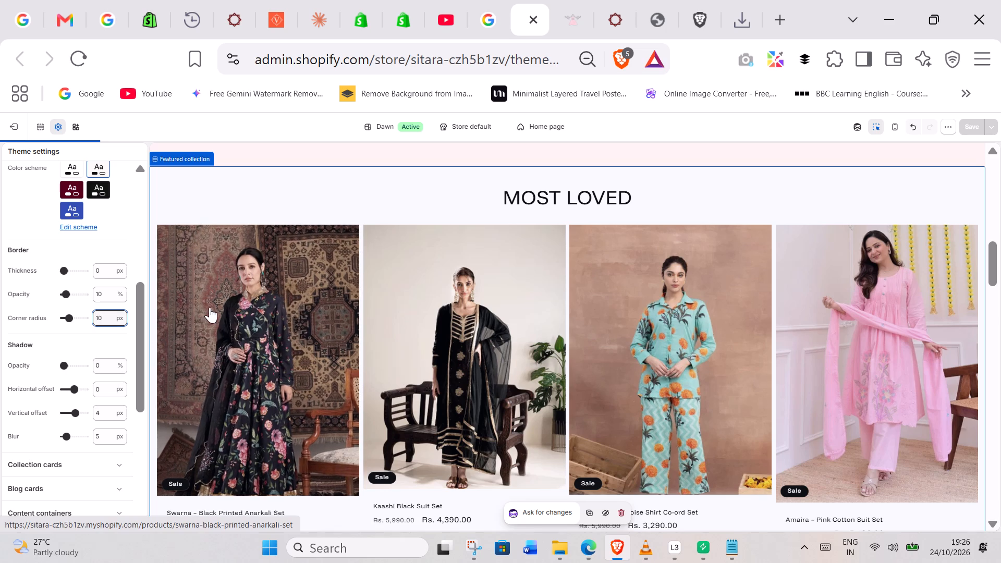
click(966, 129)
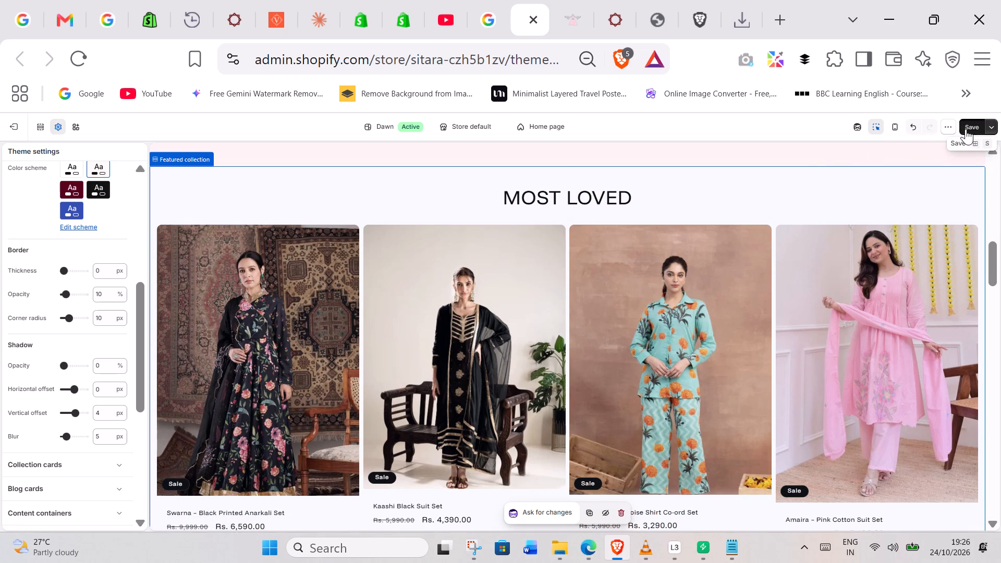
Examine the product cards of all featured collections in the desktop preview, down to the Grace in Every Detail banner.
scroll(388, 241, up, 3)
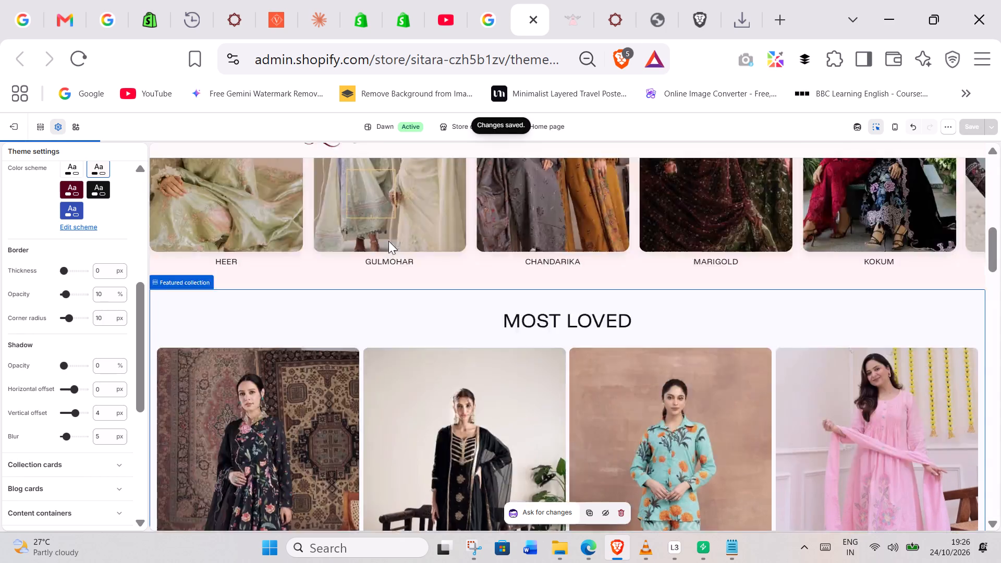
scroll(395, 239, up, 1)
scroll(393, 240, down, 10)
scroll(764, 236, down, 2)
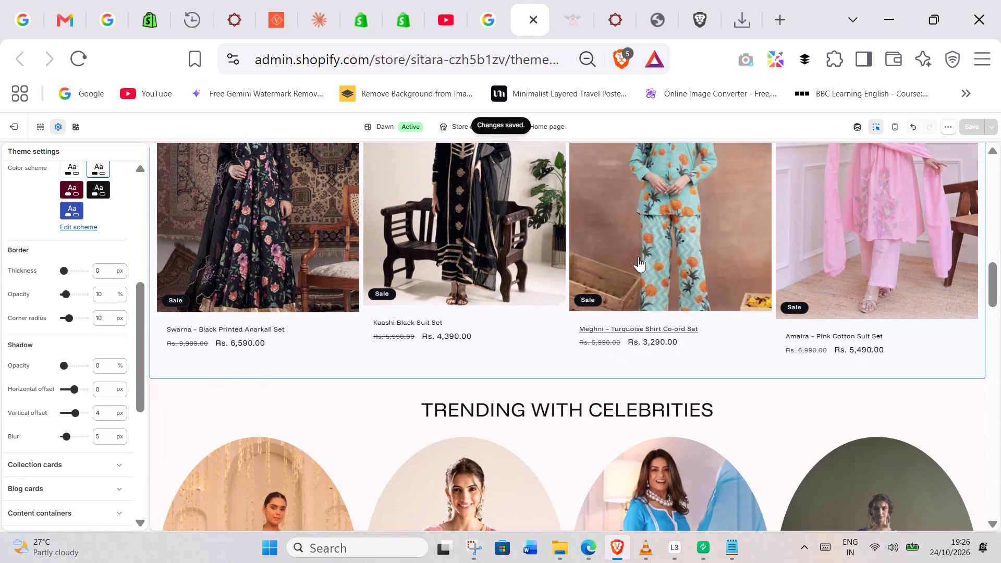
scroll(450, 301, down, 3)
scroll(294, 329, down, 4)
scroll(330, 314, up, 2)
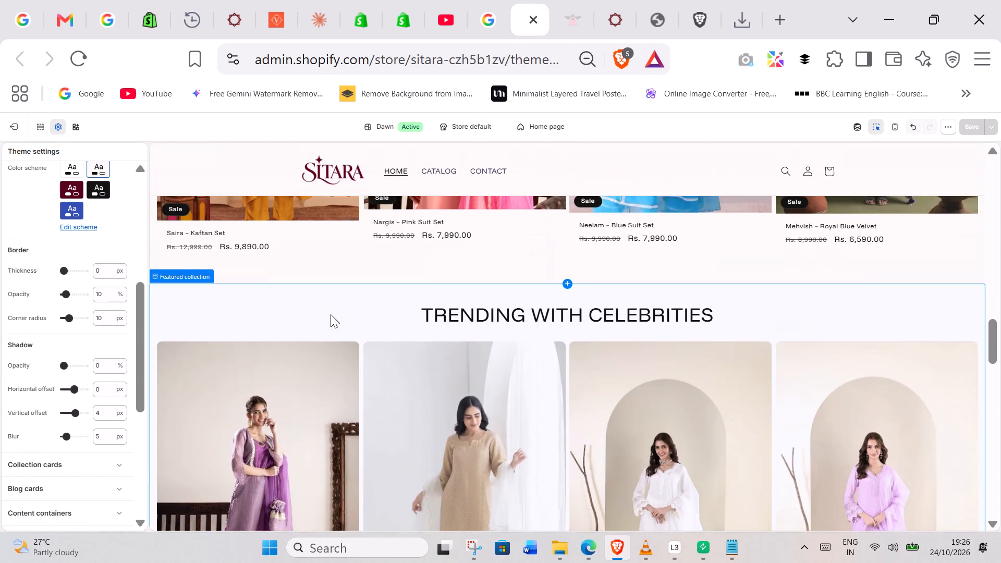
scroll(444, 311, down, 3)
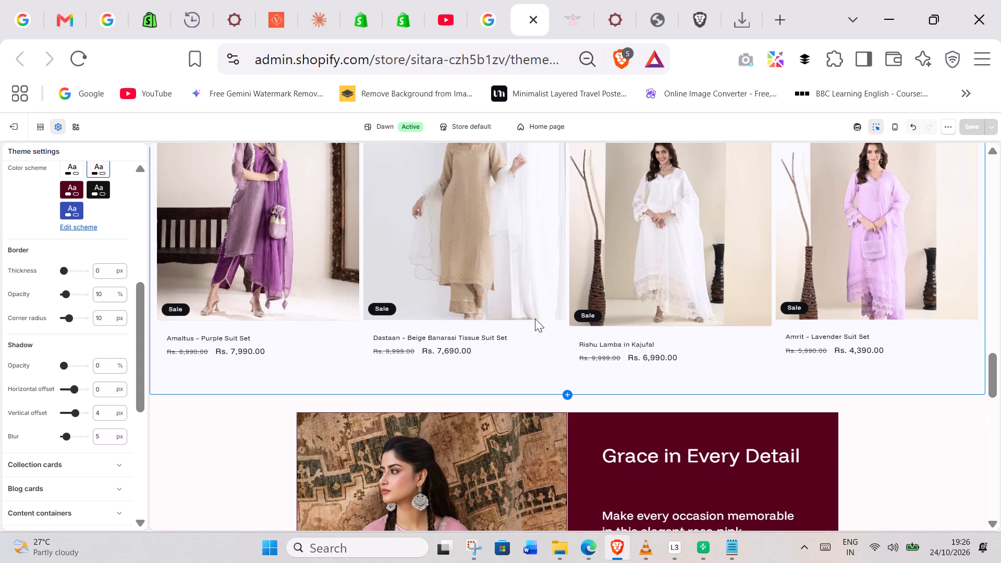
scroll(535, 319, down, 3)
View the section settings of the Grace in Every Detail banner, the first Trending With Celebrities collection and the Most Loved collection.
click(912, 239)
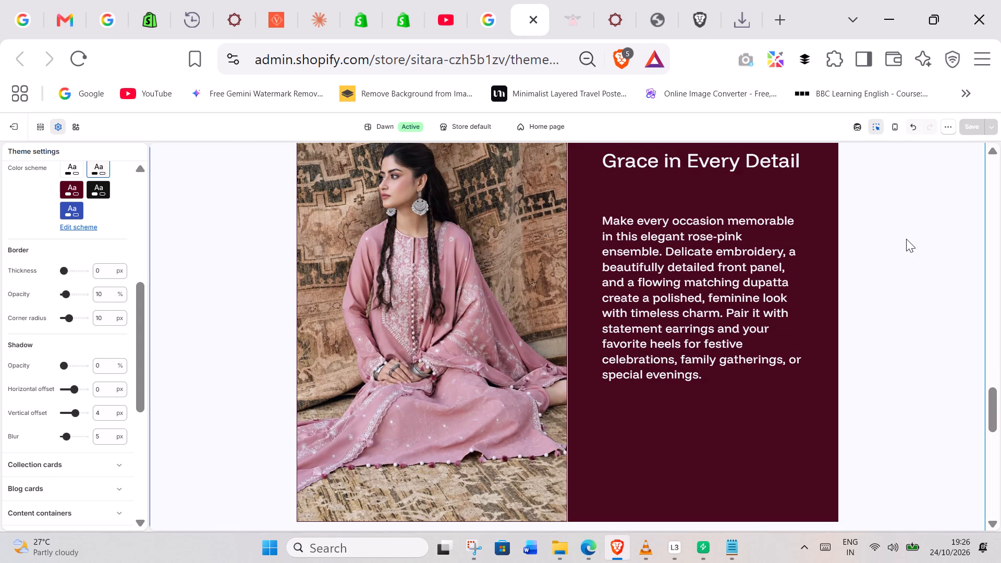
scroll(723, 300, up, 4)
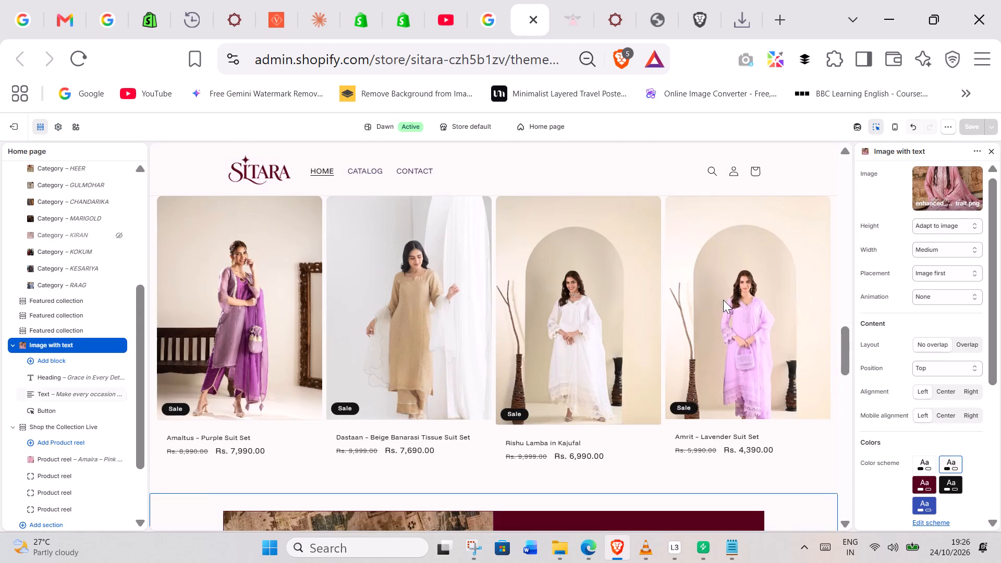
scroll(716, 289, up, 2)
scroll(533, 275, up, 3)
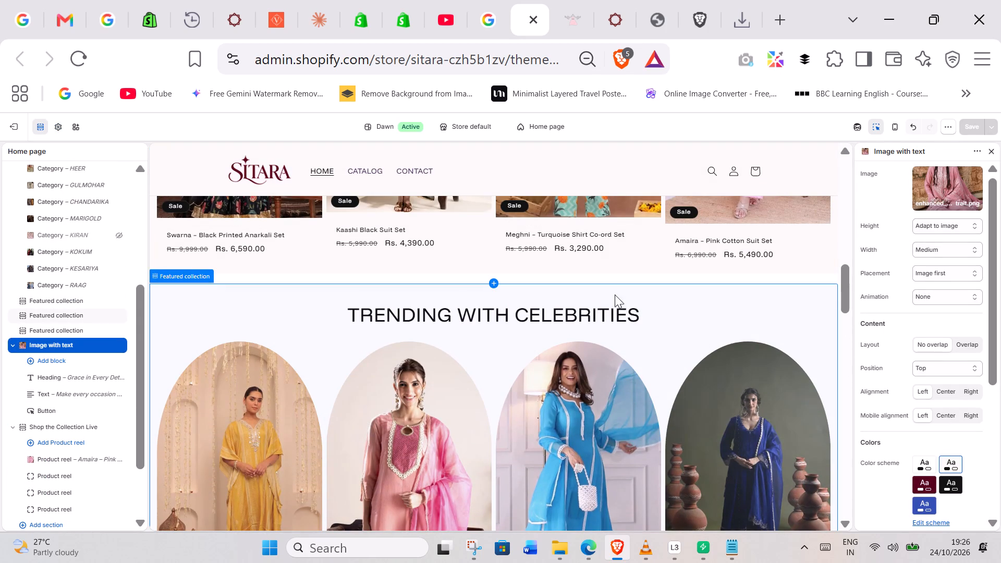
click(733, 311)
scroll(761, 295, up, 3)
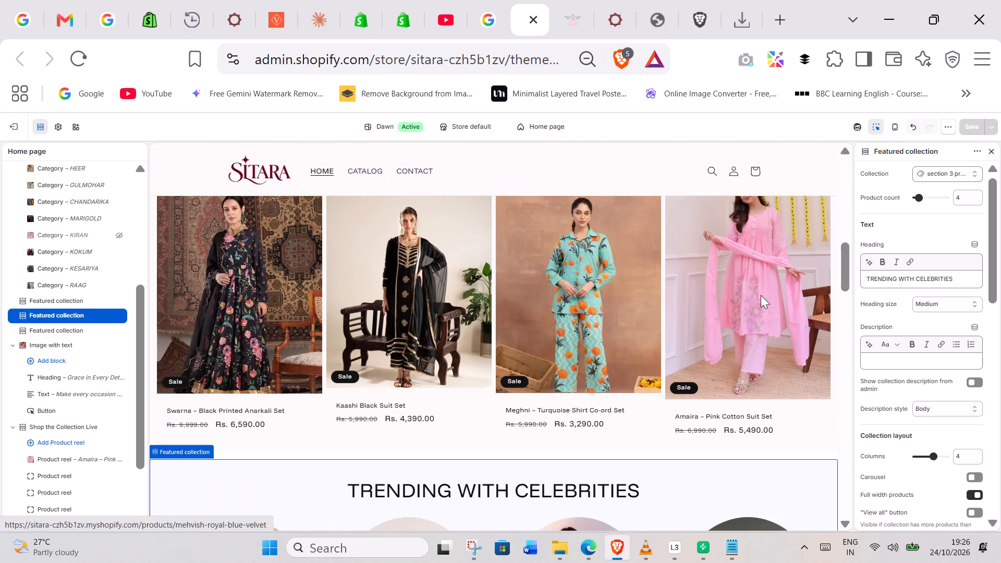
scroll(761, 295, up, 2)
click(676, 341)
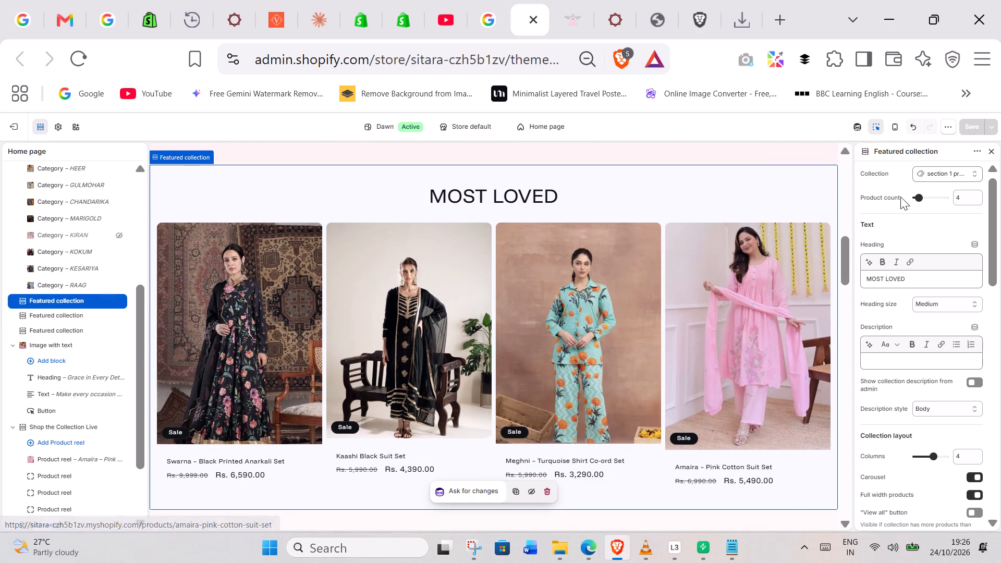
Review the desktop preview from Curated For You through the featured collections to the Grace in Every Detail banner.
scroll(631, 242, up, 4)
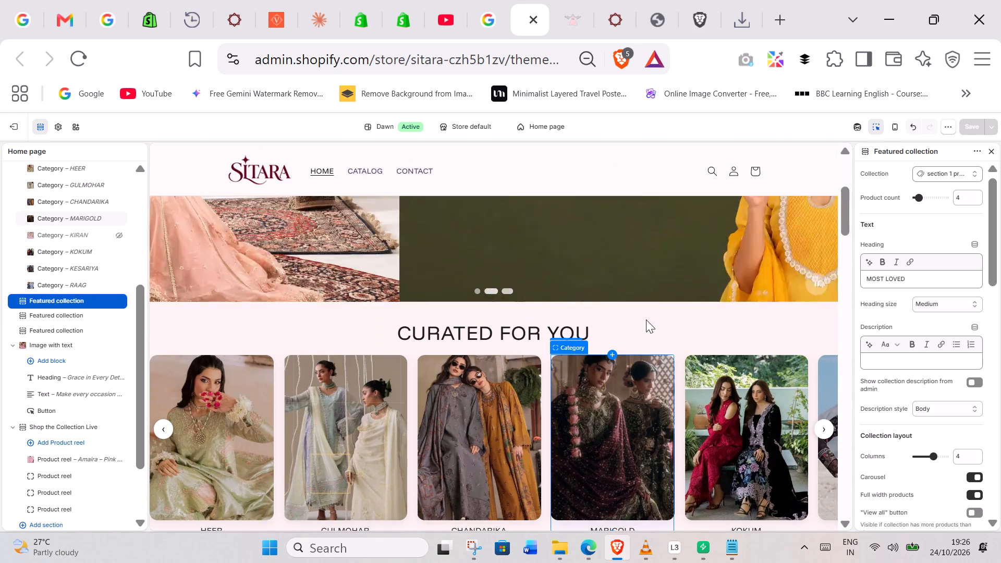
scroll(652, 316, down, 9)
scroll(656, 298, up, 3)
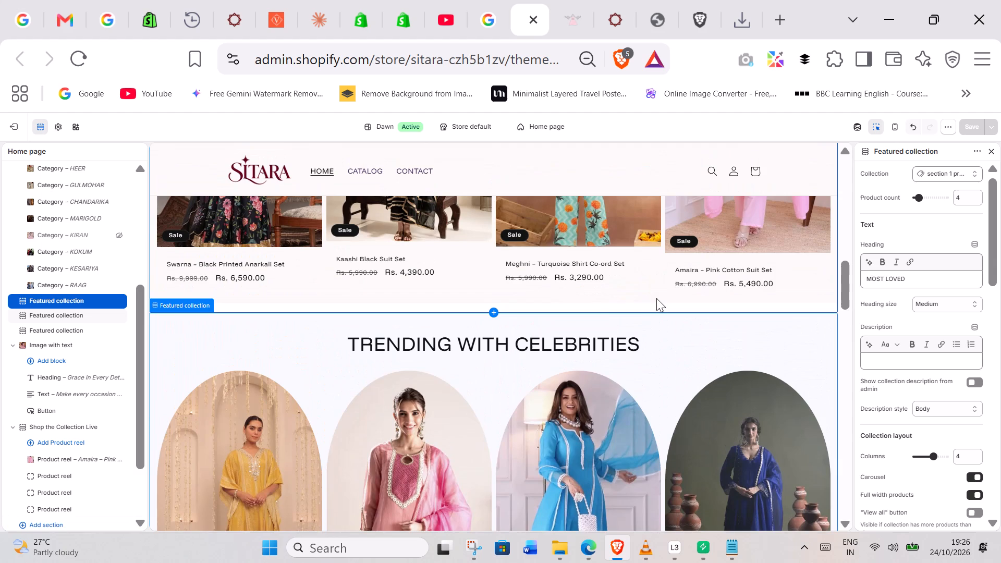
scroll(699, 303, up, 2)
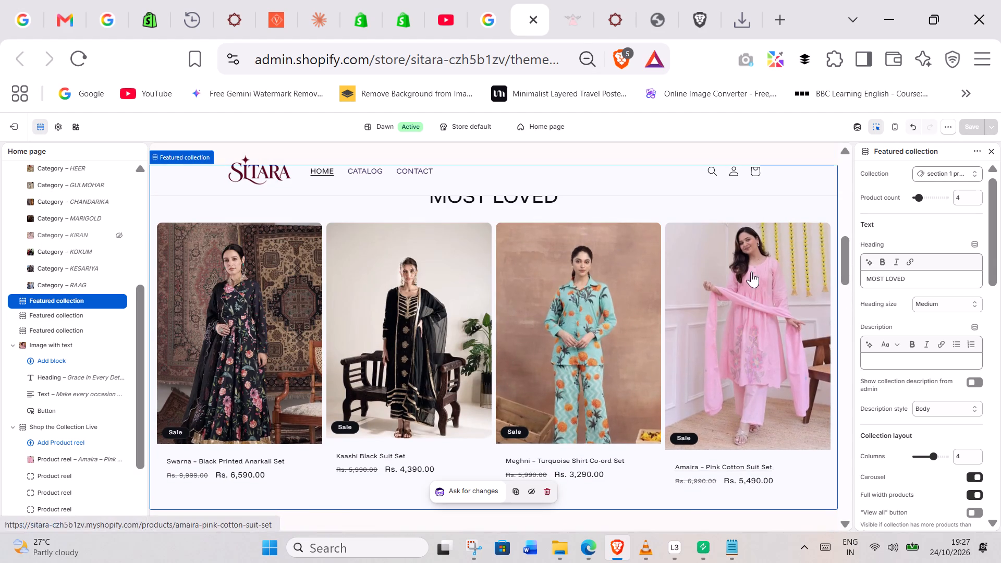
scroll(592, 319, down, 4)
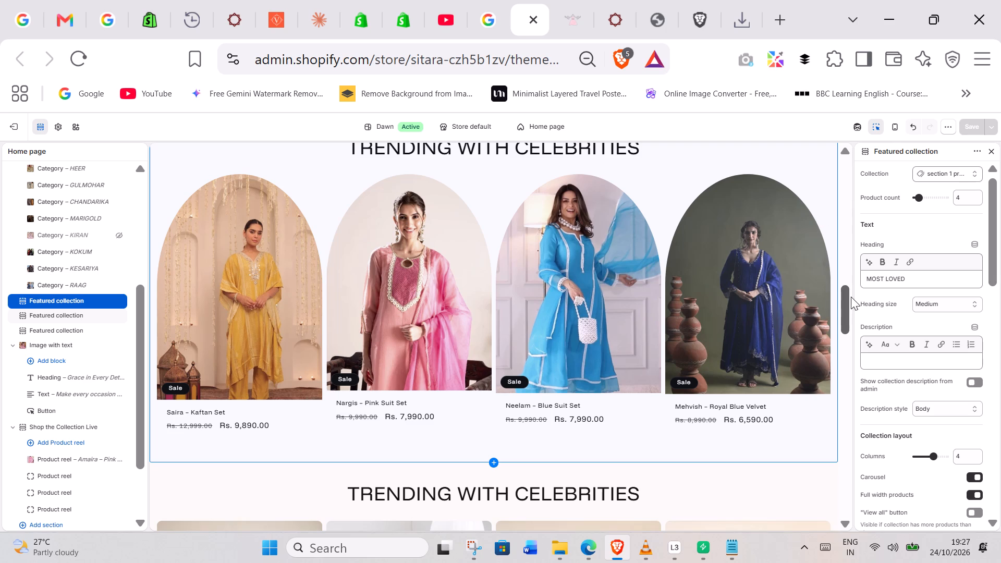
drag(846, 296, 845, 291)
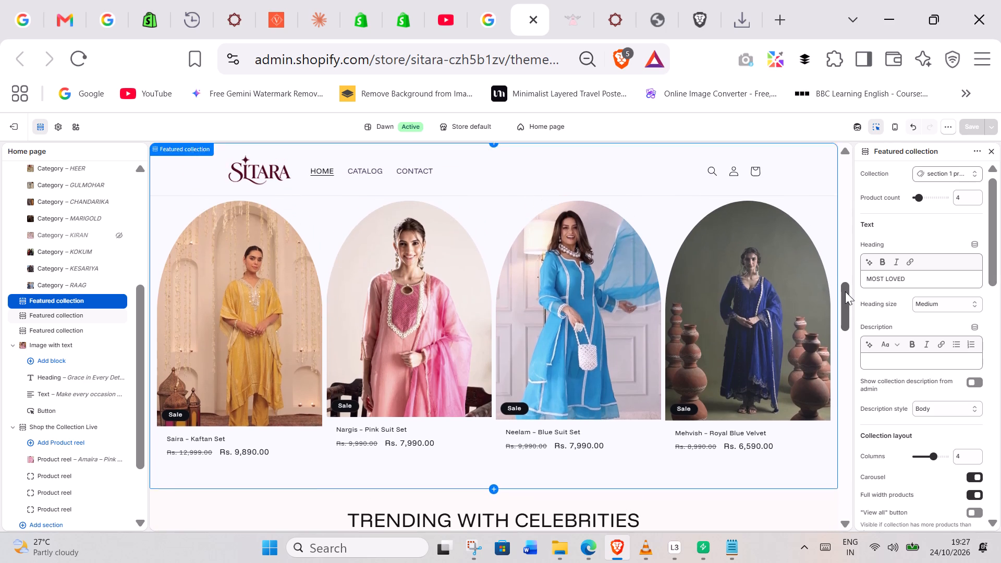
drag(845, 291, 846, 289)
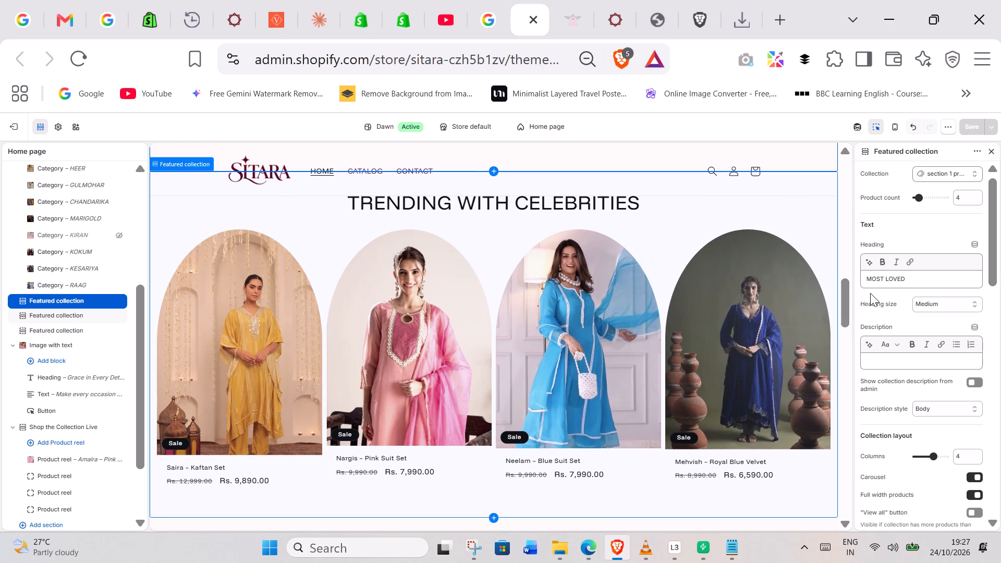
scroll(766, 286, up, 1)
scroll(766, 286, down, 8)
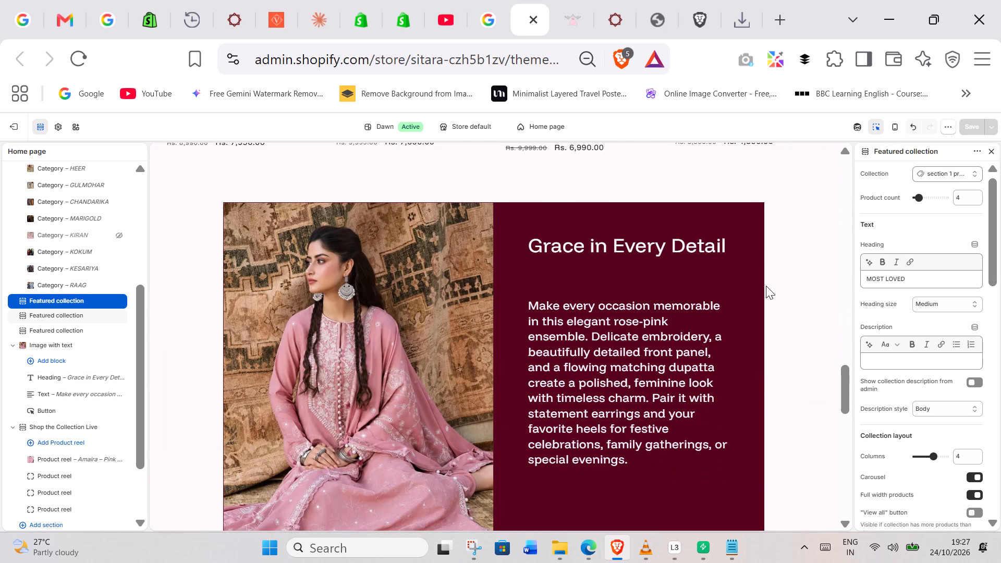
scroll(777, 222, down, 1)
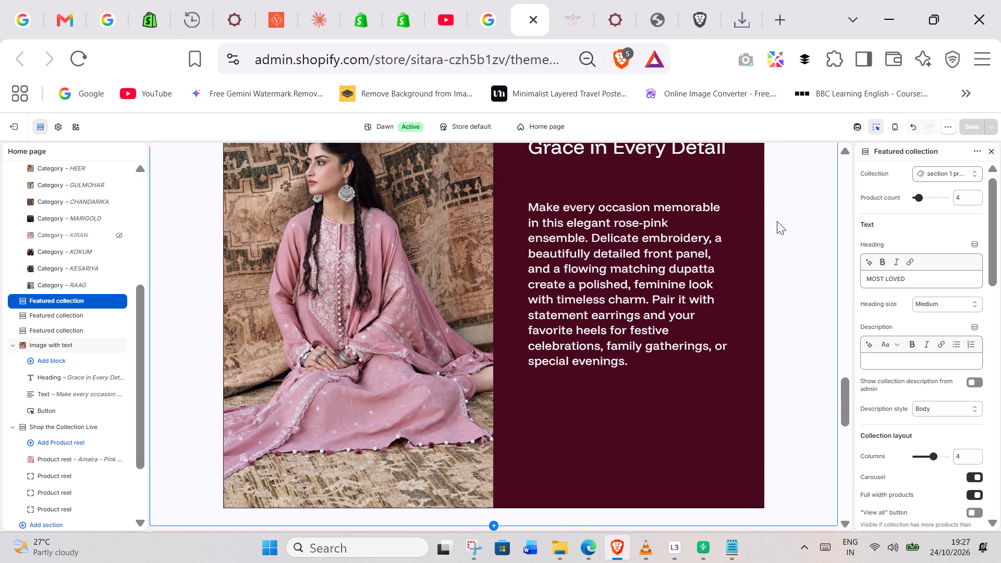
scroll(777, 221, down, 2)
scroll(761, 240, up, 3)
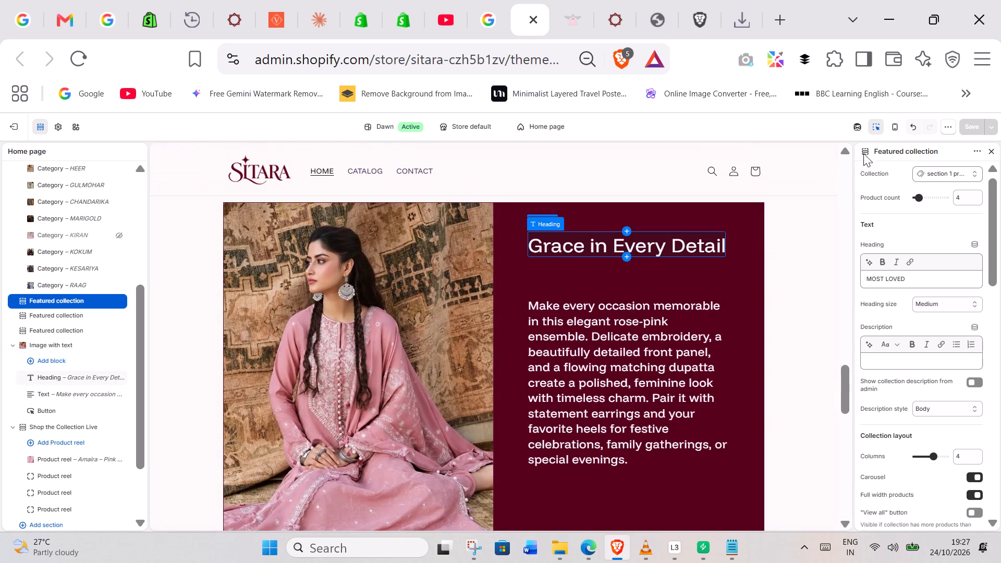
Check the Grace in Every Detail banner, Shop the Collection Live and trust badges in the mobile preview.
click(895, 130)
scroll(537, 260, down, 5)
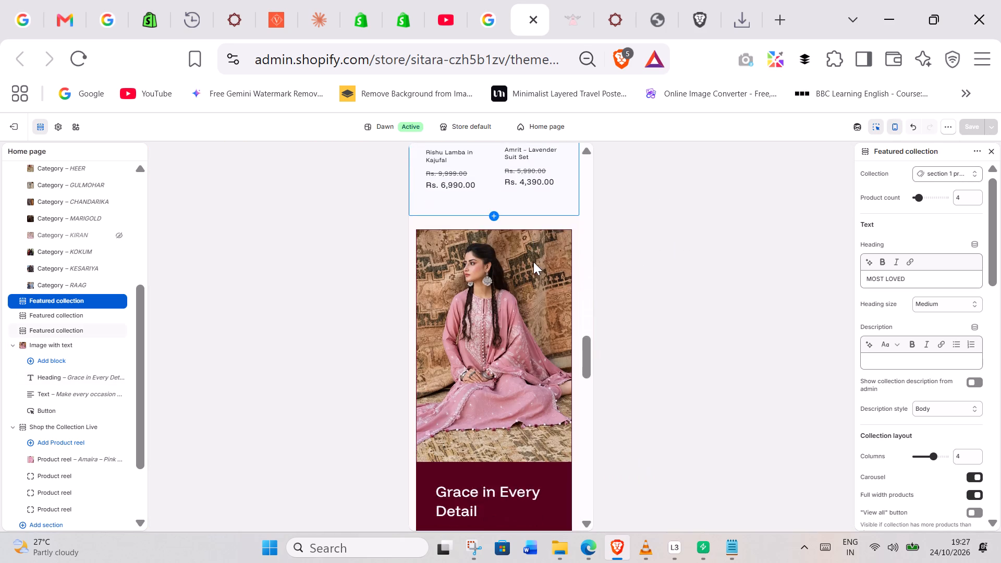
scroll(533, 262, down, 5)
scroll(533, 262, up, 3)
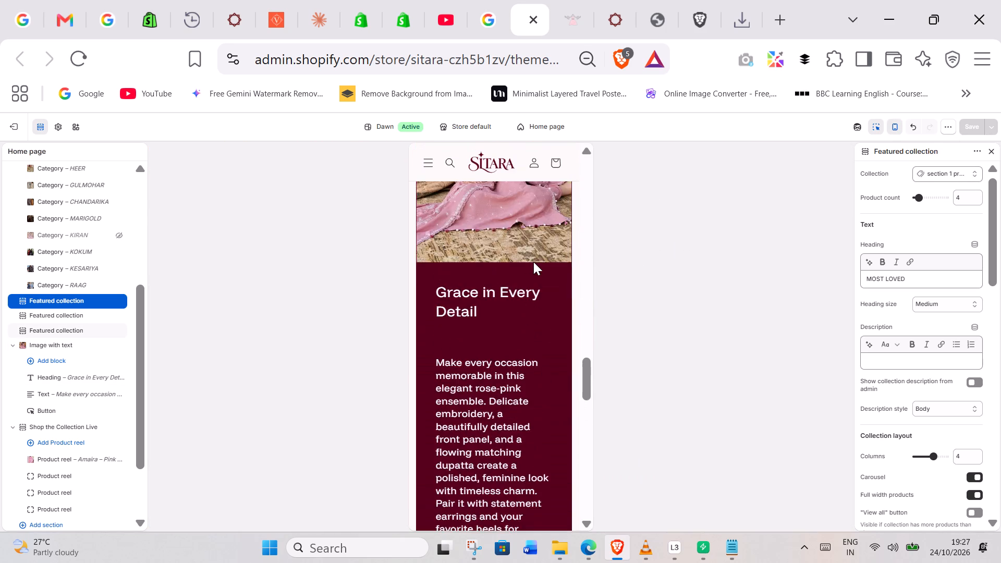
scroll(533, 262, up, 2)
scroll(533, 261, down, 4)
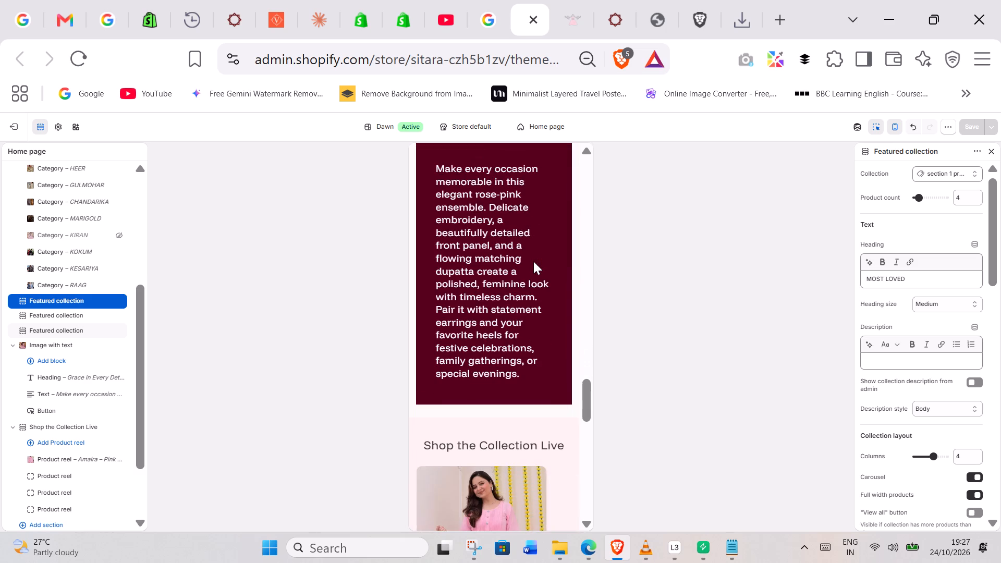
scroll(533, 261, down, 4)
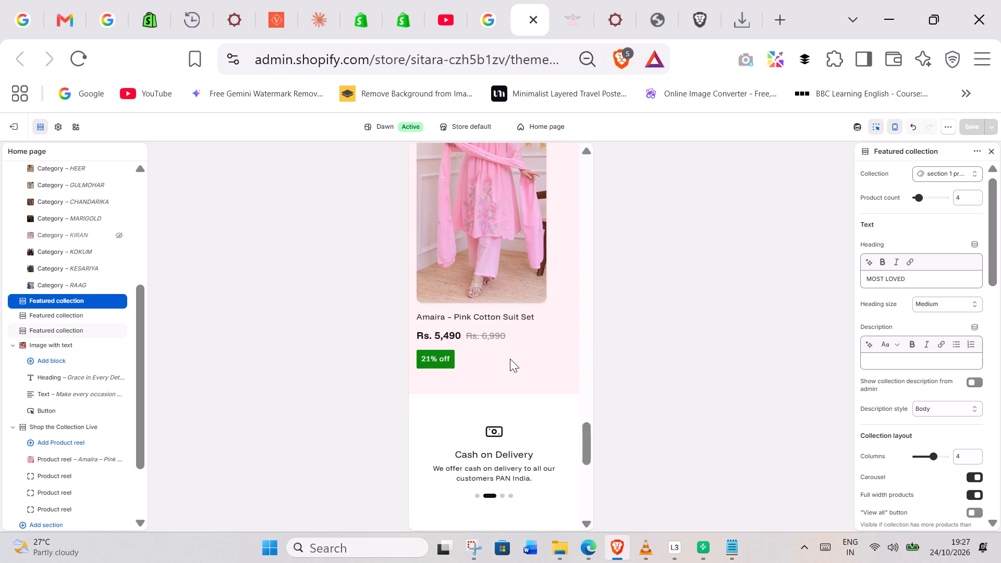
View the Amaira product reel block's settings and check its card and the trust badges in the mobile preview.
click(510, 359)
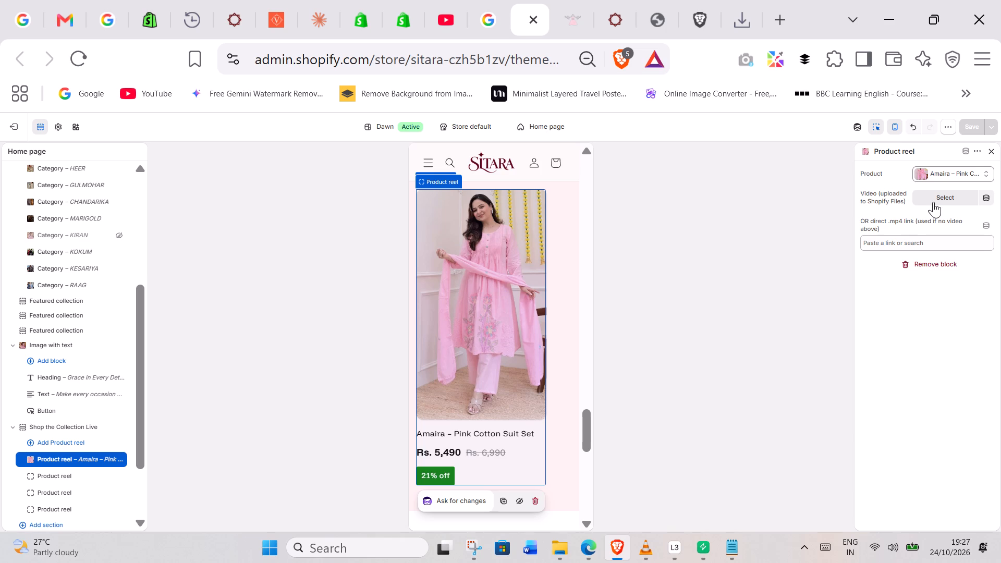
scroll(933, 202, down, 4)
scroll(529, 303, down, 2)
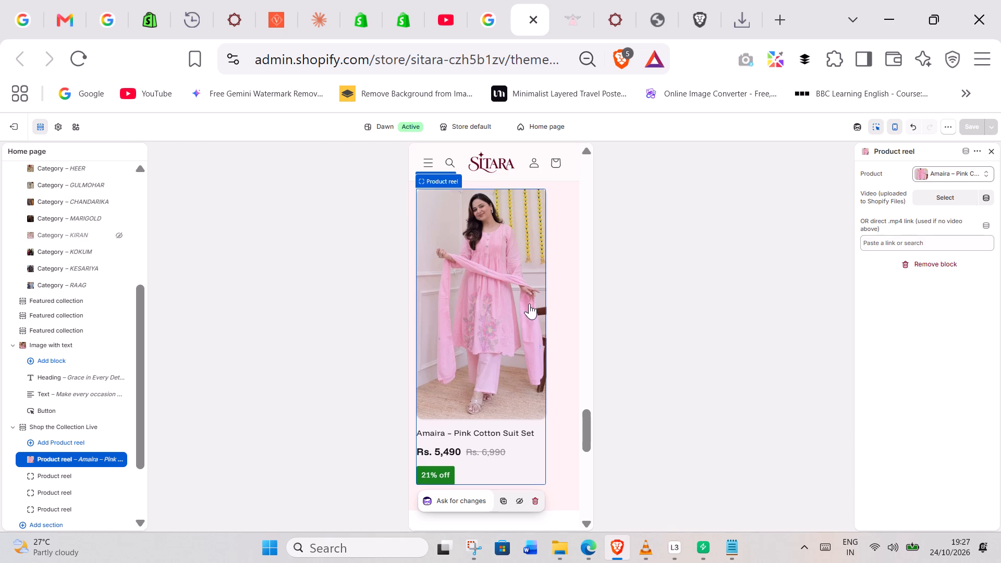
scroll(529, 303, down, 6)
scroll(517, 373, up, 7)
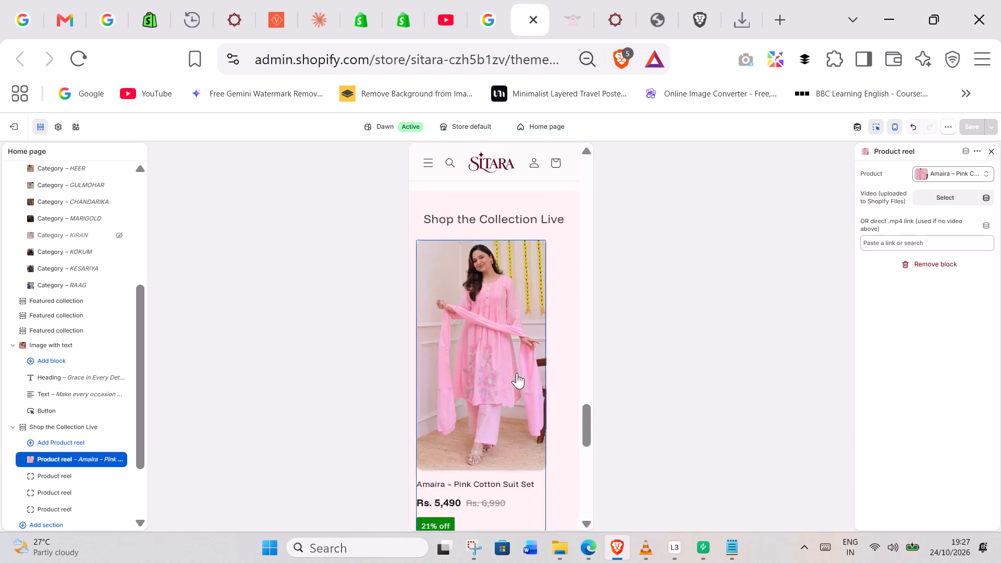
scroll(517, 374, down, 4)
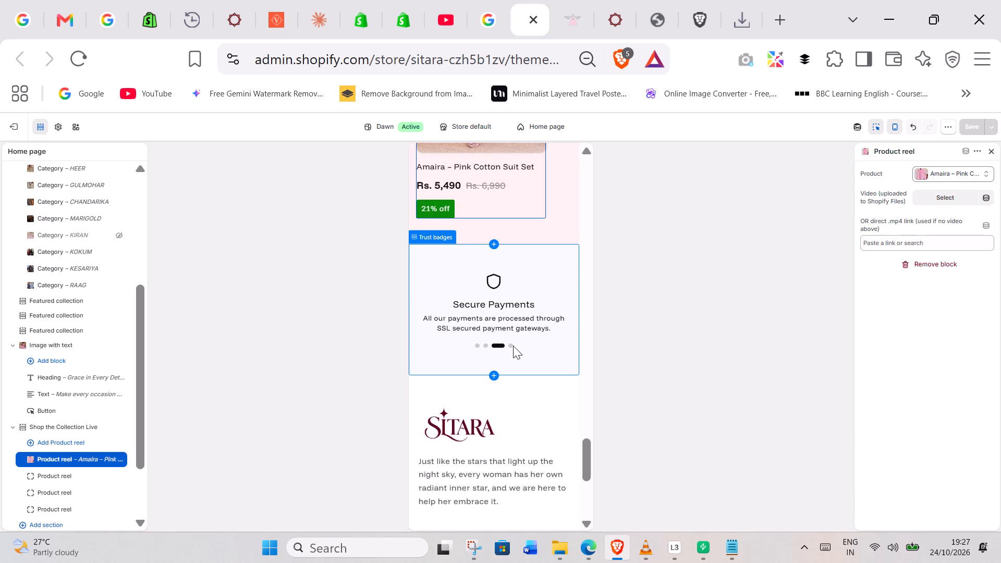
Switch to the live sitara storefront and check the product cards in the Most Loved section.
click(674, 0)
scroll(387, 182, down, 1)
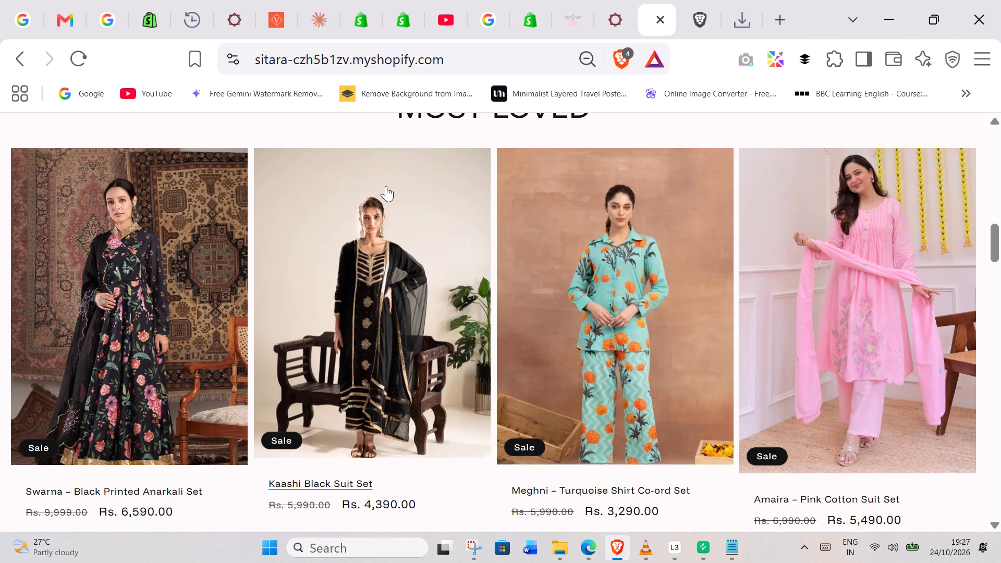
scroll(386, 186, down, 10)
scroll(387, 189, up, 1)
scroll(387, 189, down, 4)
Return to the theme editor and check the Trust badges section in the mobile preview.
click(585, 0)
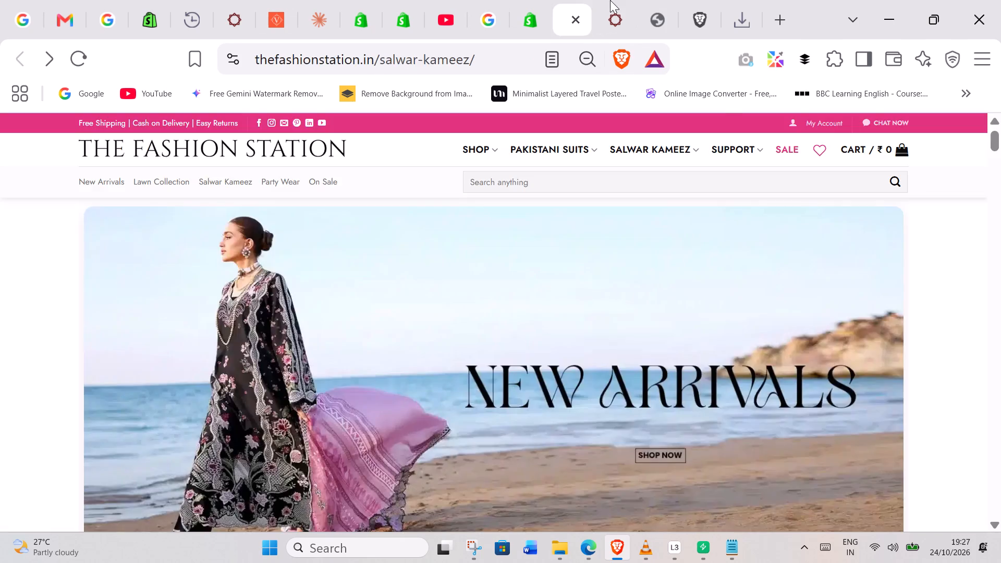
click(613, 0)
click(532, 0)
scroll(536, 243, down, 1)
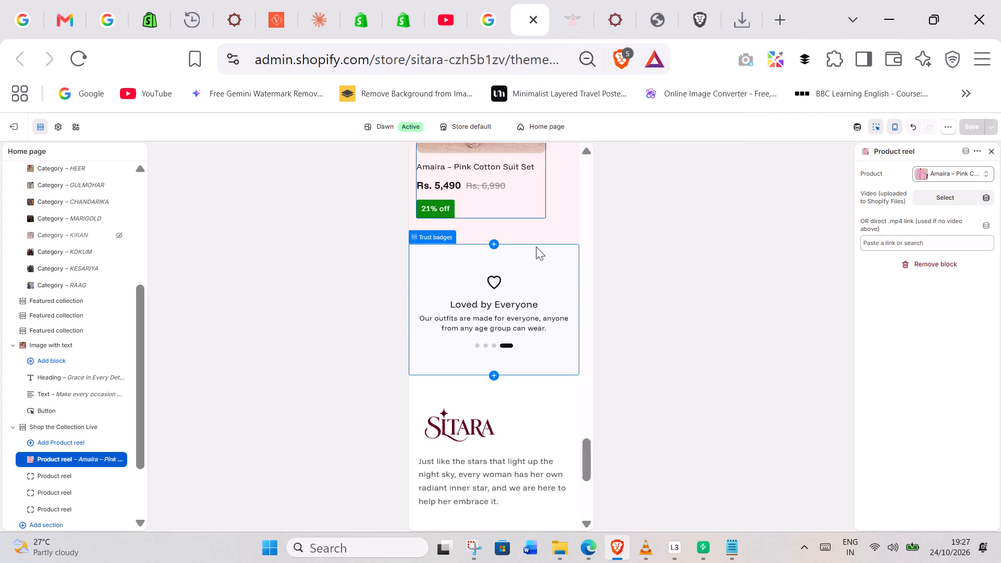
scroll(536, 247, down, 1)
scroll(502, 276, up, 2)
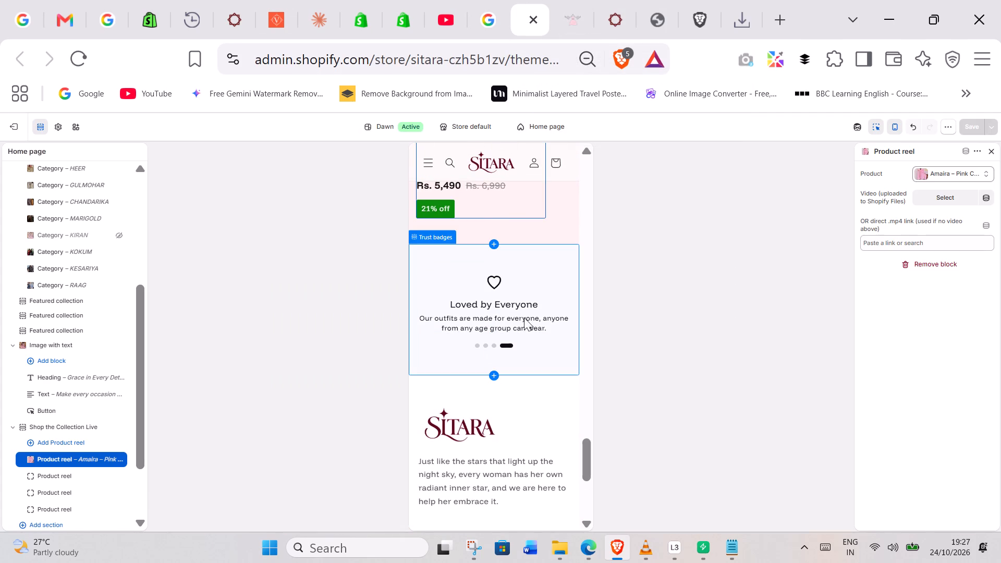
drag(519, 0, 577, 0)
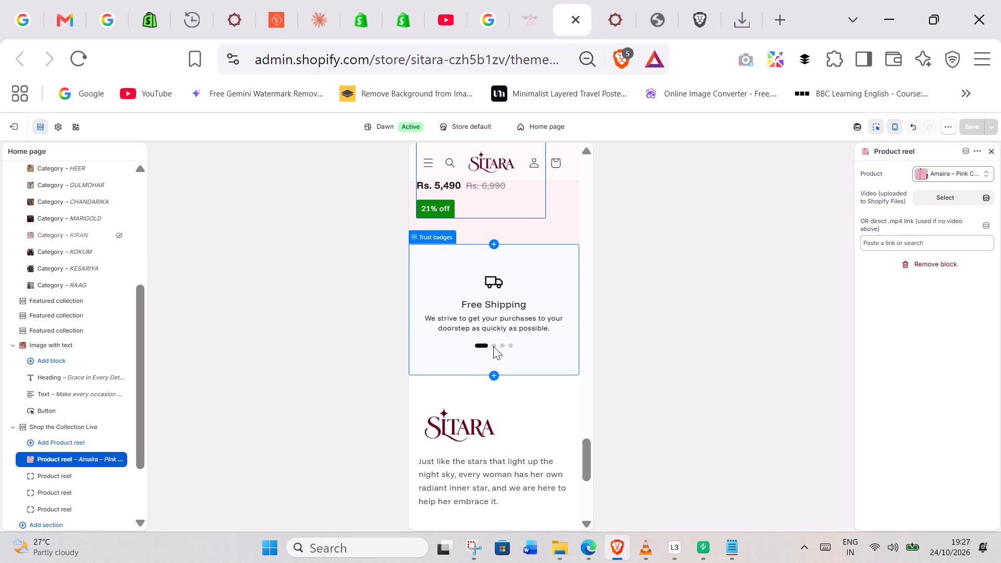
click(616, 0)
click(560, 0)
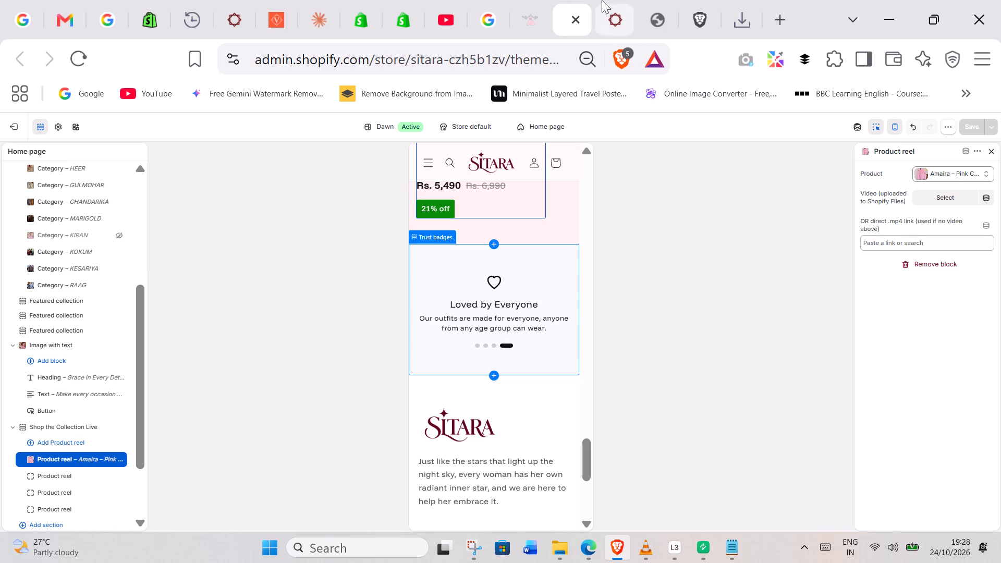
Review the mobile preview from the trust badges back up through the featured collections to Curated For You.
scroll(483, 146, up, 5)
scroll(534, 297, up, 7)
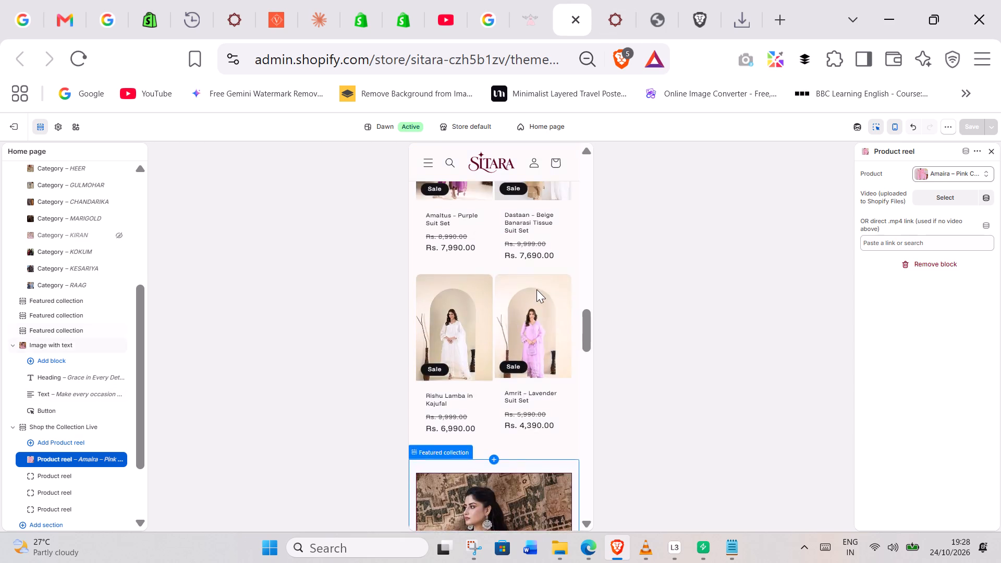
scroll(537, 289, up, 9)
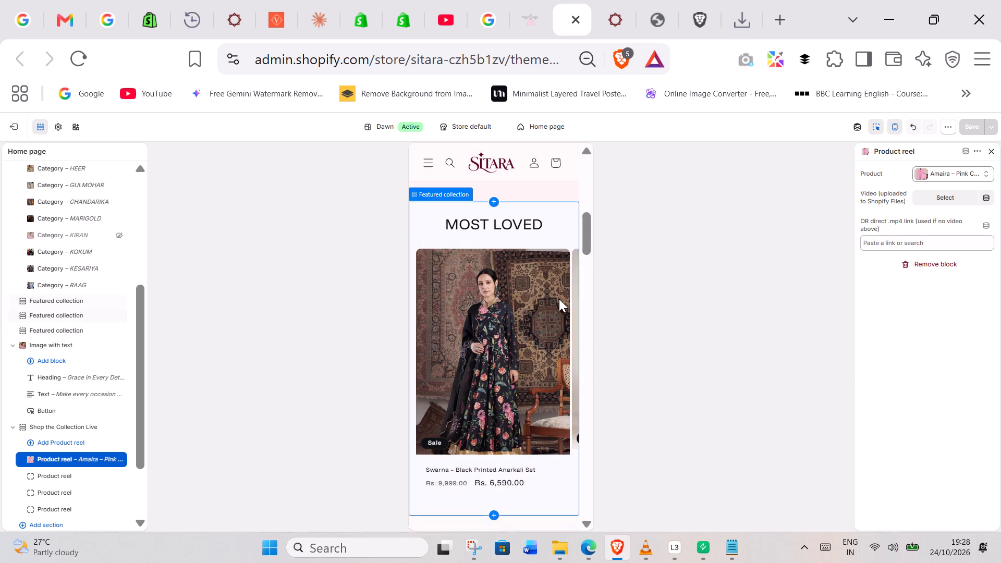
scroll(489, 307, up, 1)
scroll(539, 348, down, 3)
scroll(512, 297, up, 2)
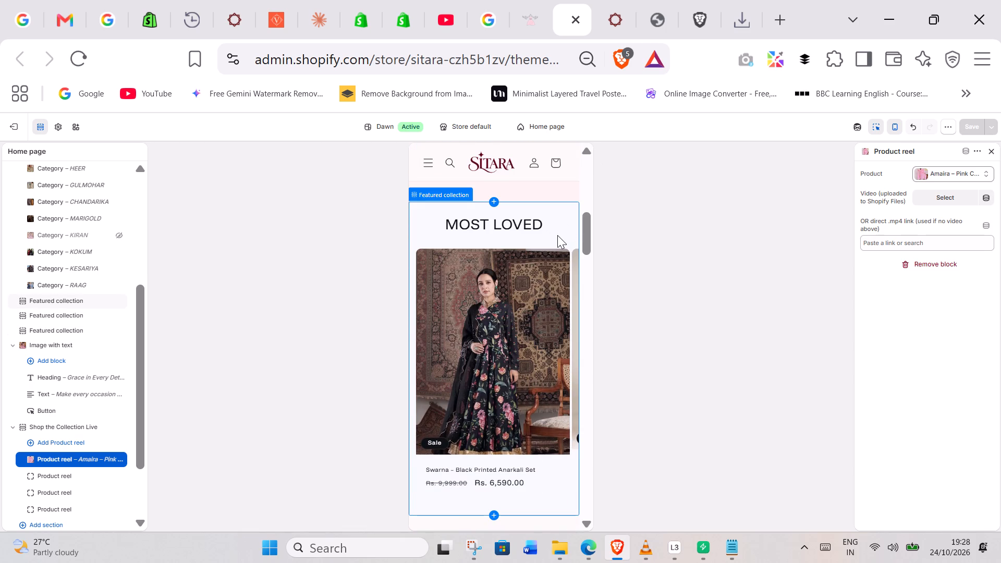
scroll(555, 236, down, 2)
scroll(555, 237, up, 2)
scroll(539, 274, down, 3)
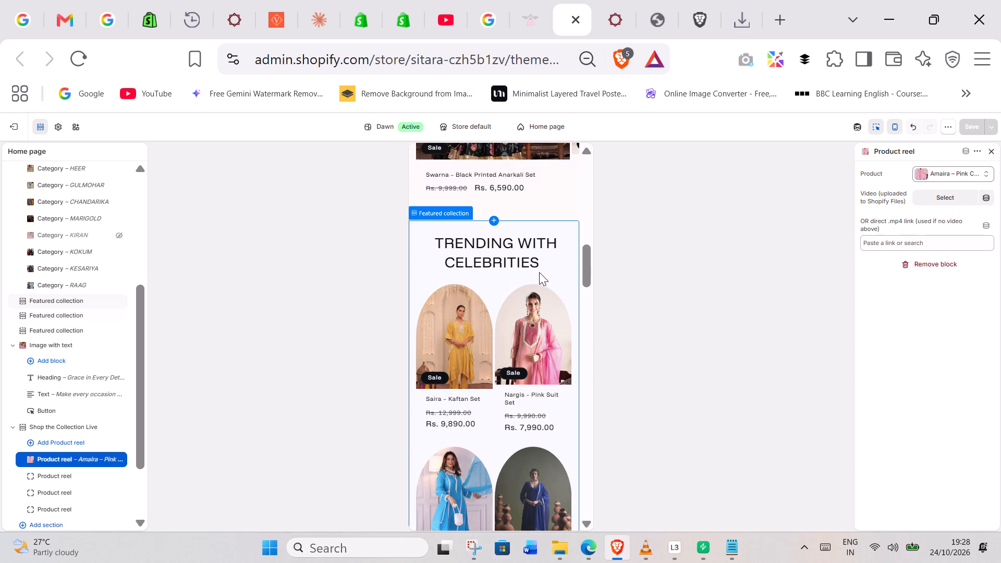
scroll(541, 234, up, 7)
scroll(527, 269, down, 3)
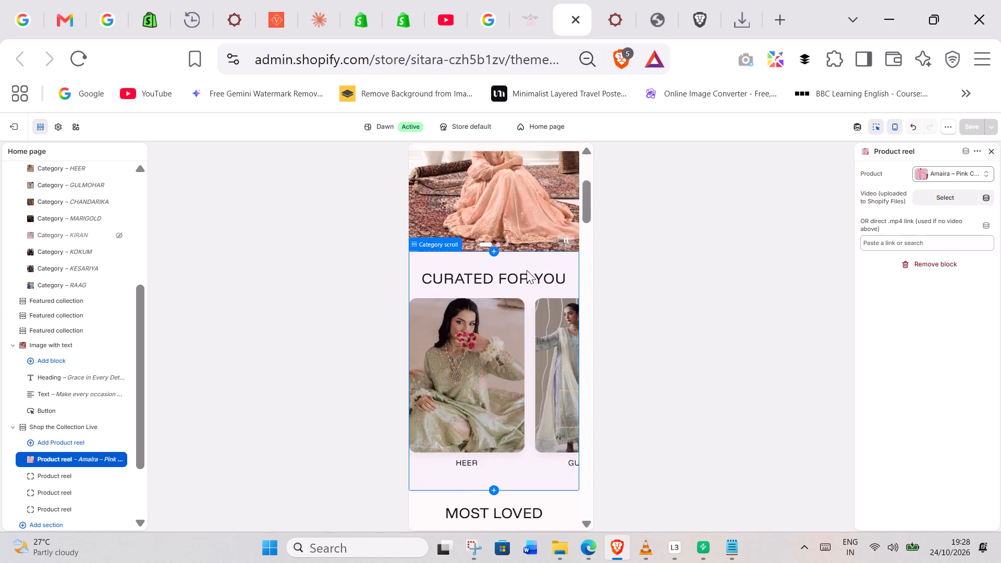
Turn off the Carousel option in the Most Loved featured collection's collection layout and save the theme.
click(560, 320)
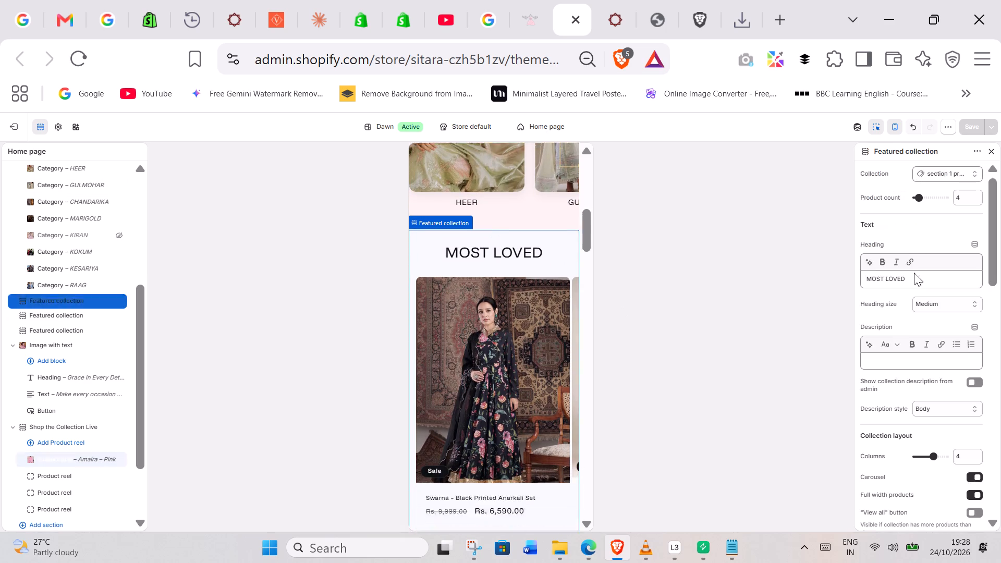
scroll(943, 472, down, 1)
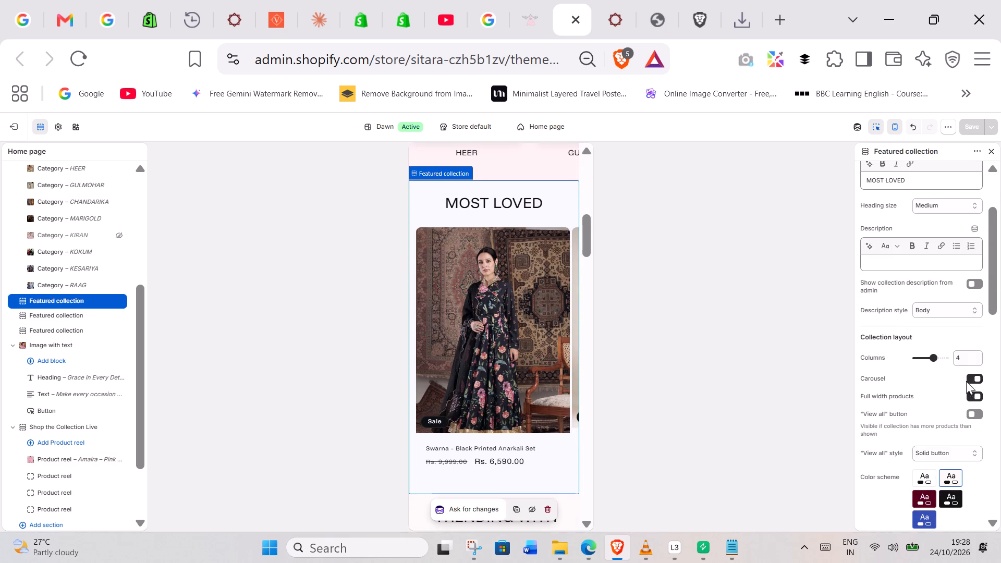
click(975, 377)
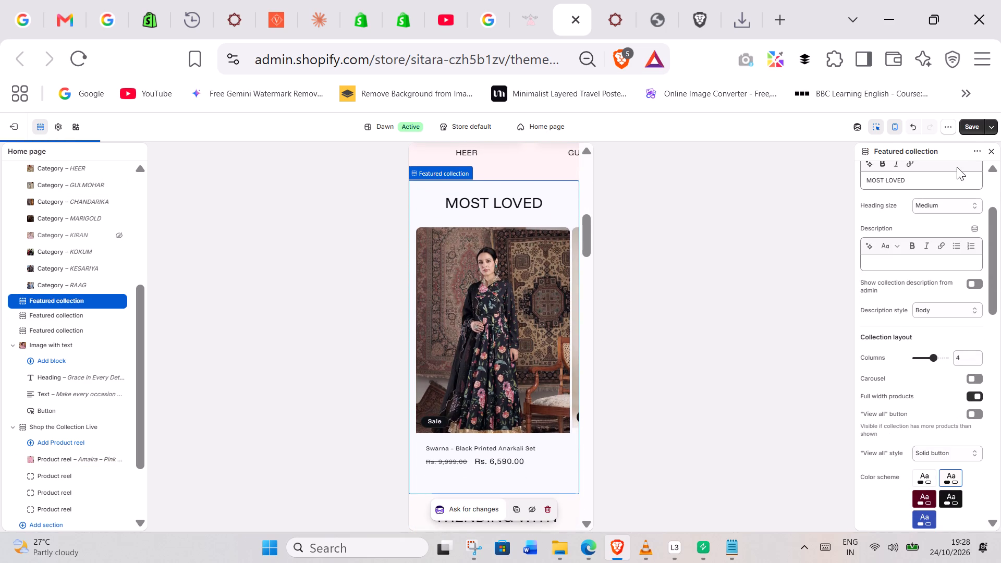
click(970, 128)
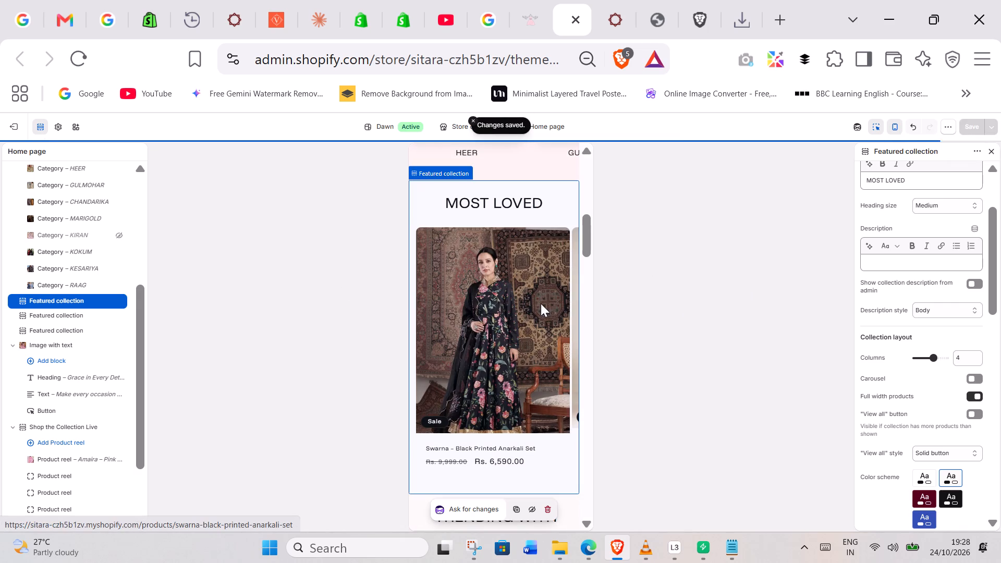
Set the Most Loved section's mobile layout to 2 columns with Carousel off, and save the theme.
scroll(560, 345, down, 2)
scroll(962, 338, down, 3)
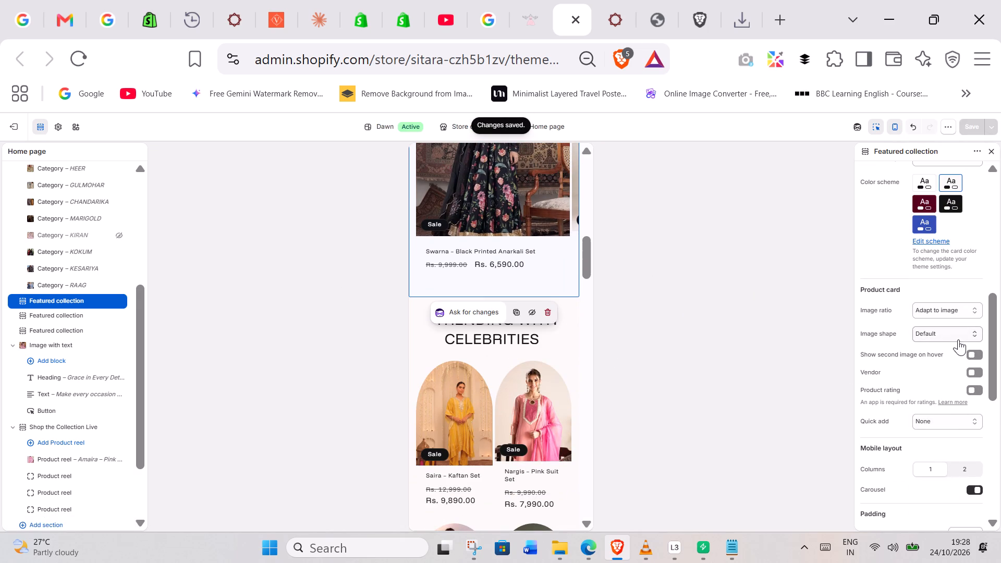
click(956, 474)
click(969, 486)
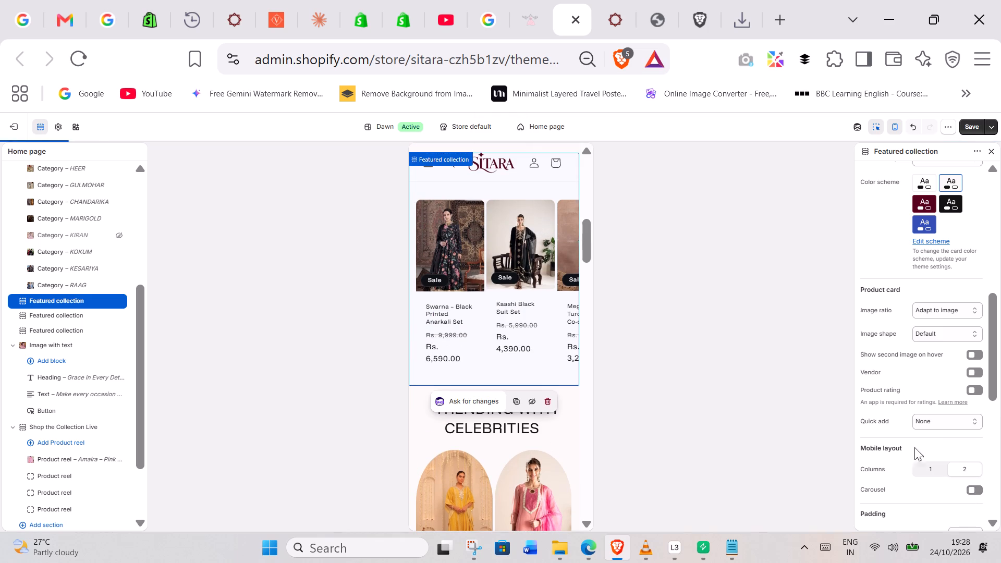
scroll(934, 321, up, 3)
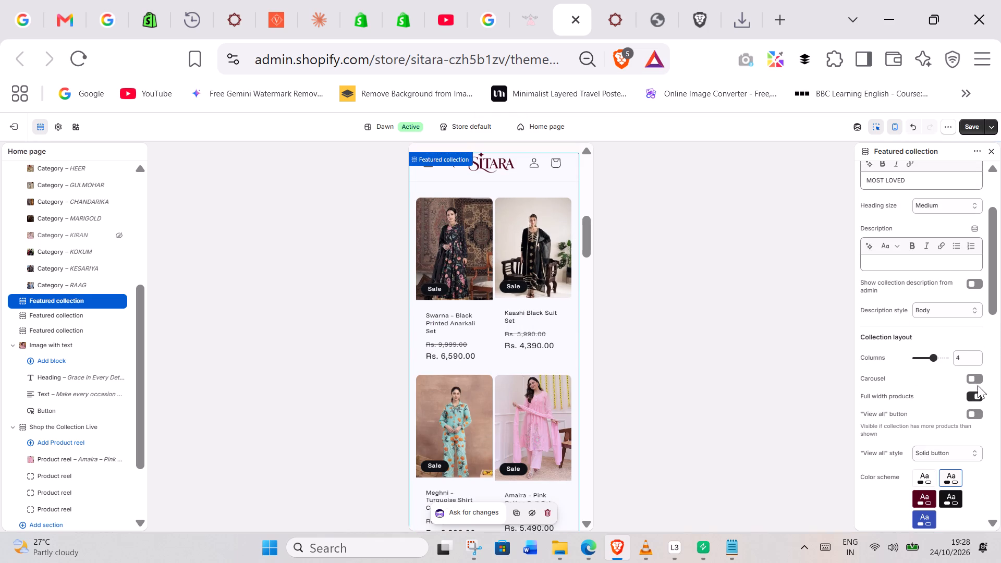
click(979, 123)
click(975, 128)
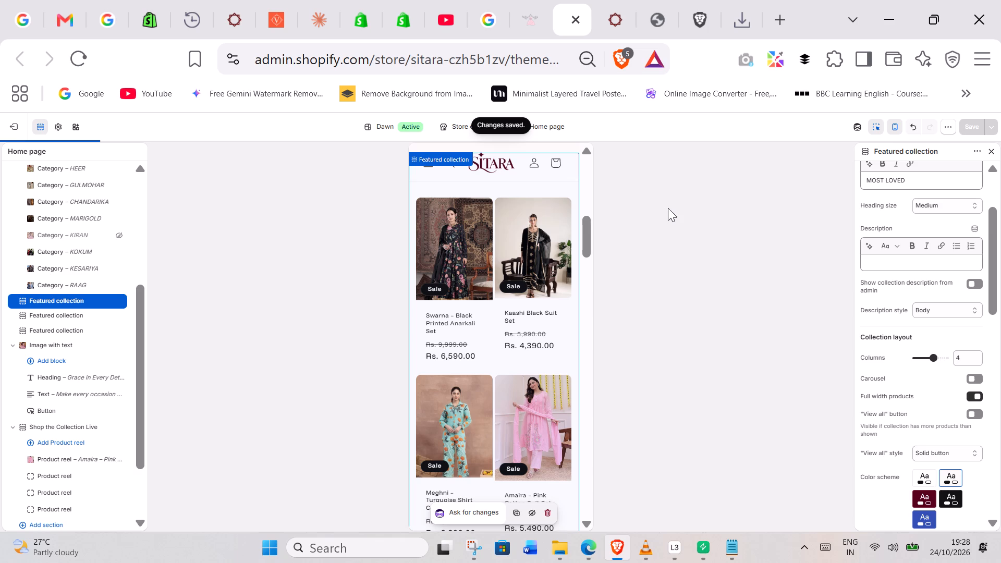
Review the whole home page in the mobile preview, from the hero slideshow and Most Loved grid to Shop the Collection Live and the footer.
scroll(594, 222, down, 1)
scroll(542, 252, down, 1)
scroll(508, 281, down, 1)
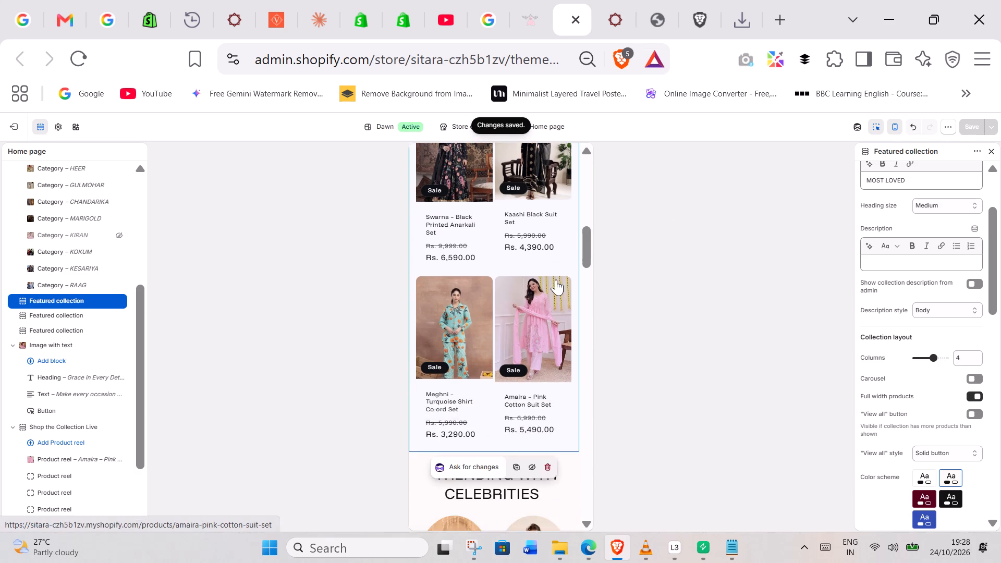
scroll(556, 279, down, 4)
drag(585, 284, 585, 284)
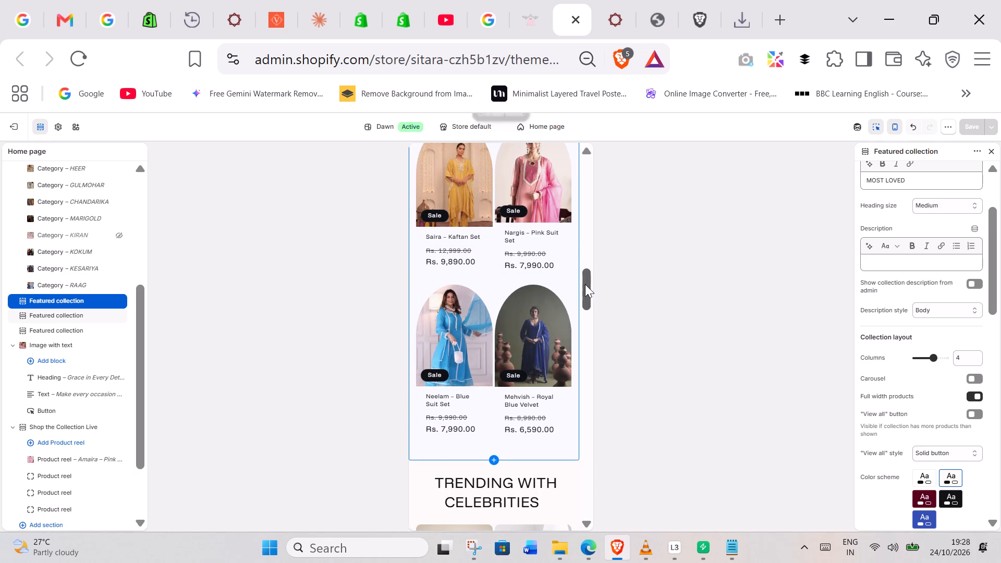
drag(585, 284, 580, 501)
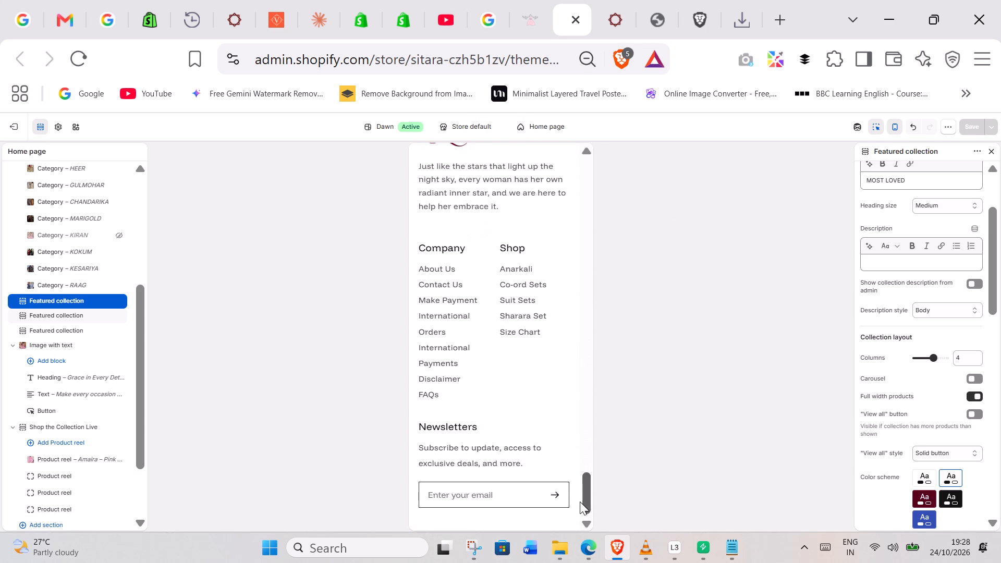
drag(580, 501, 601, 146)
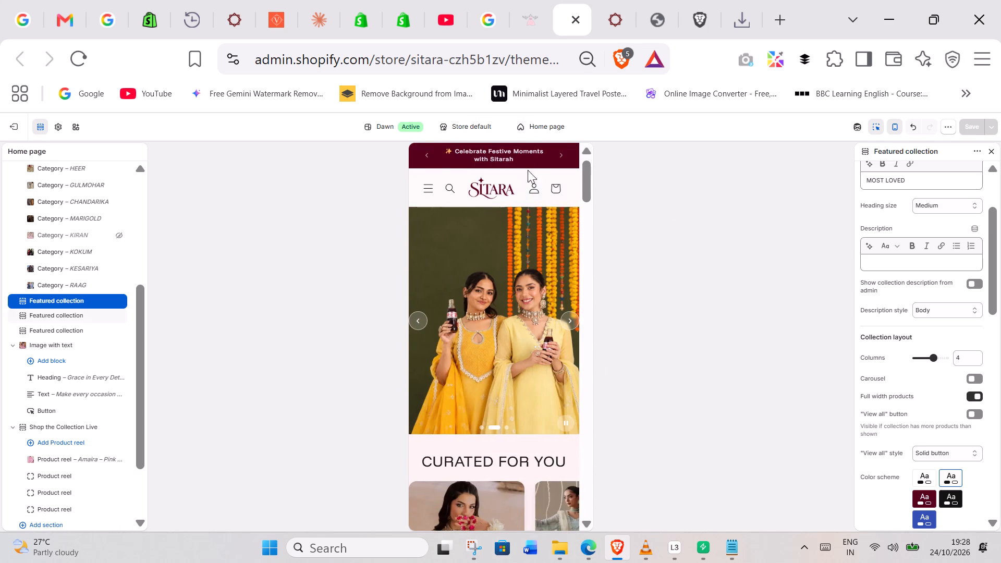
scroll(551, 316, down, 4)
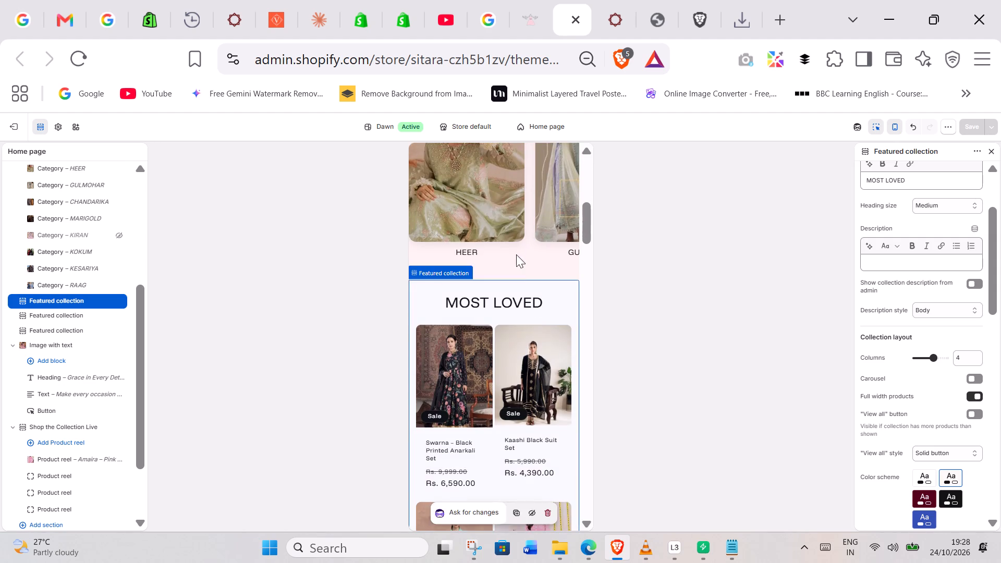
scroll(516, 244, down, 6)
scroll(463, 256, down, 3)
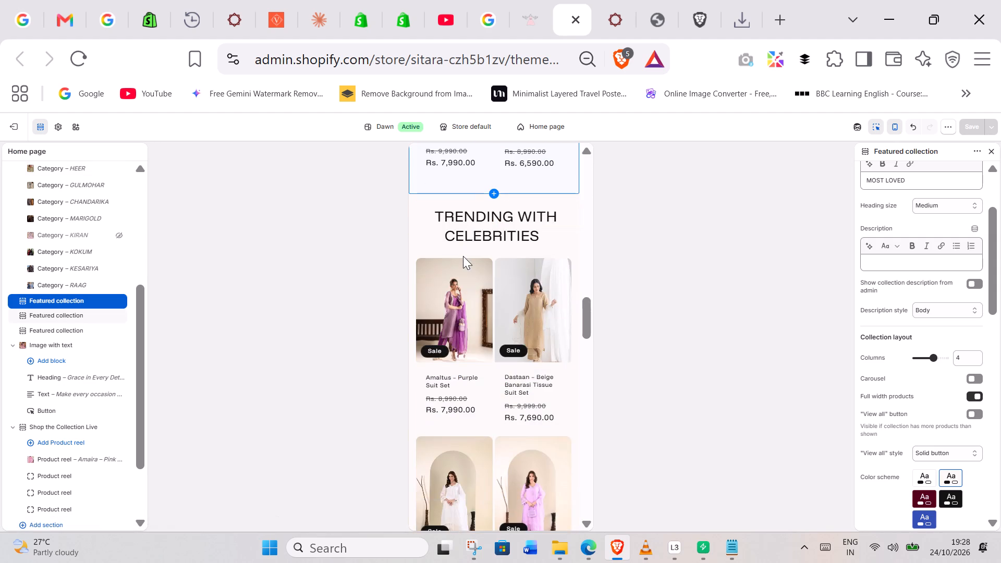
scroll(462, 256, down, 3)
scroll(512, 272, down, 7)
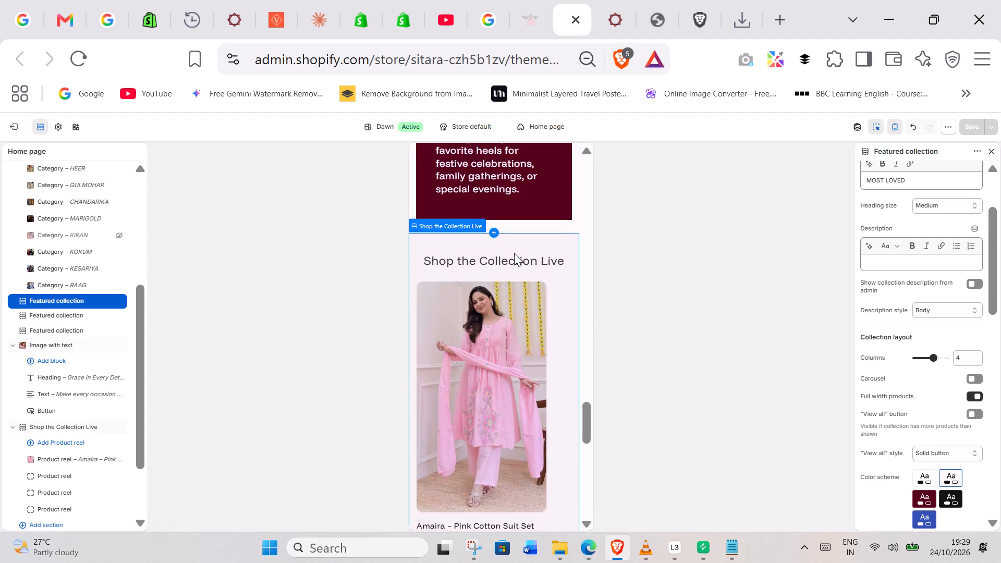
scroll(514, 253, down, 1)
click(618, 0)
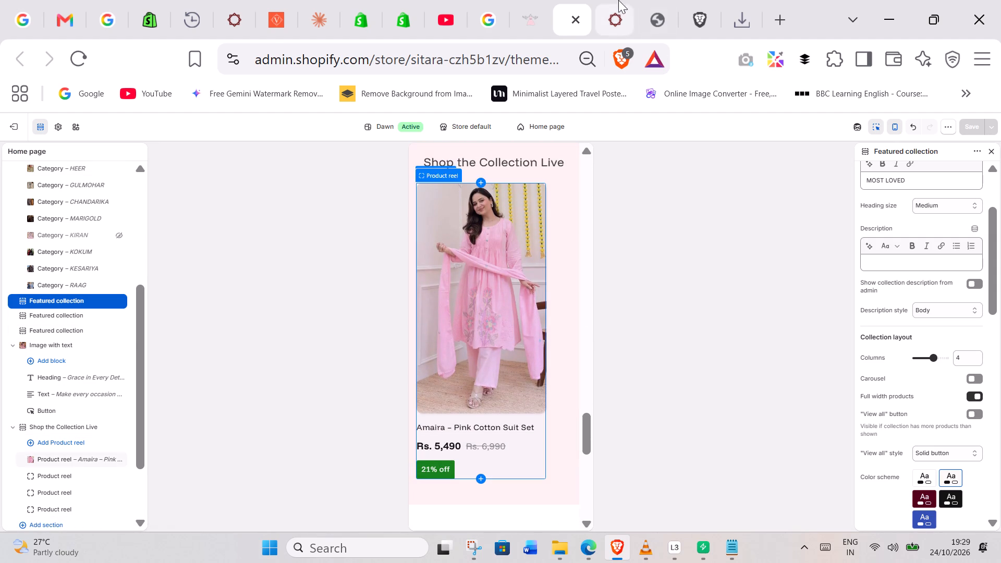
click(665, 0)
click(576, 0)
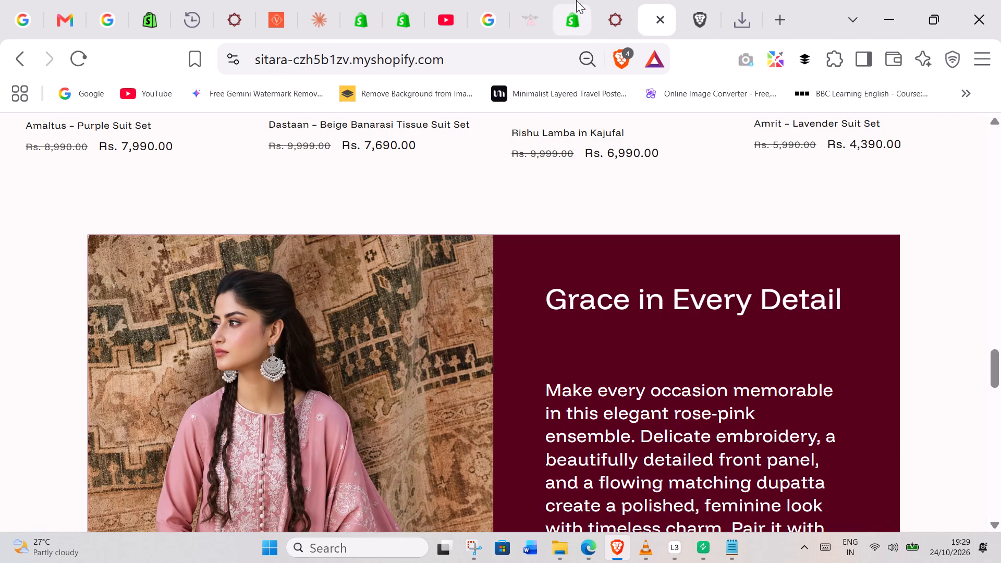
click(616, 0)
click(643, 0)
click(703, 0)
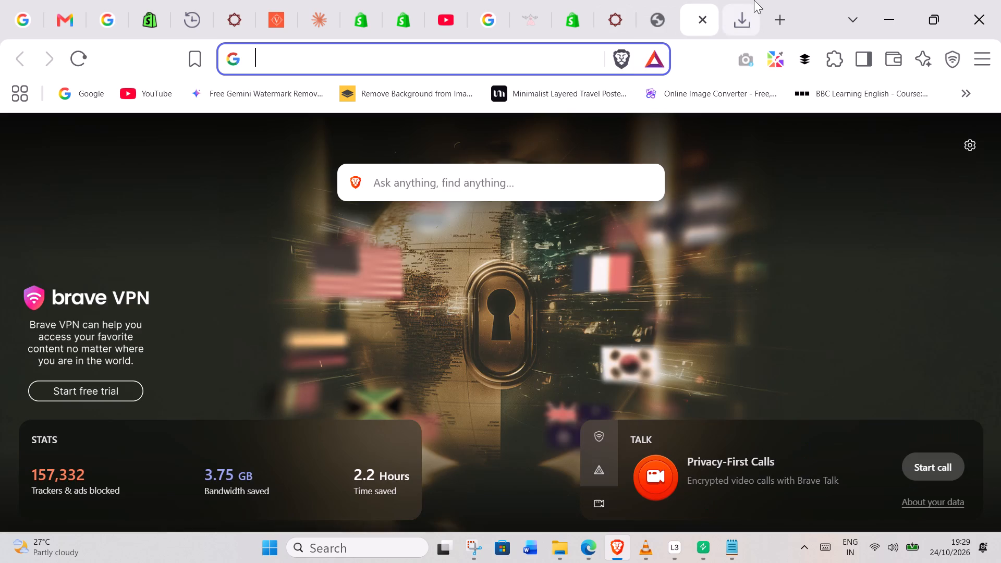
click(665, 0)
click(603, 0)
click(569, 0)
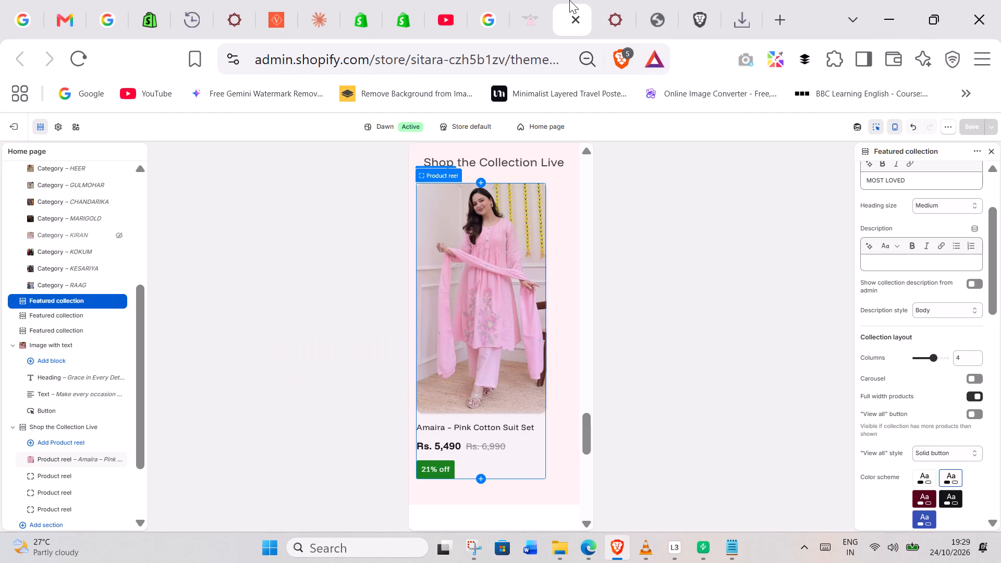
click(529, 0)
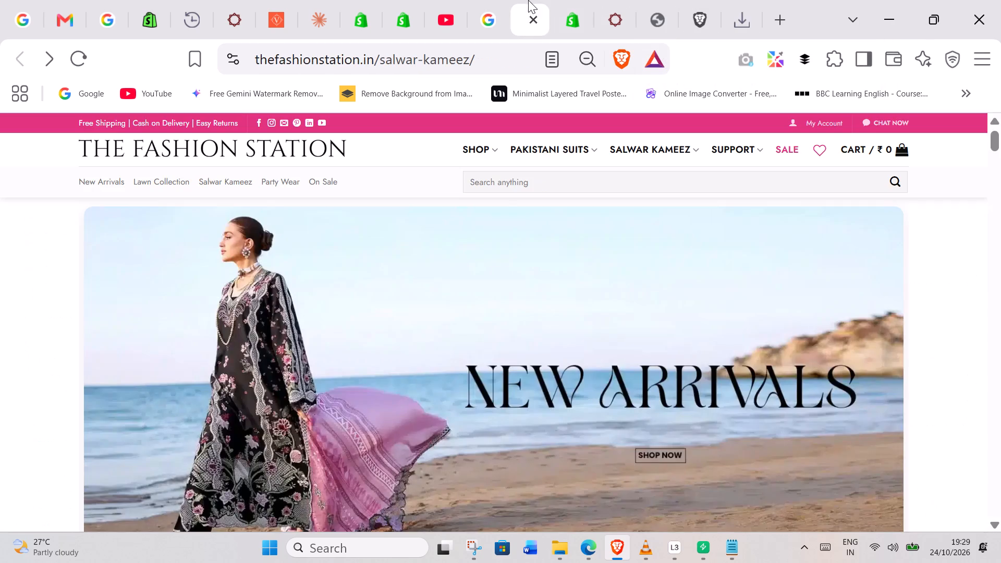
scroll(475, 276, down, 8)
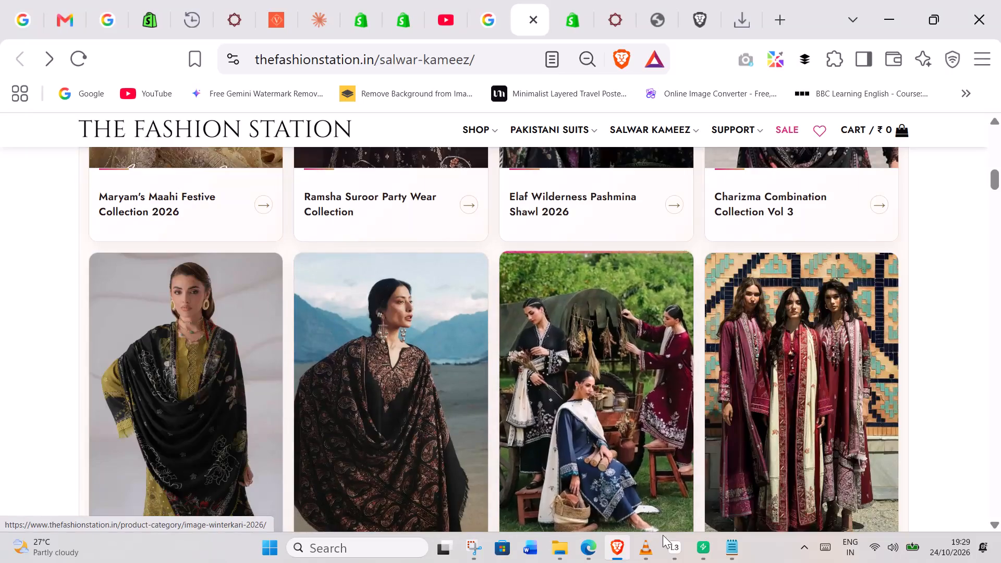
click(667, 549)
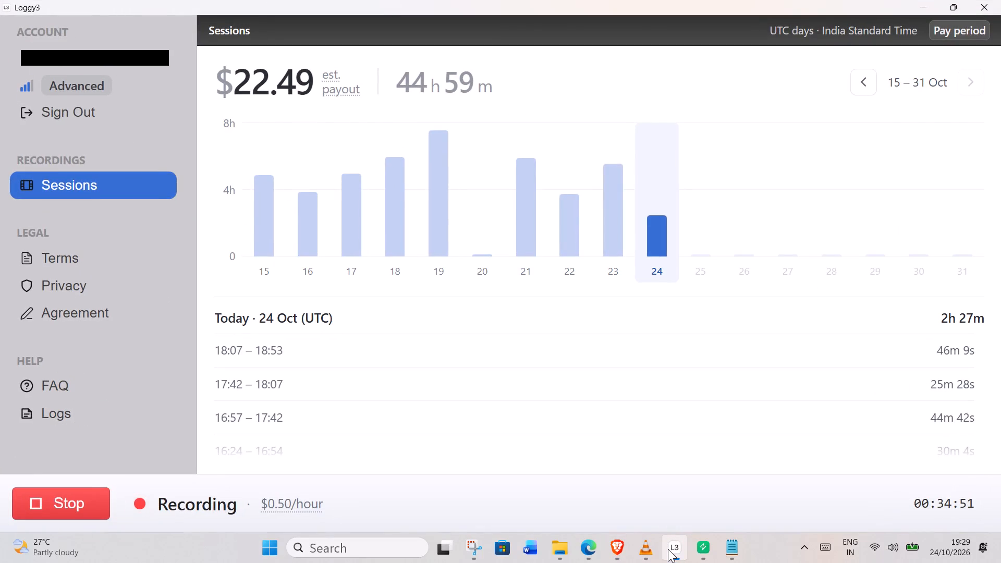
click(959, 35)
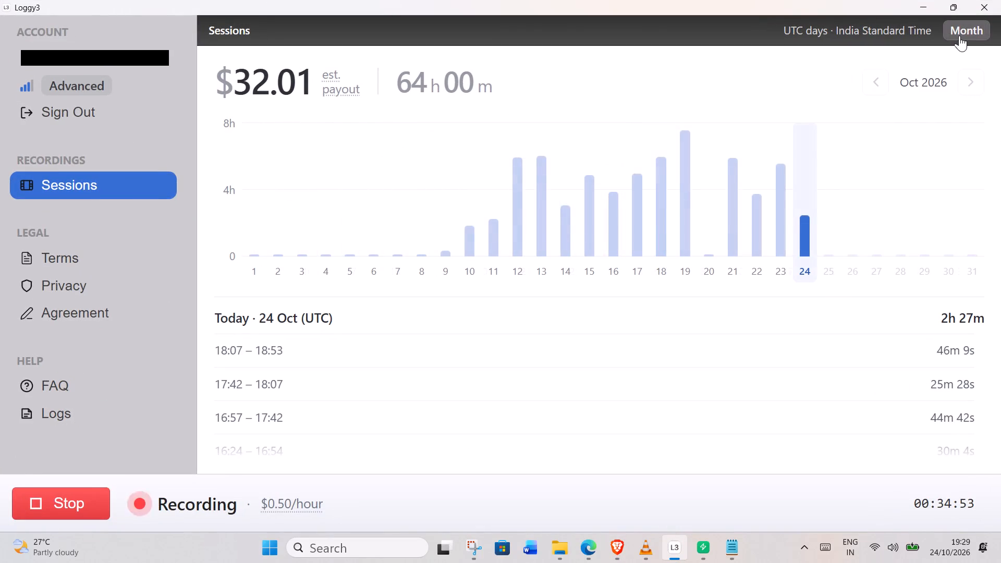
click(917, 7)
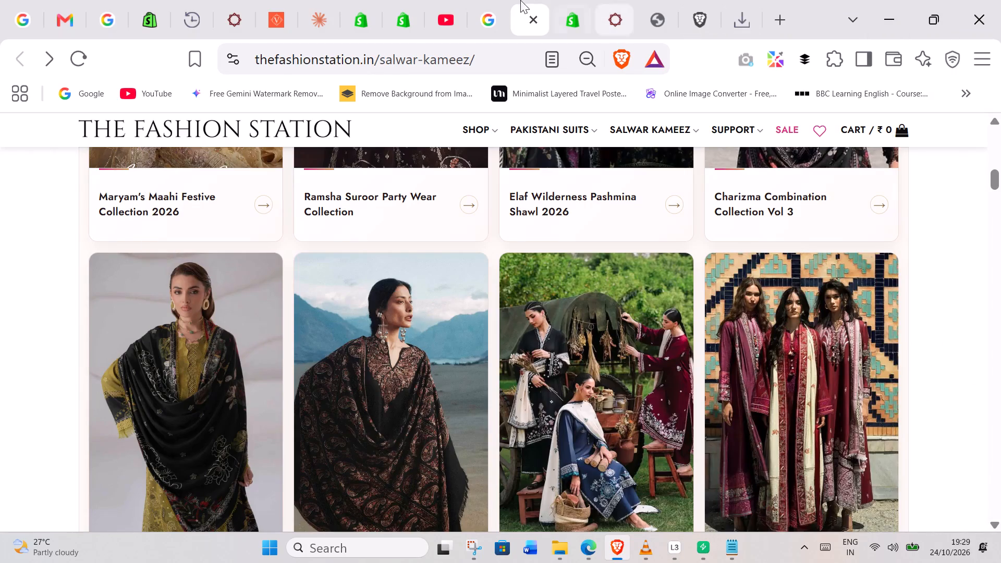
Inspect the Trust badges and Shop the Collection Live sections and their settings in the theme editor's mobile preview.
click(498, 0)
click(539, 0)
click(567, 0)
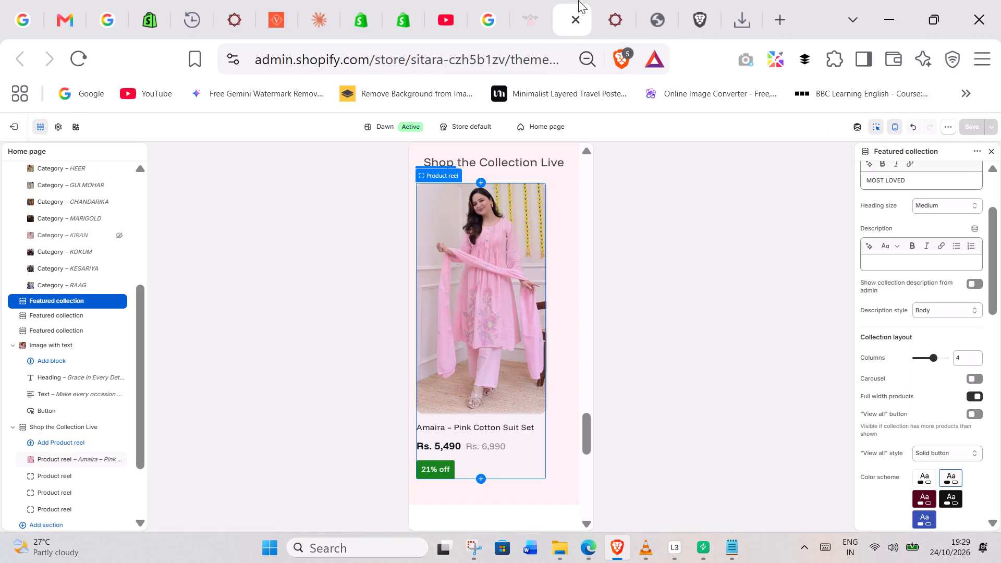
scroll(511, 370, down, 15)
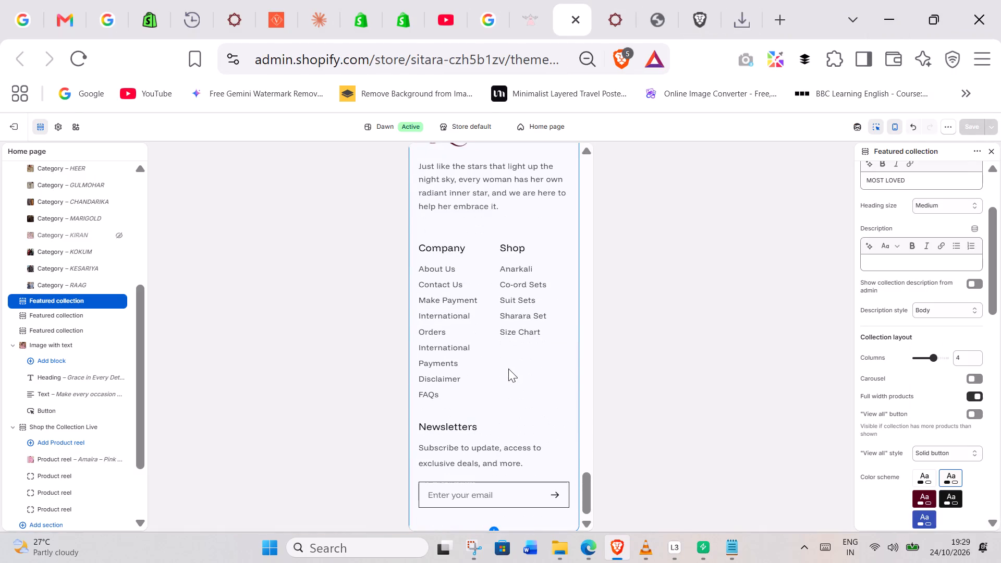
scroll(508, 369, up, 4)
click(552, 388)
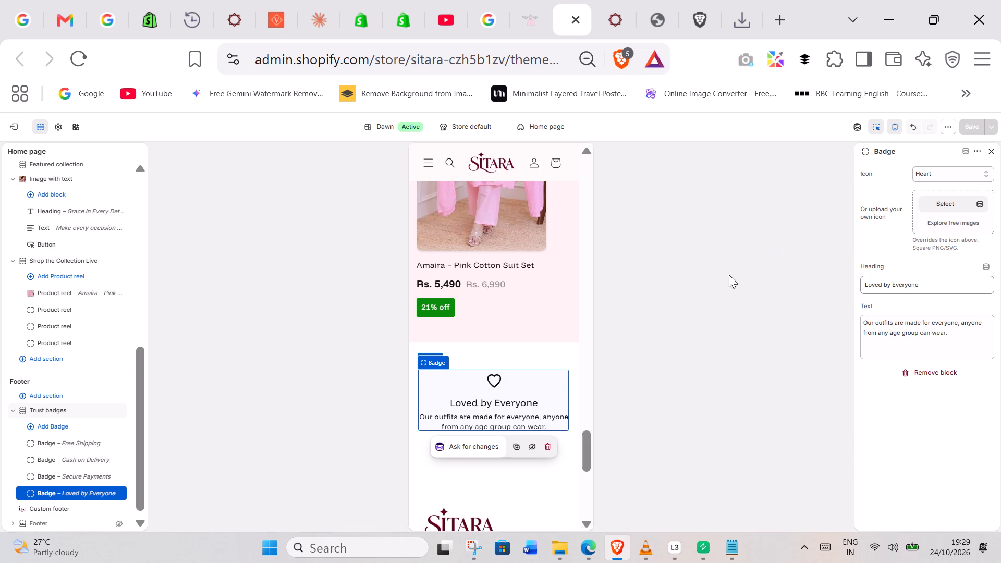
click(542, 351)
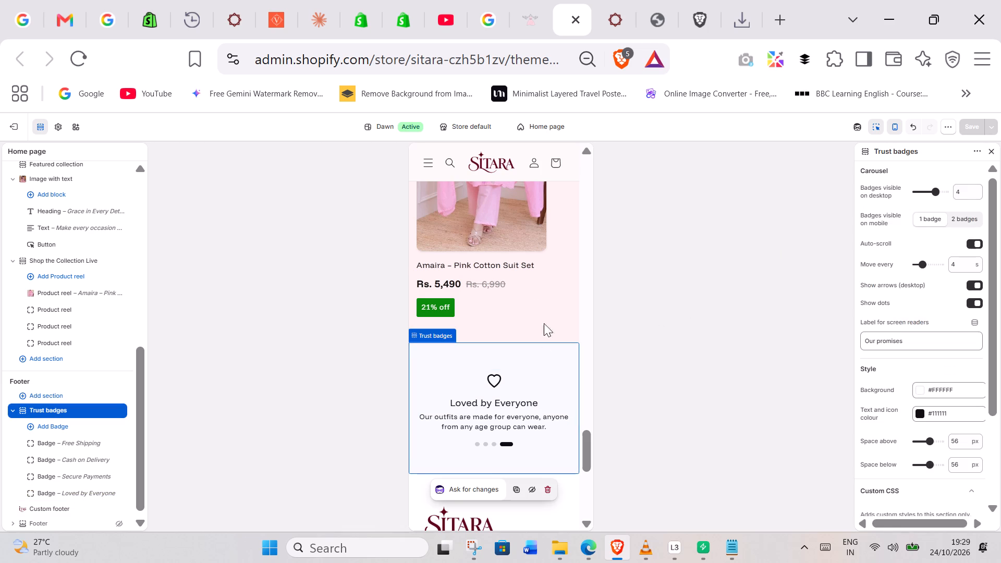
scroll(546, 321, up, 3)
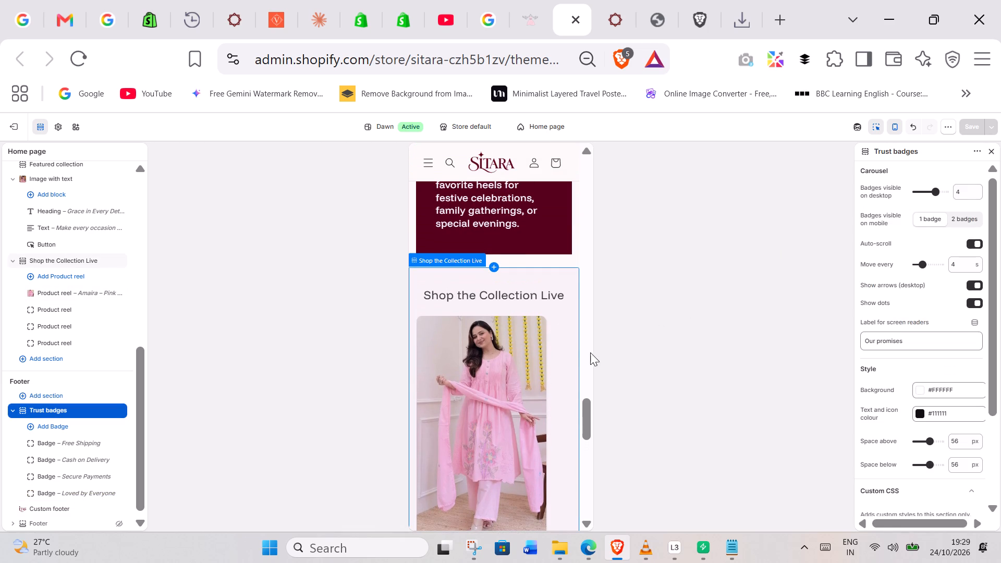
click(563, 346)
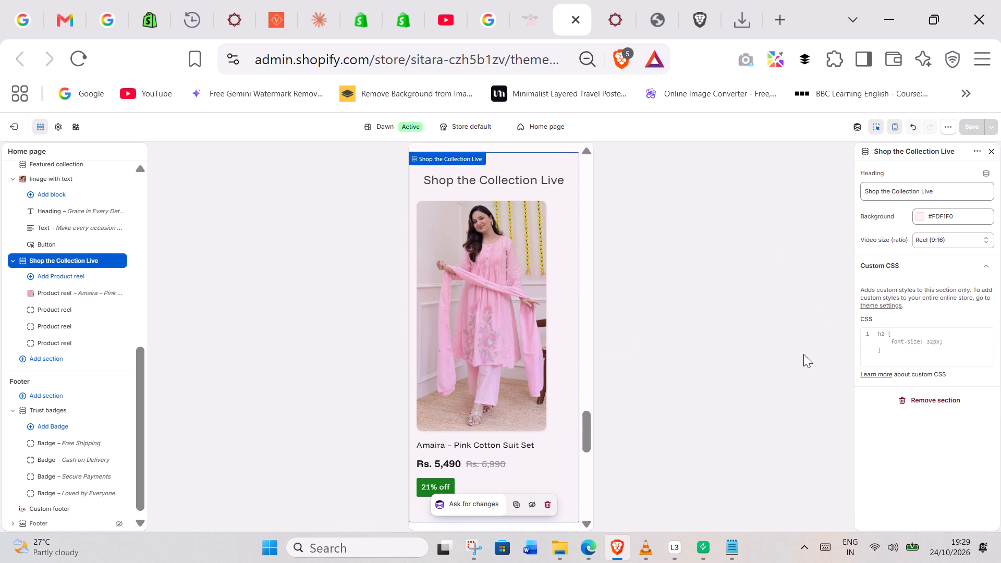
Switch to the sitarah.in reference site and review its home page from Curated For You down to Shop the Collection Live.
click(614, 0)
click(525, 0)
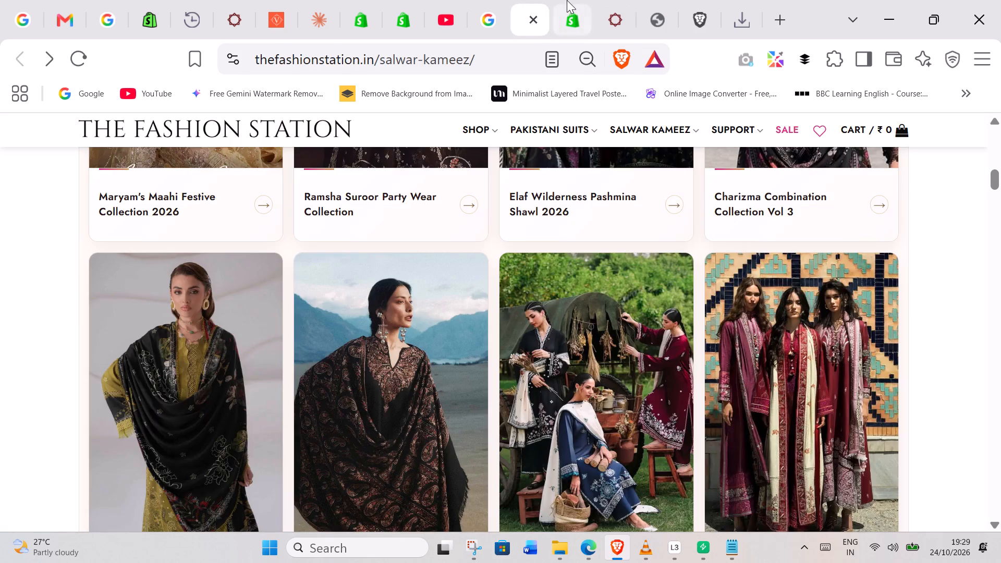
click(567, 0)
click(605, 0)
click(664, 0)
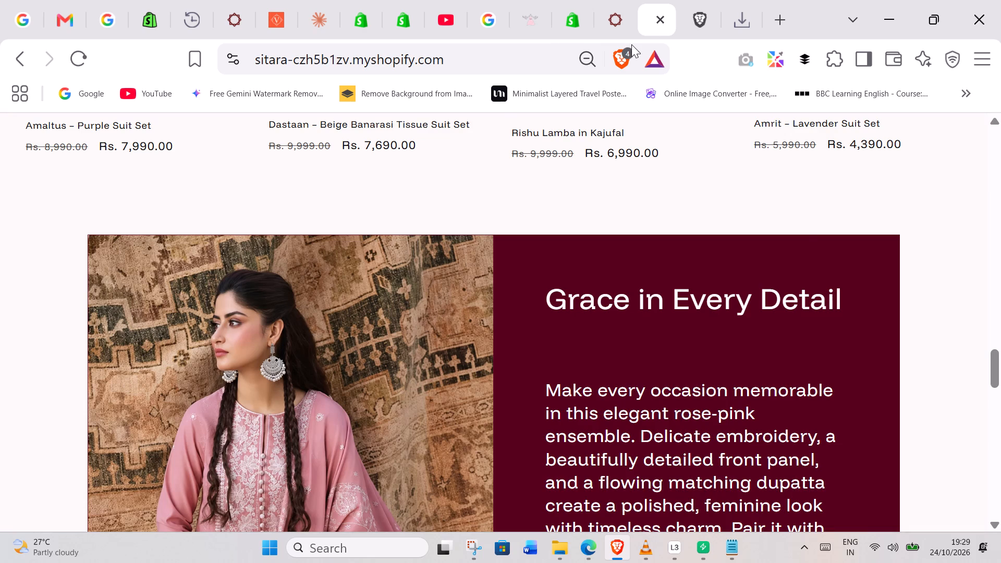
click(615, 0)
click(585, 0)
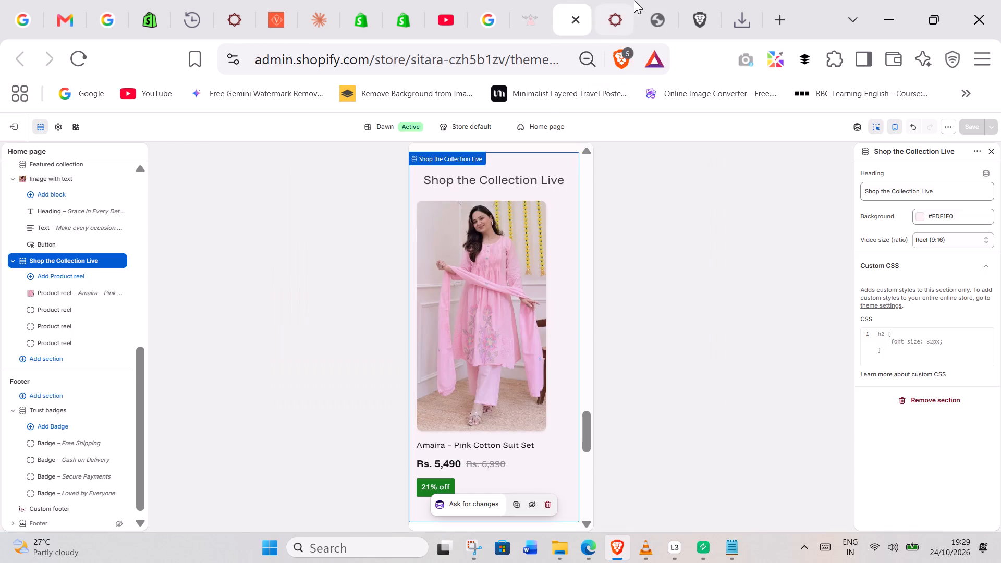
click(635, 0)
scroll(523, 213, down, 16)
scroll(533, 474, down, 5)
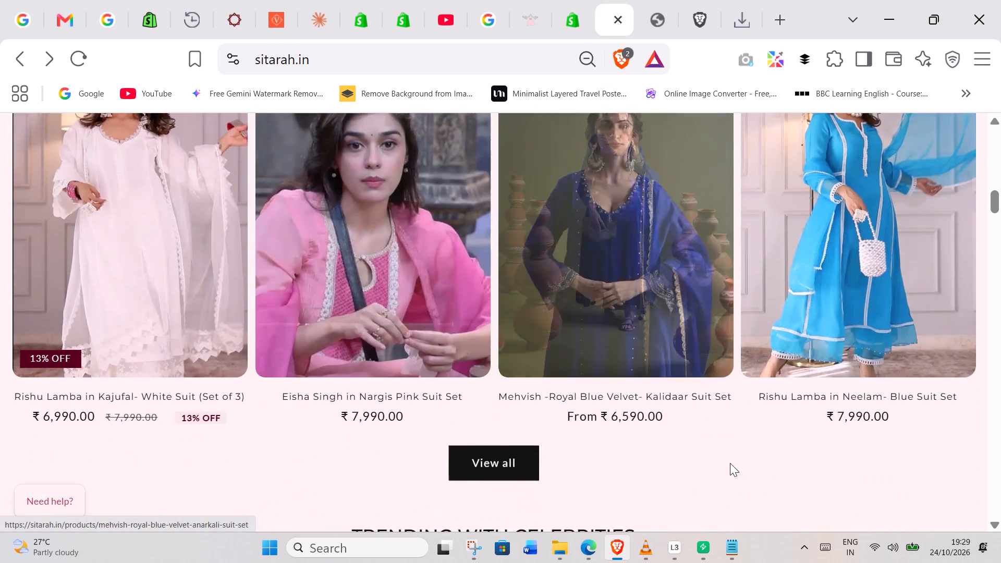
scroll(712, 441, up, 4)
scroll(826, 298, up, 3)
scroll(1000, 328, up, 2)
scroll(675, 356, down, 3)
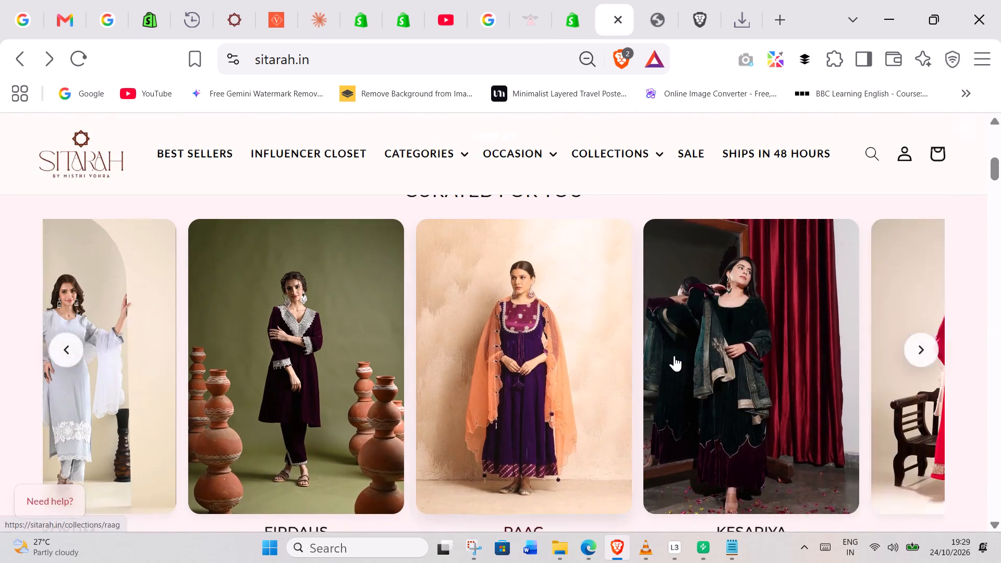
scroll(674, 356, down, 6)
scroll(677, 348, up, 5)
scroll(1000, 305, up, 2)
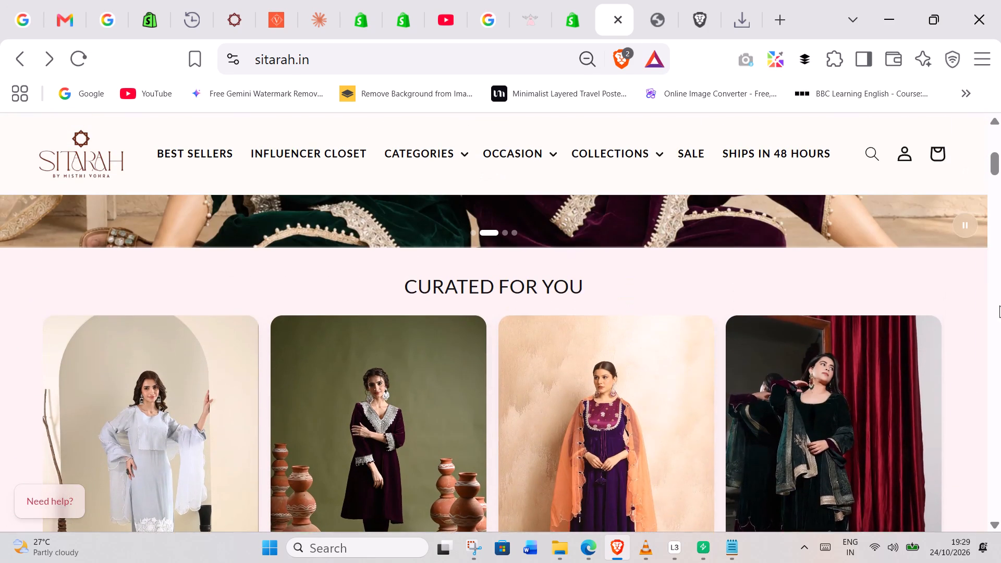
scroll(626, 383, down, 2)
scroll(1000, 296, down, 4)
scroll(850, 324, down, 3)
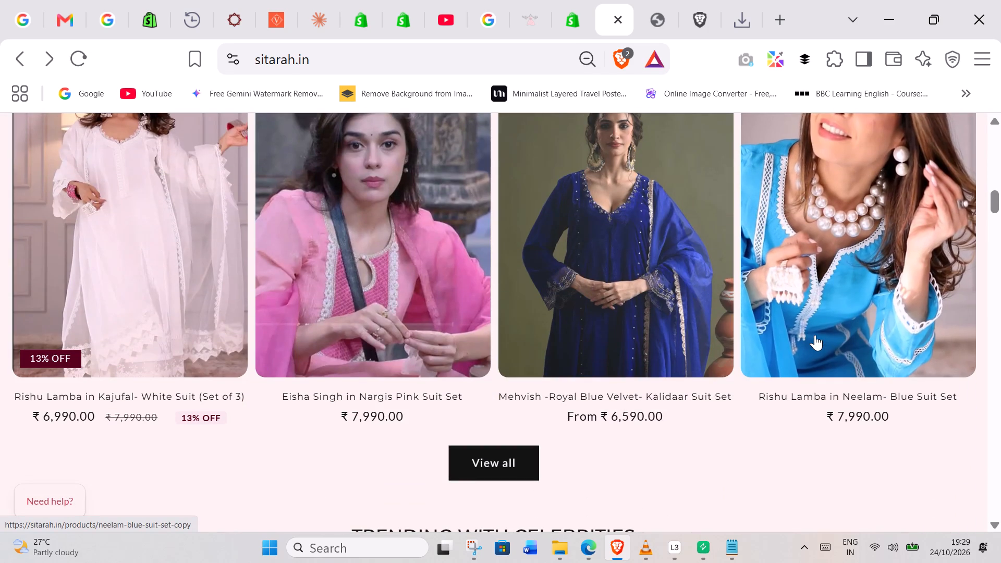
scroll(804, 346, down, 3)
scroll(582, 346, down, 3)
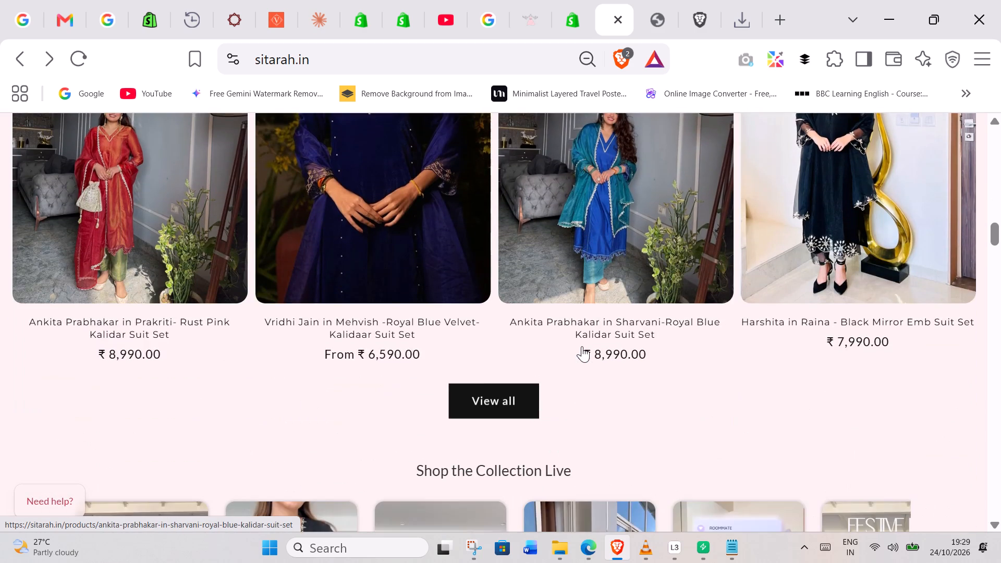
scroll(582, 346, down, 8)
scroll(576, 349, up, 5)
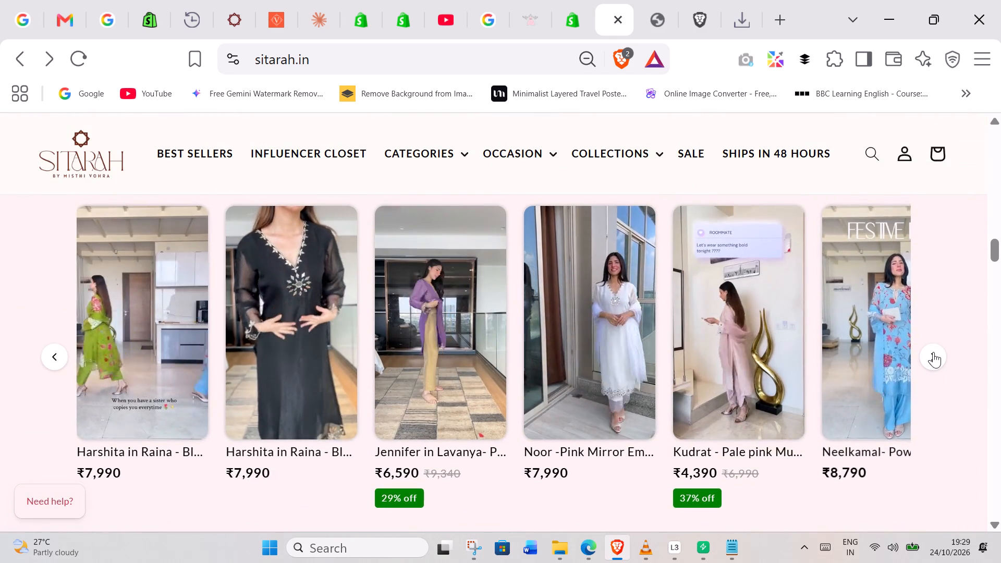
Advance through the Shop the Collection Live carousel on sitarah.in to examine its product reels and card layout.
click(933, 352)
click(935, 353)
click(935, 353)
click(935, 353)
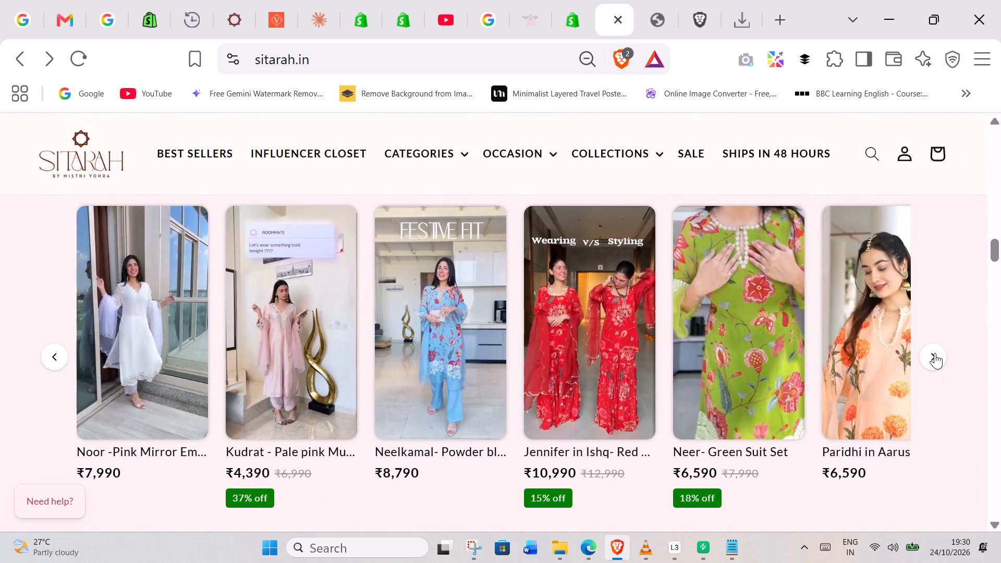
click(935, 353)
click(933, 348)
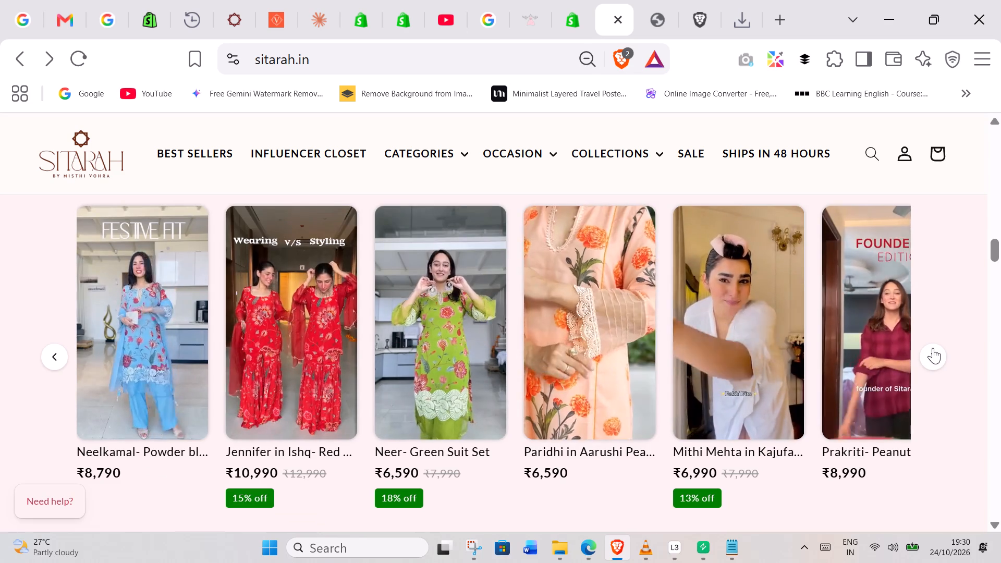
click(930, 356)
click(930, 356)
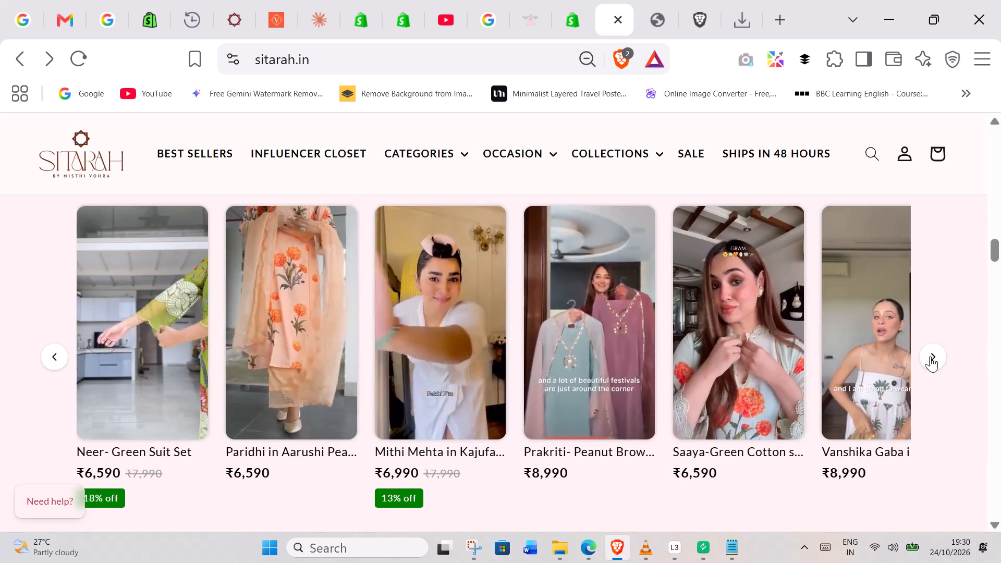
click(930, 356)
click(930, 356)
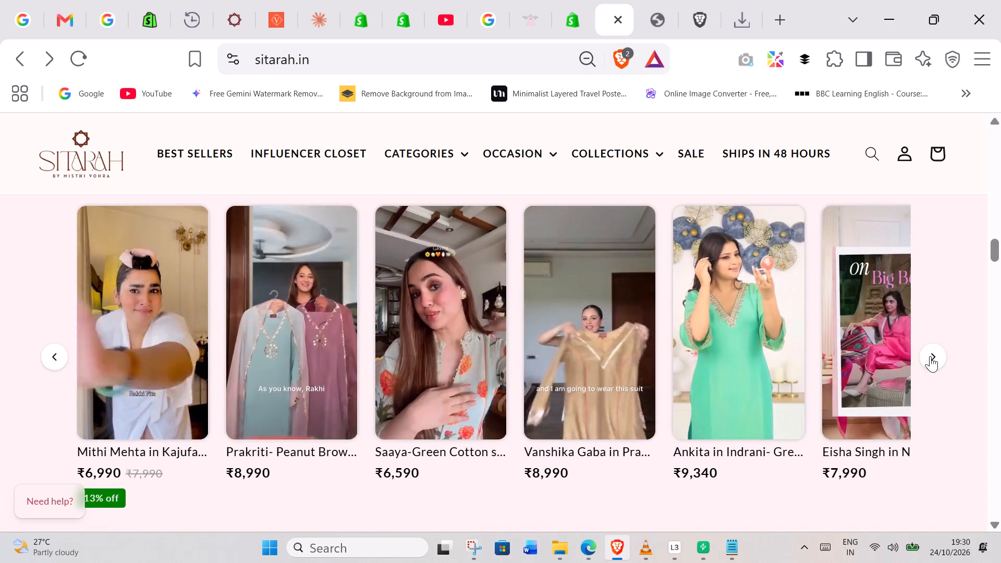
click(930, 356)
click(930, 356)
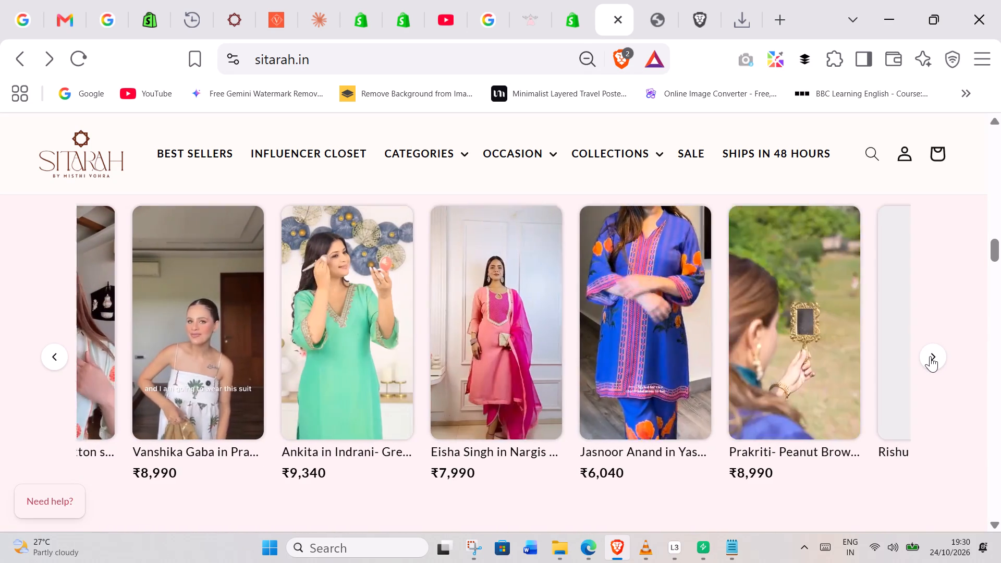
click(930, 356)
click(930, 356)
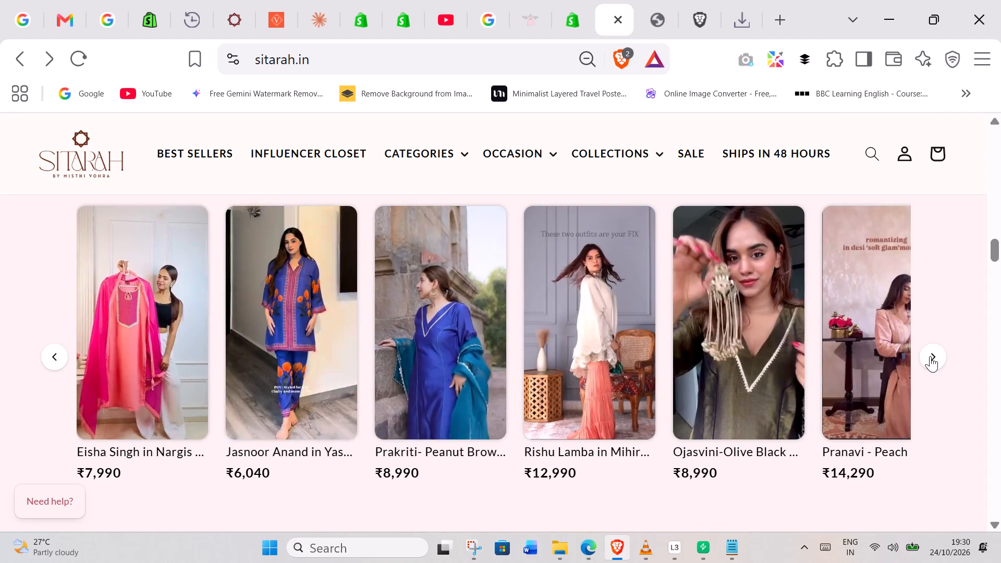
click(930, 356)
click(930, 356)
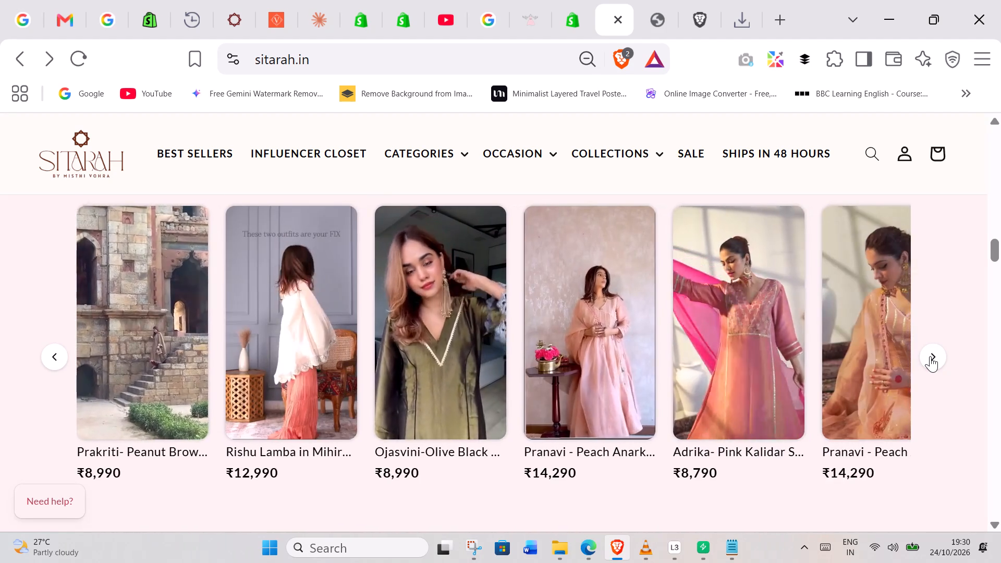
click(930, 356)
click(934, 356)
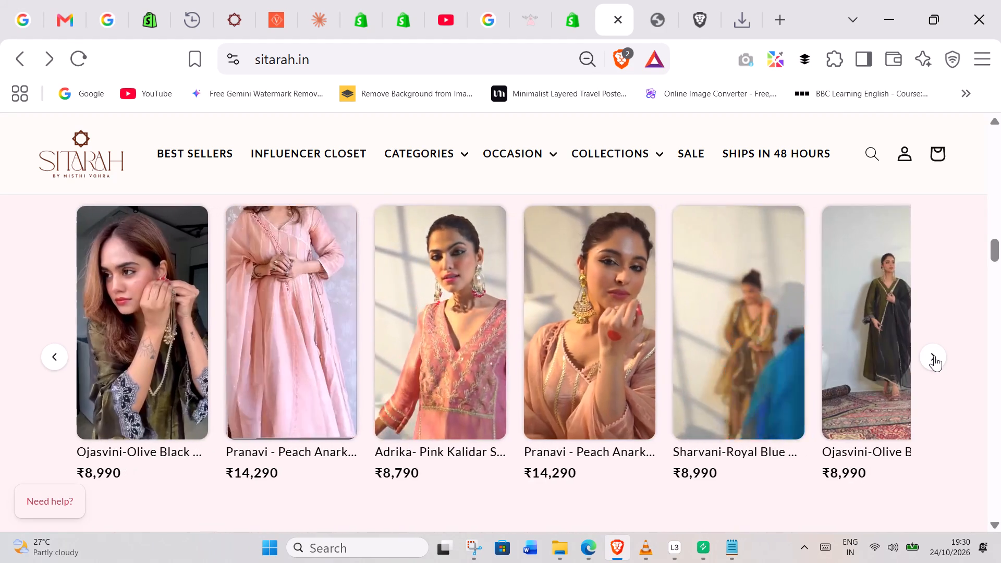
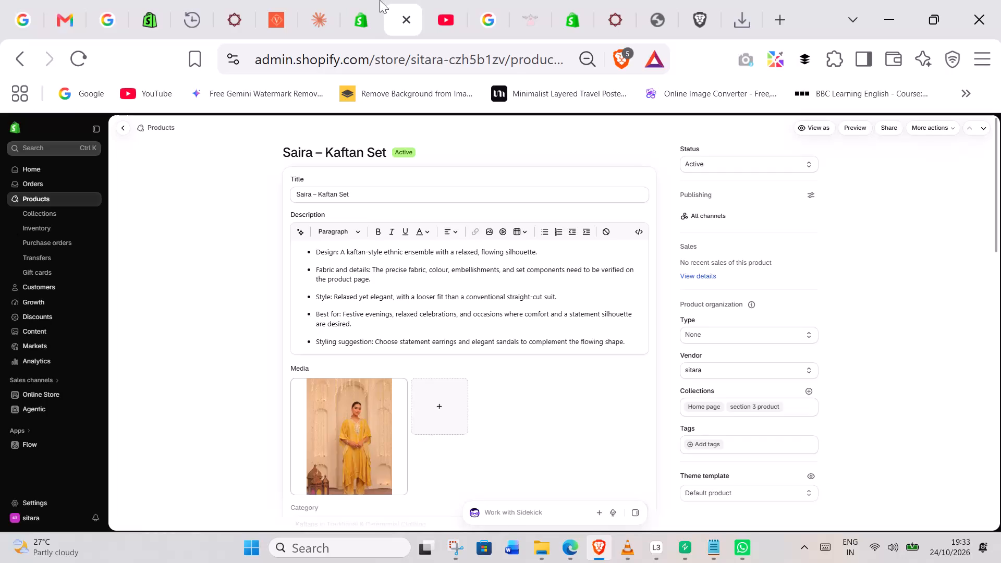
Return to the Dawn theme code editor and place its browser tab directly beside the theme editor's tab.
click(357, 0)
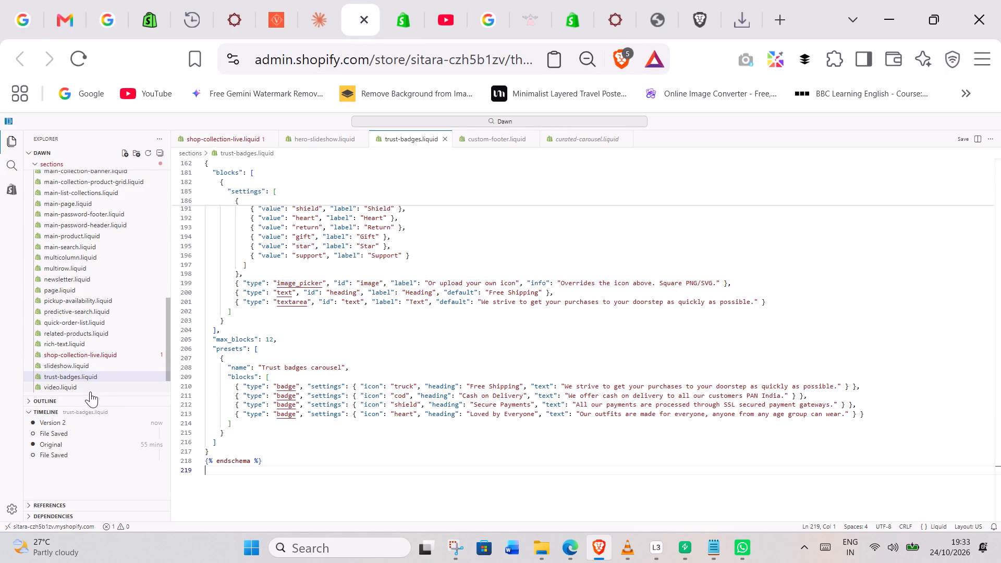
scroll(125, 370, down, 1)
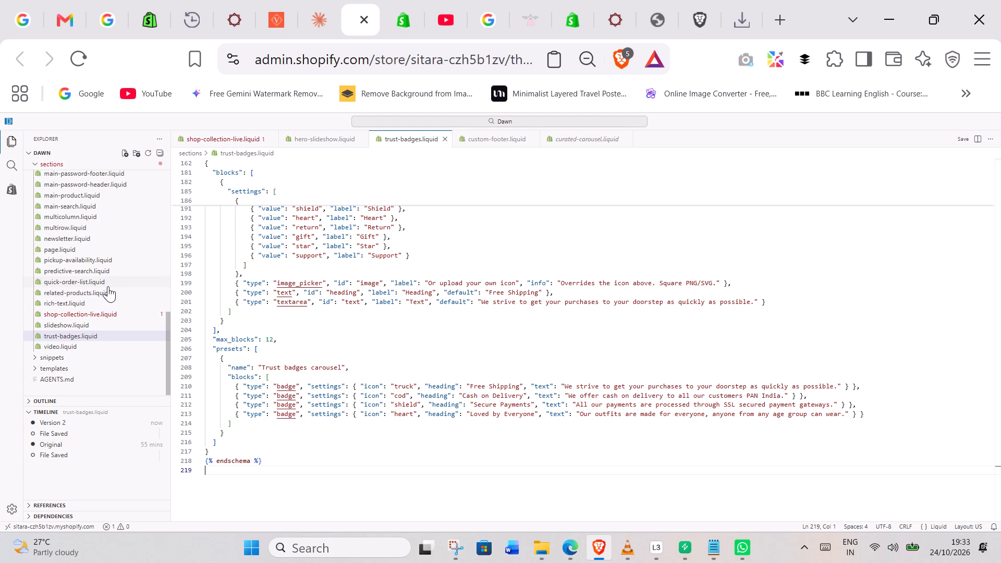
scroll(108, 281, up, 2)
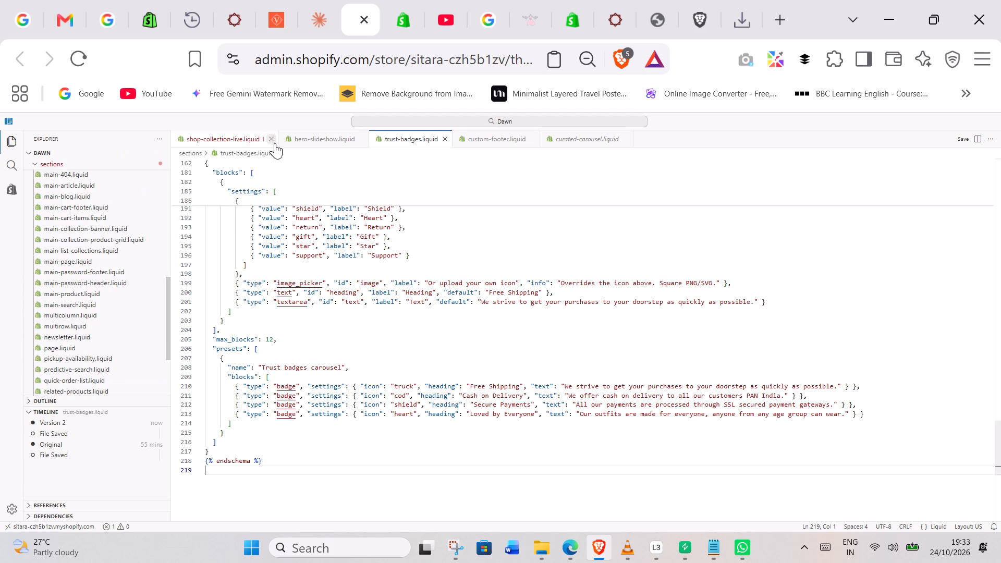
click(408, 0)
click(570, 0)
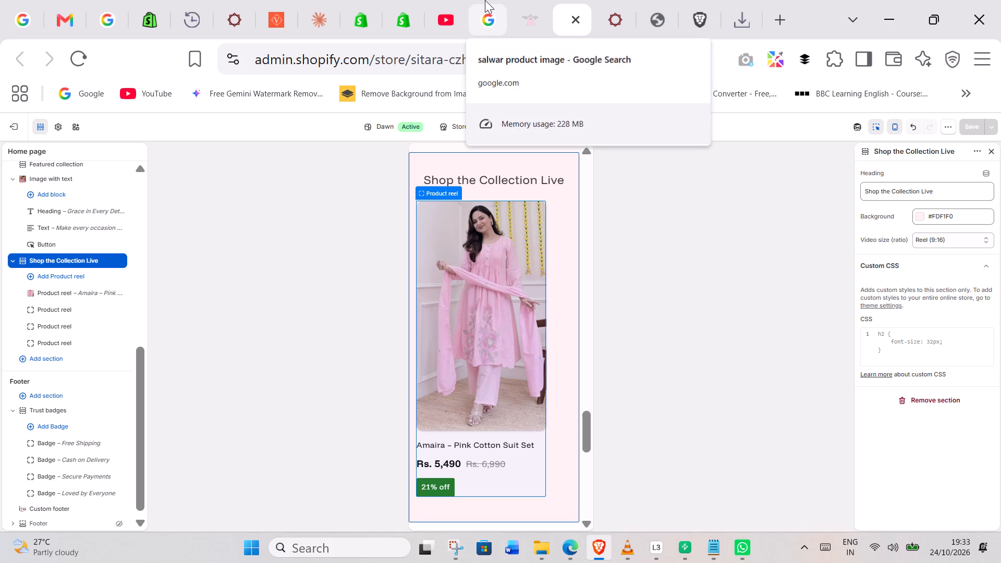
click(411, 0)
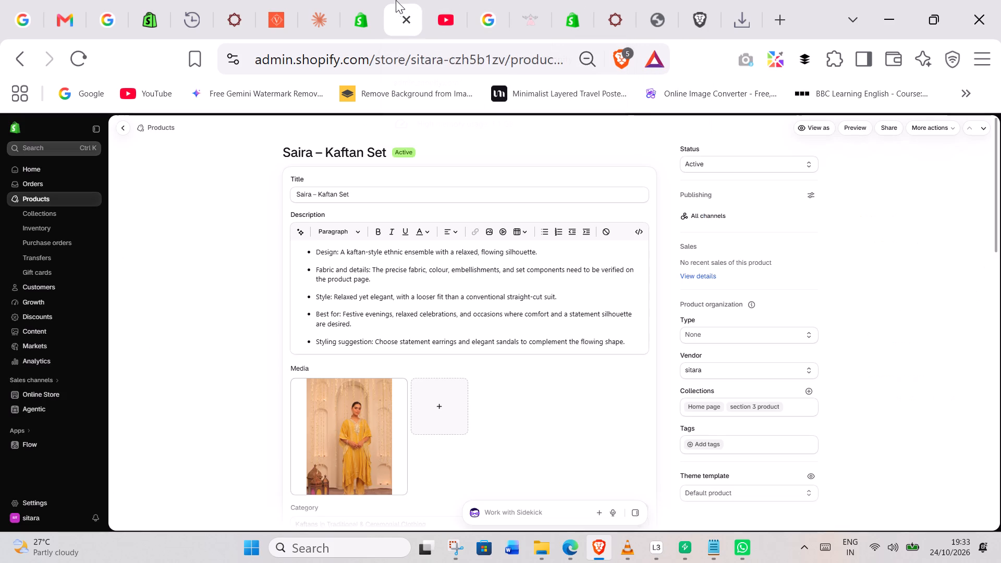
click(370, 0)
drag(360, 0, 524, 0)
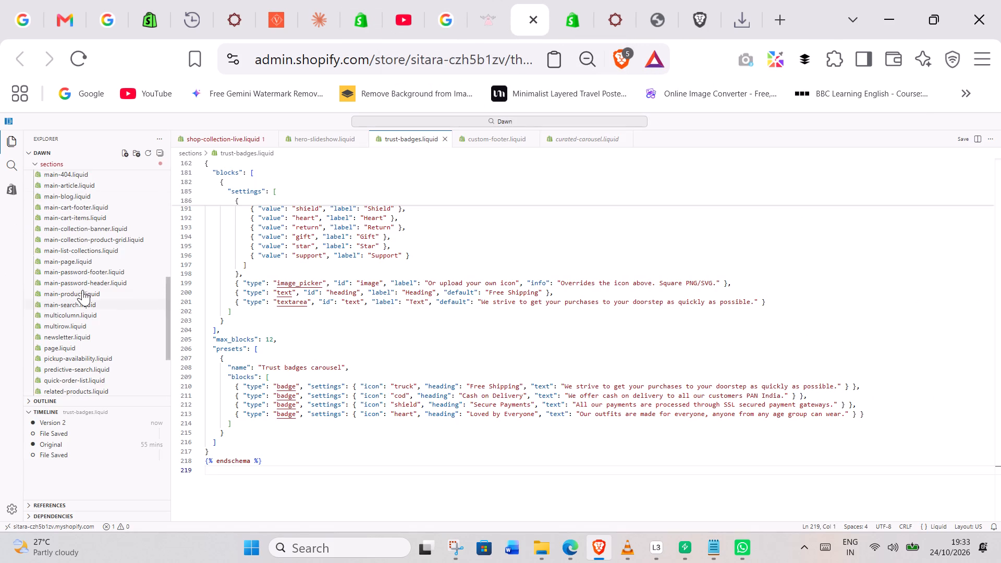
Look through the section files in the Dawn theme code, including slideshow.liquid.
scroll(82, 386, down, 3)
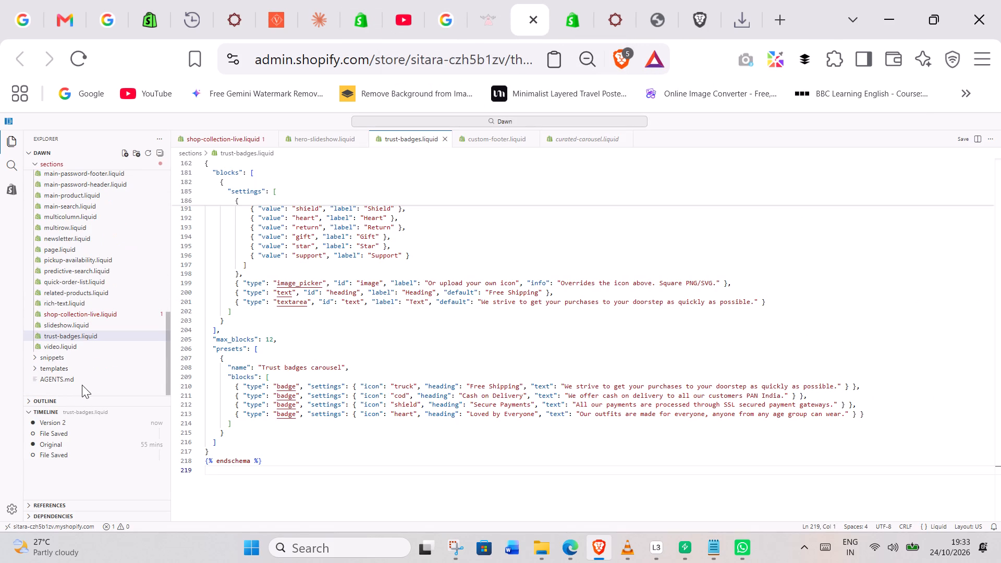
click(77, 324)
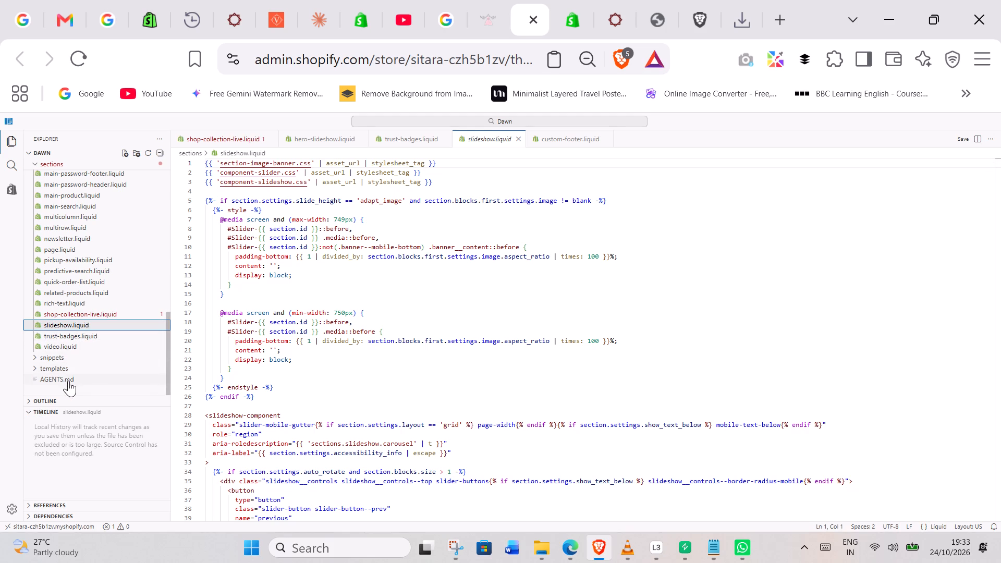
scroll(75, 346, up, 2)
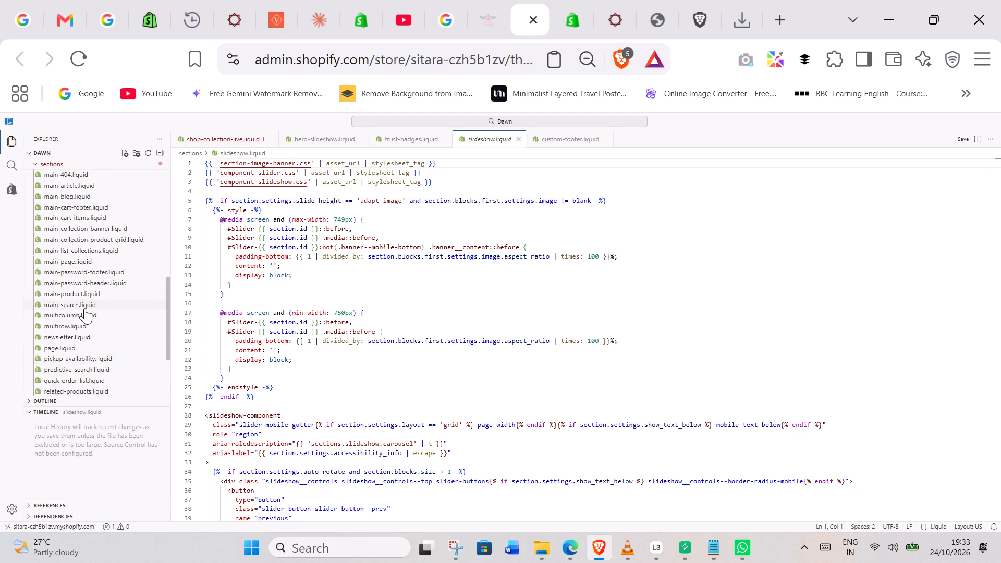
scroll(84, 308, up, 3)
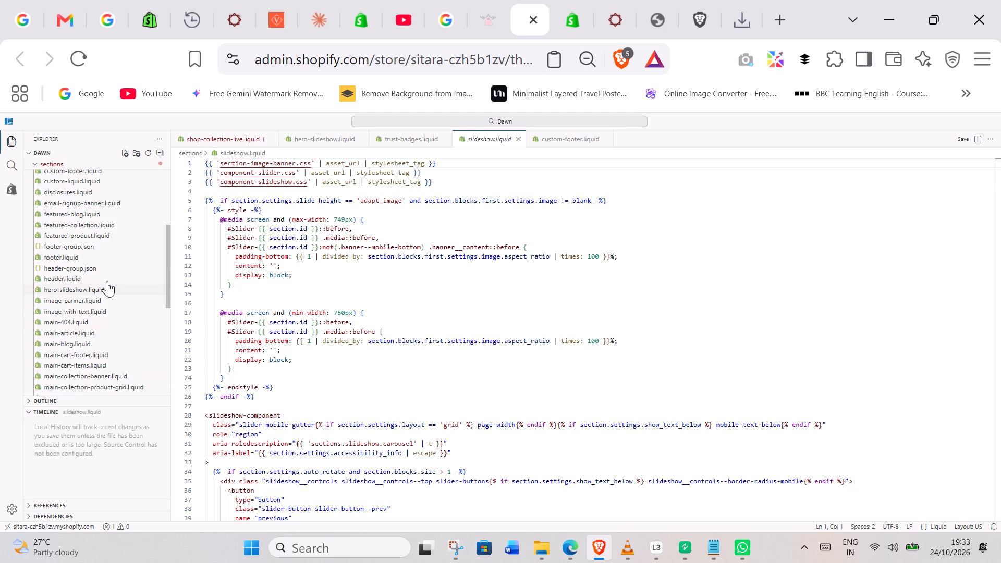
scroll(62, 274, up, 2)
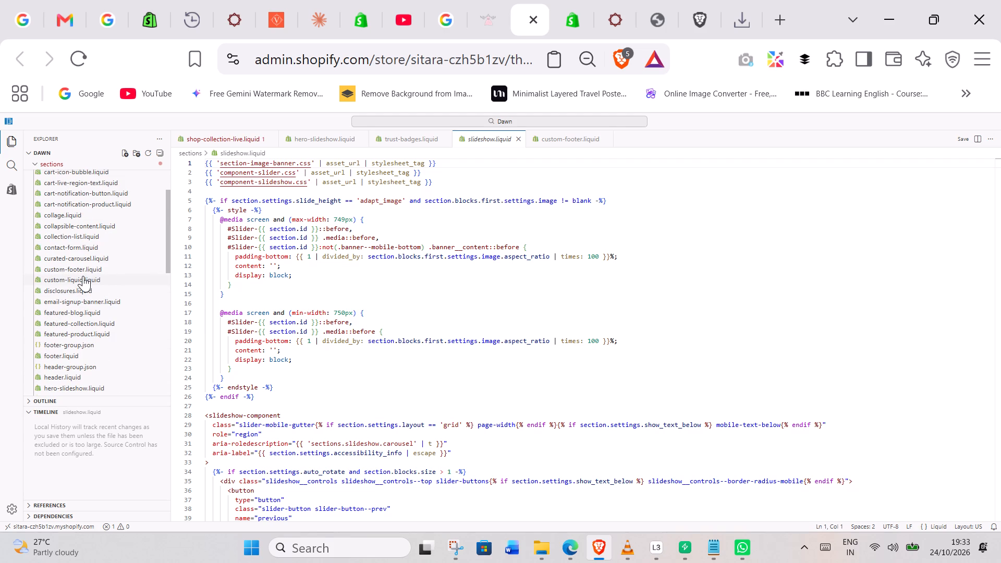
click(579, 0)
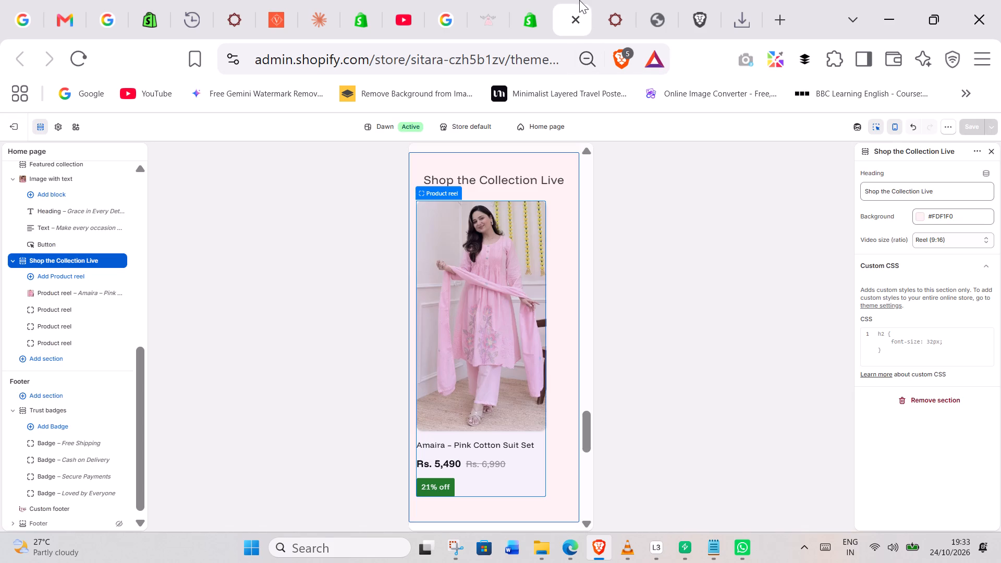
click(532, 0)
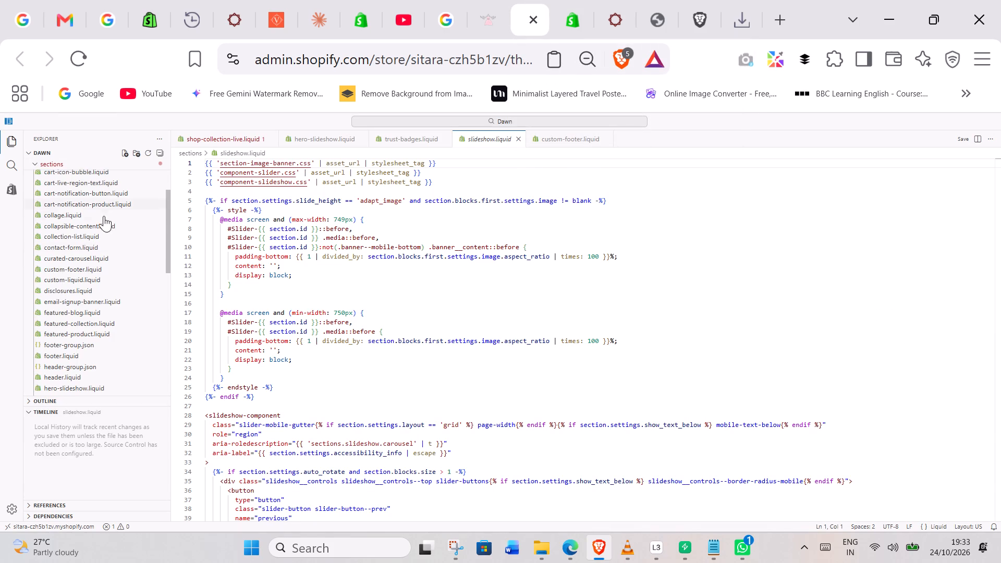
Create a new file named reel-insta-video.liquid in the theme's sections folder.
scroll(89, 261, up, 1)
scroll(72, 197, up, 1)
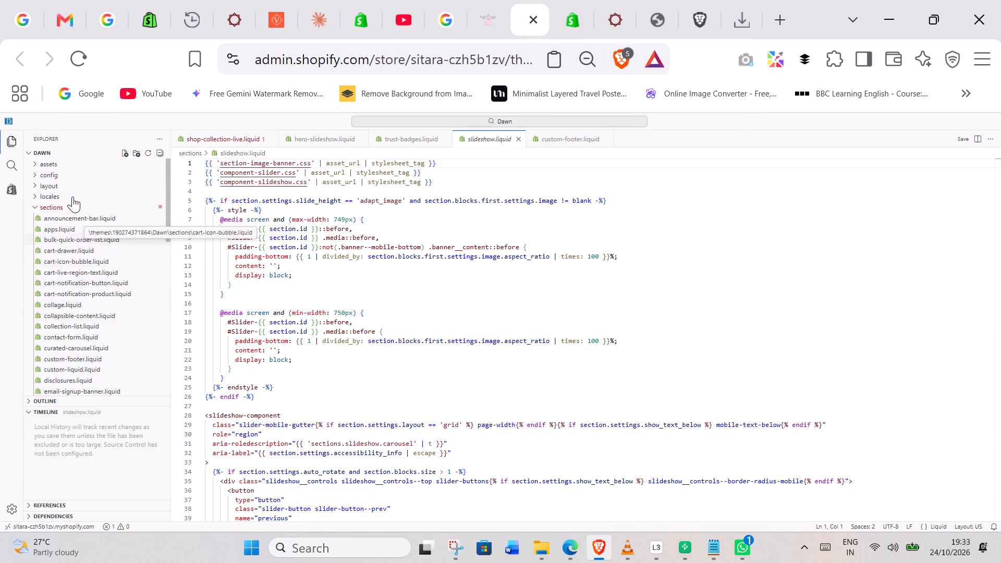
click(60, 206)
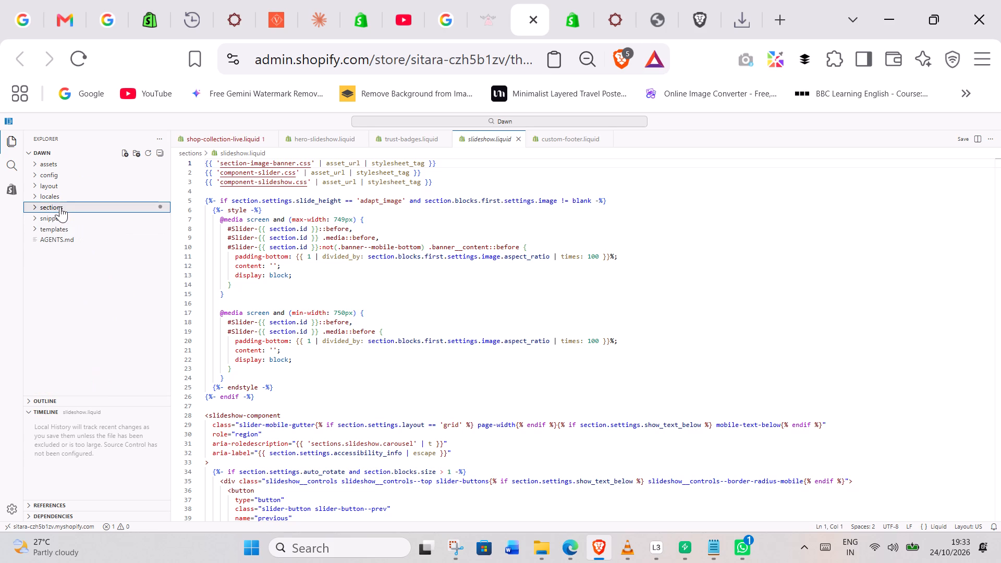
click(60, 206)
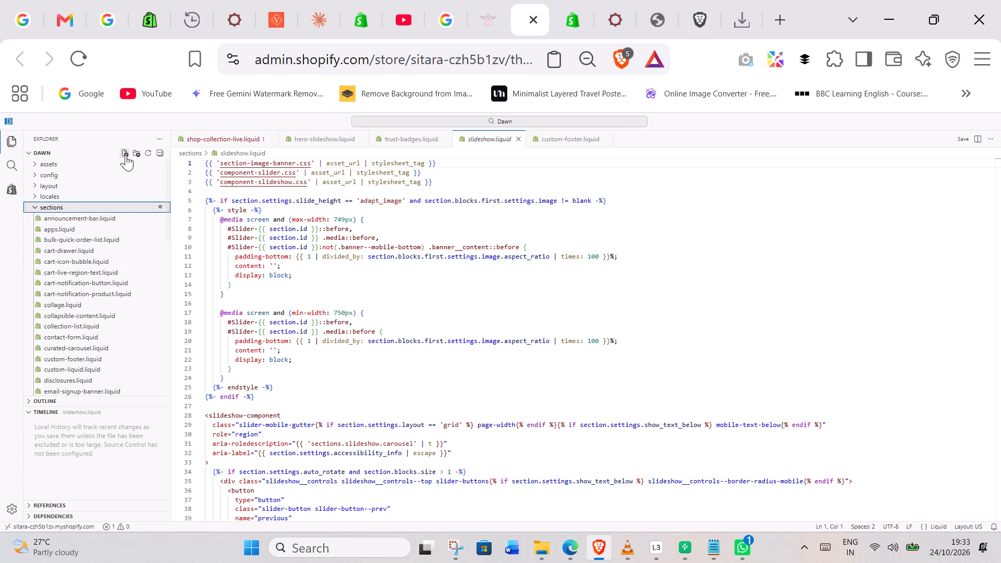
click(126, 155)
click(79, 218)
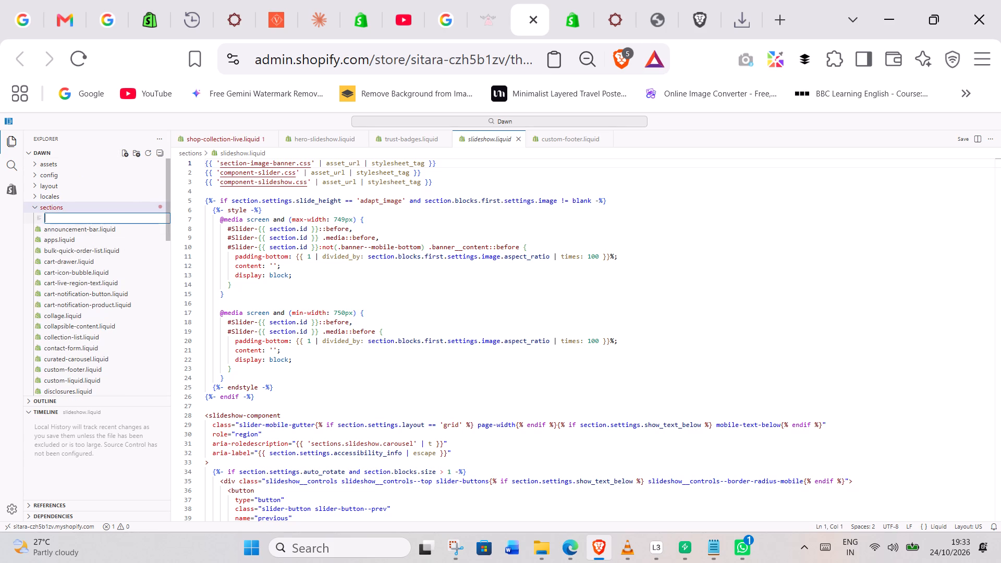
text(reel-)
text(insdt)
key(BackSpace)
key(BackSpace)
text(ta)
key(minus)
key(period)
key(BackSpace)
text(video)
text(.liquid)
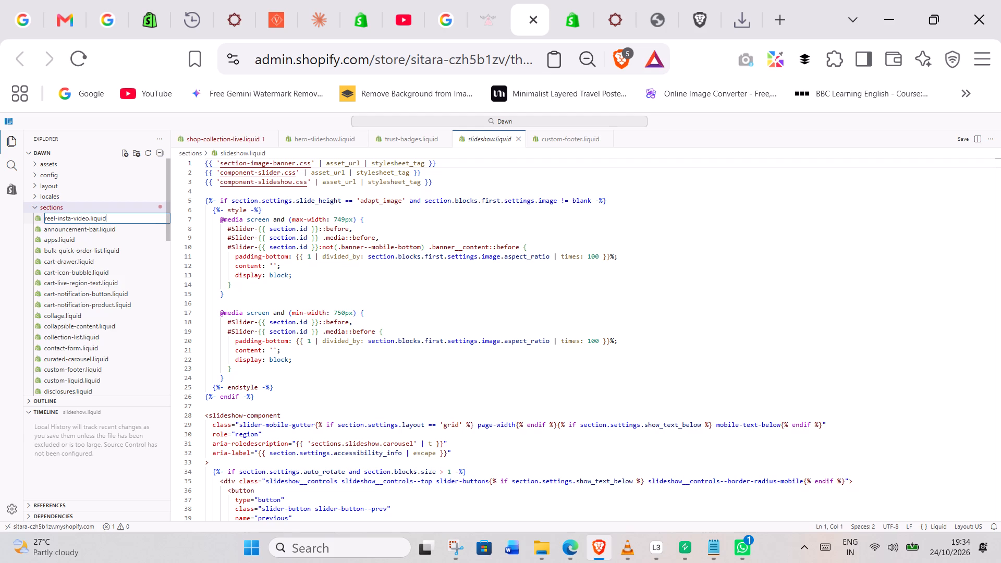
key(Return)
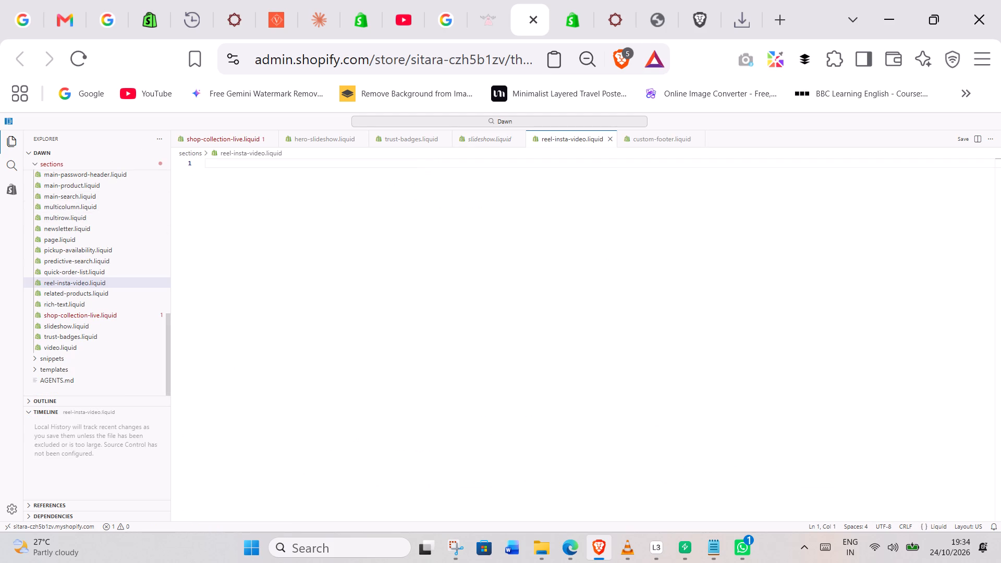
Paste the copied Shop The Look Video section code into reel-insta-video.liquid and save the file.
right_click(271, 223)
click(296, 358)
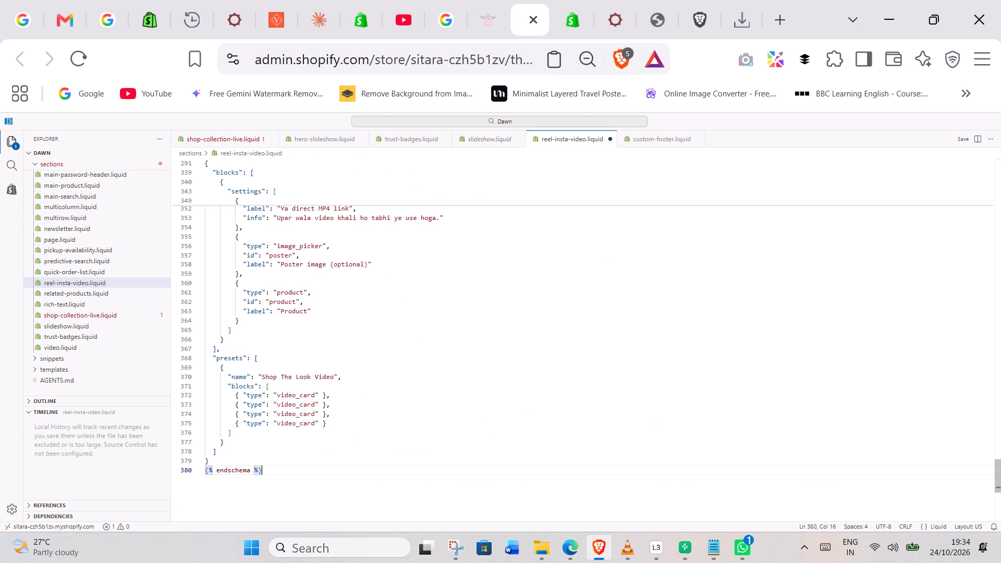
triple_click(963, 138)
triple_click(963, 138)
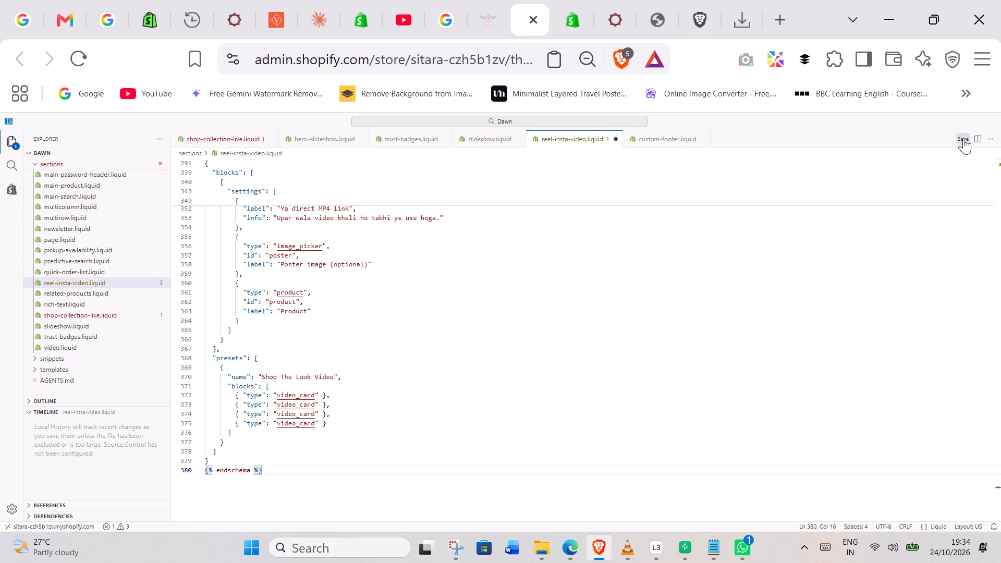
double_click(963, 138)
double_click(963, 138)
In the theme editor, switch to the desktop preview and add the Shop The Look Video section below Shop the Collection Live.
click(565, 0)
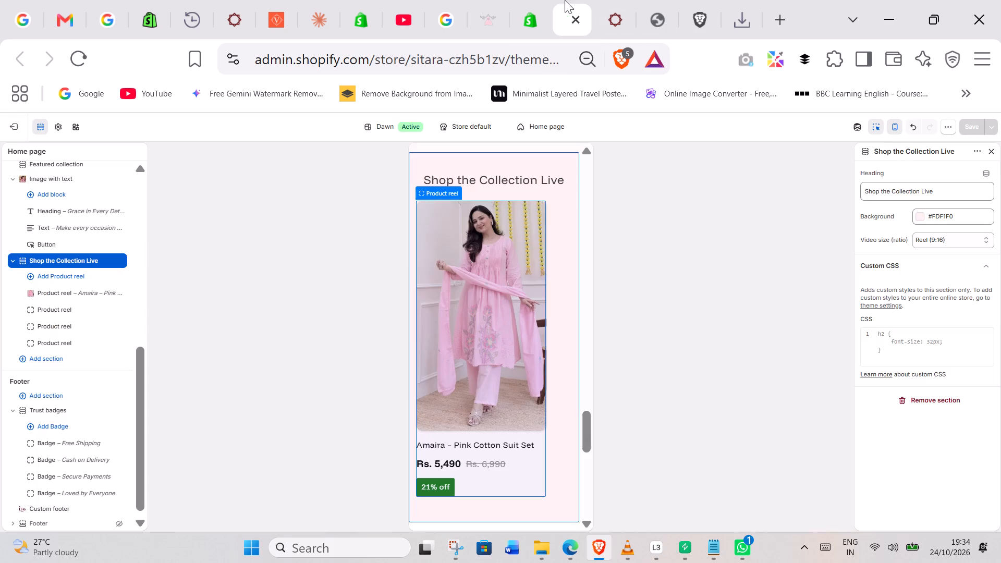
click(896, 127)
scroll(34, 396, down, 1)
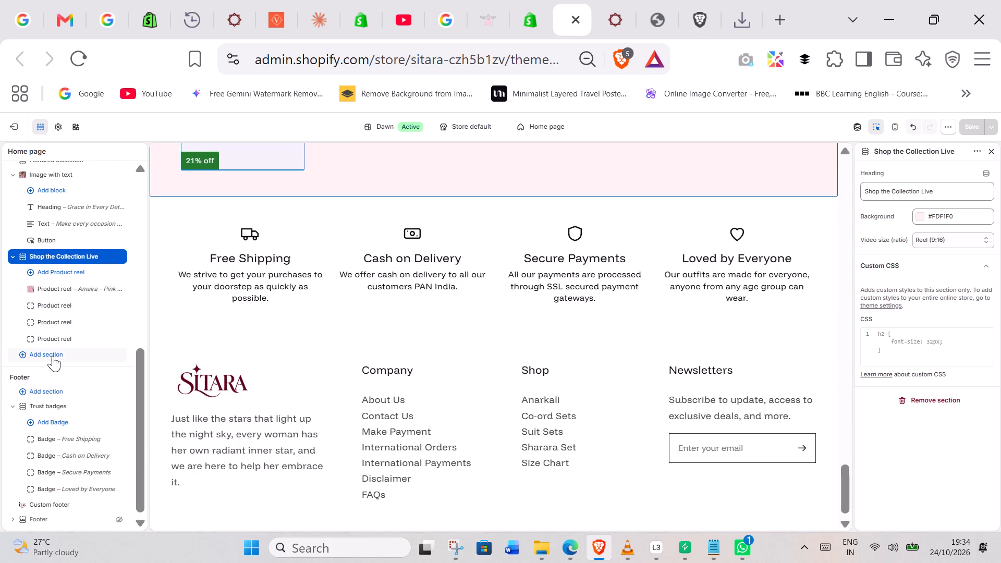
click(52, 356)
scroll(221, 346, down, 13)
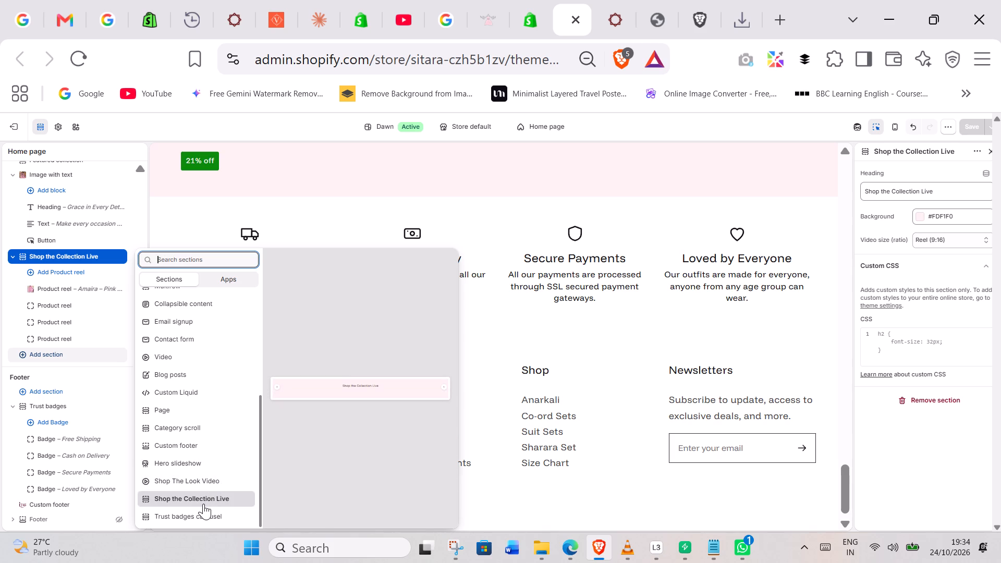
click(218, 487)
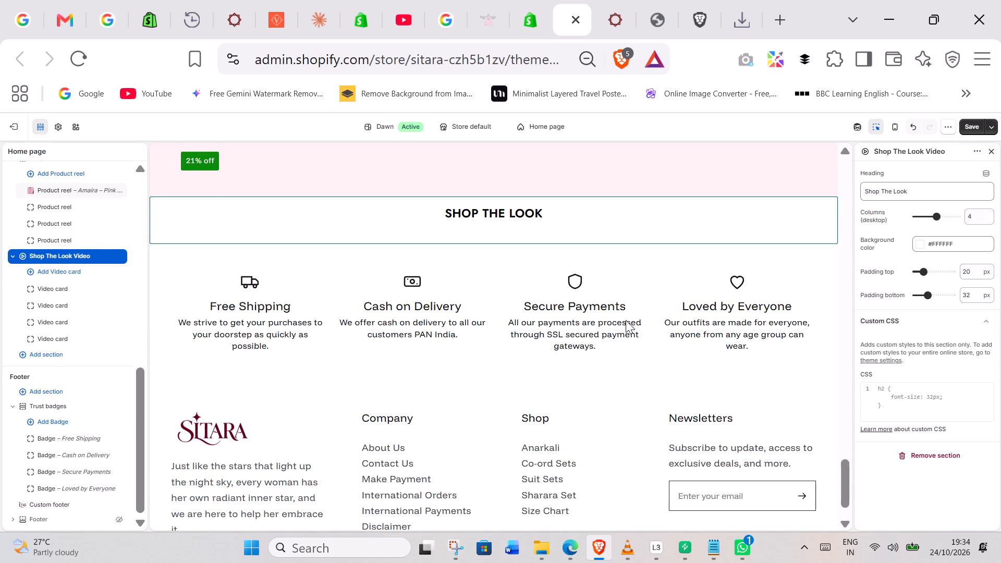
Open the Dawn theme's code for editing from the theme editor.
click(945, 128)
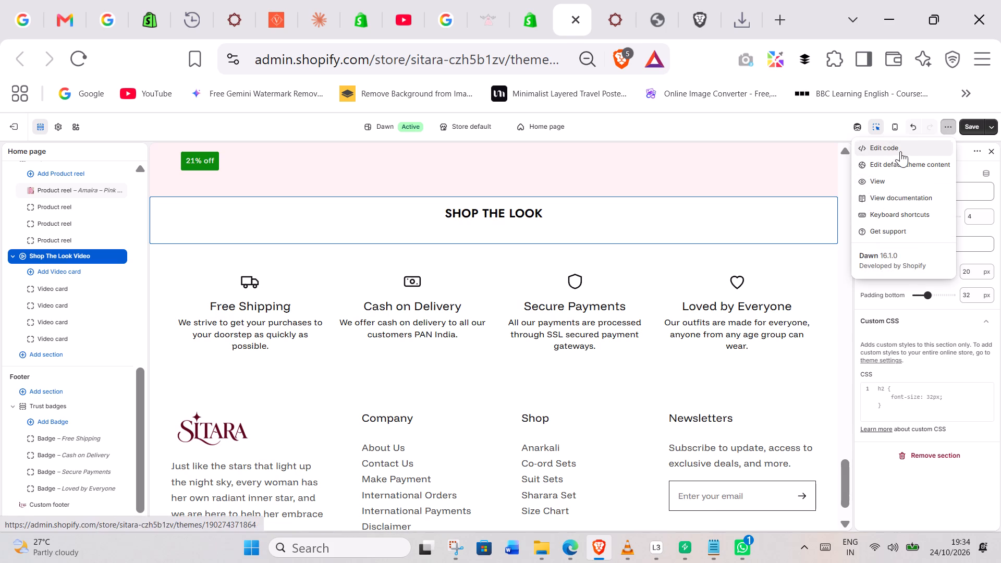
click(896, 142)
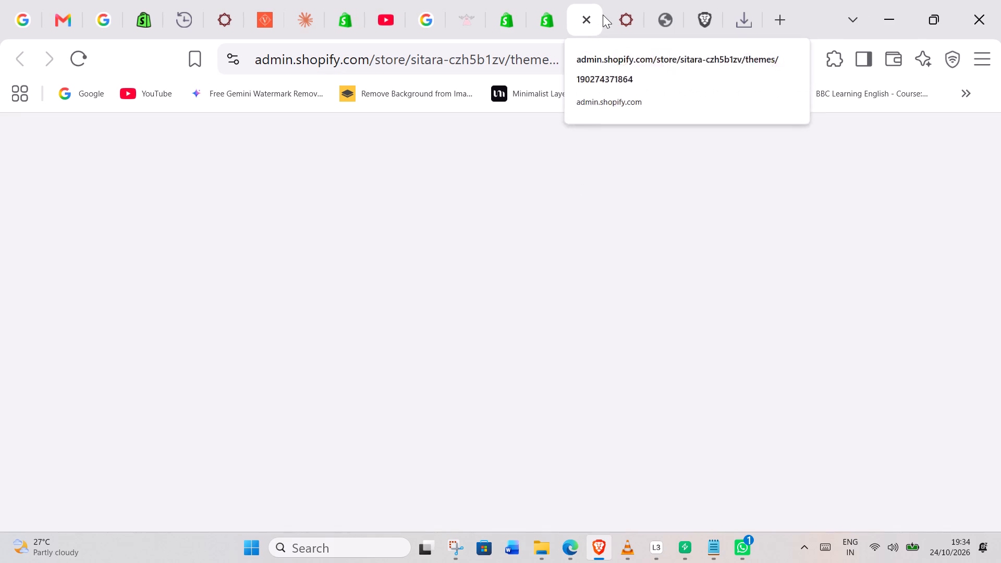
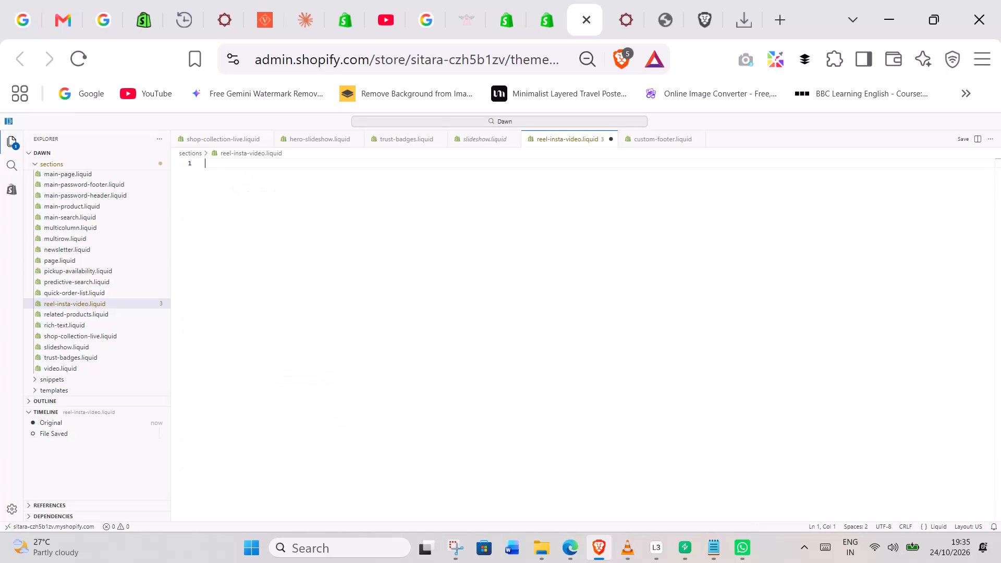
Paste the copied Shop The Look Video section code into the empty reel-insta-video.liquid file and save it.
key(ctrl+v)
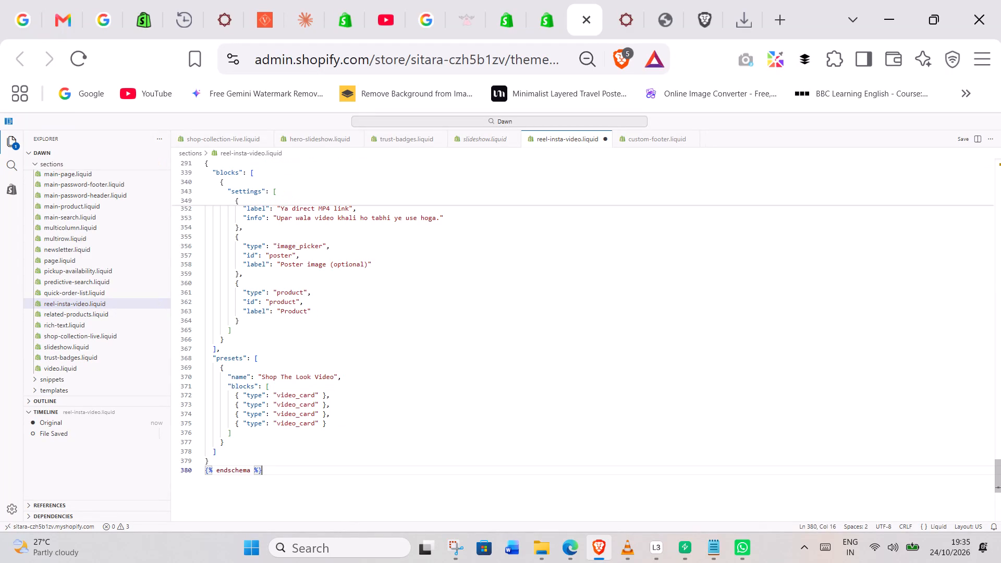
triple_click(960, 141)
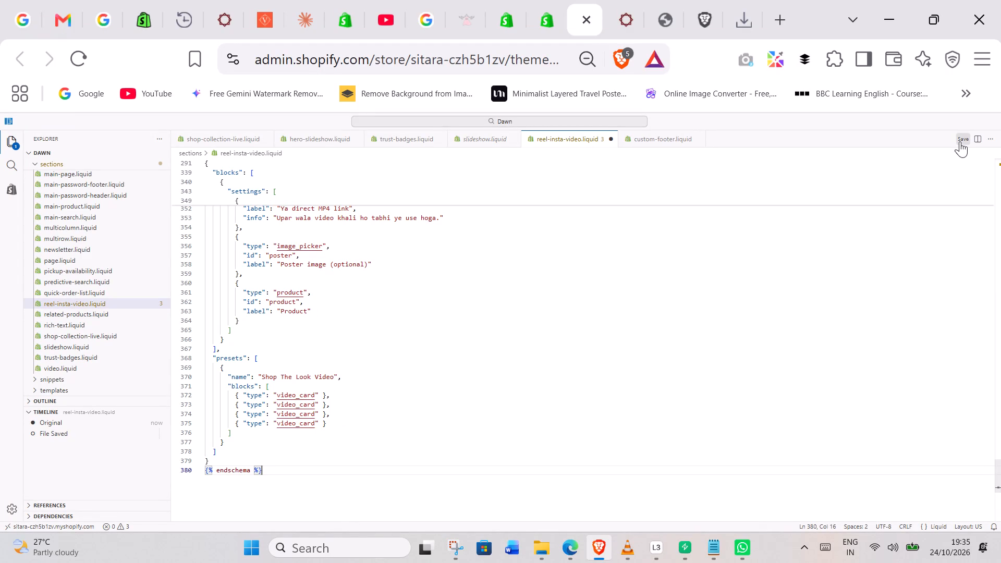
triple_click(962, 136)
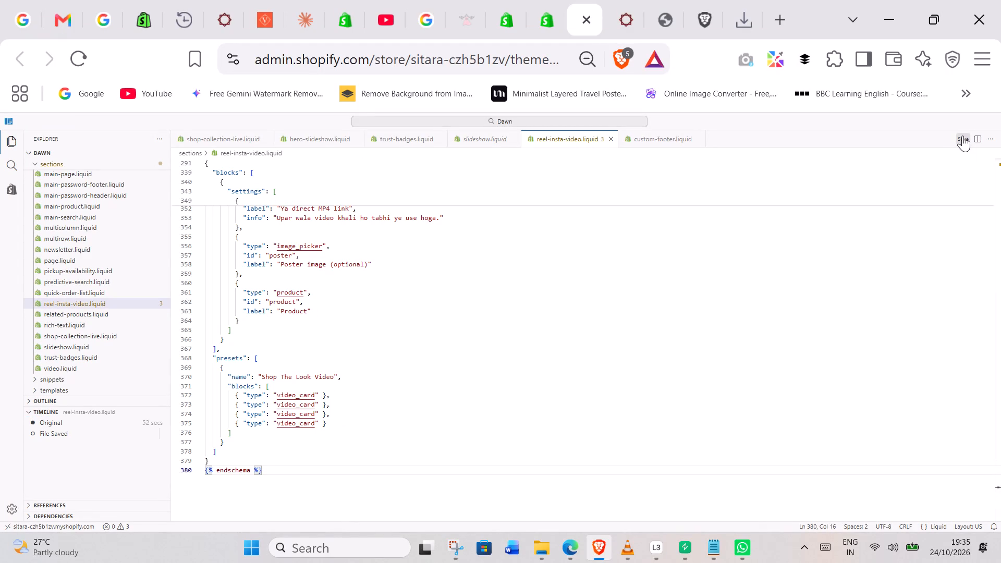
click(962, 136)
double_click(963, 138)
Switch to the home page theme editor and save the Shop The Look Video section changes.
click(616, 0)
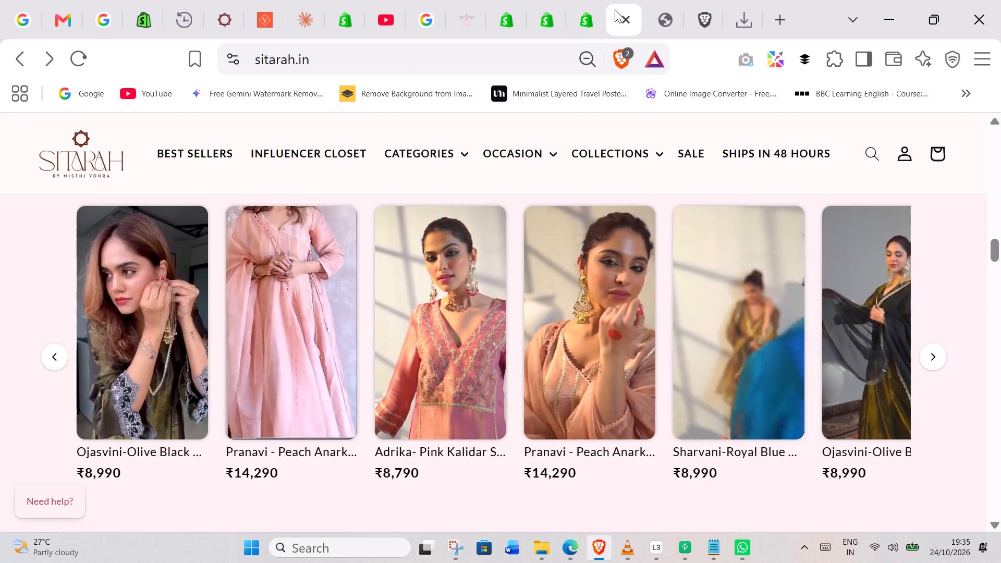
click(579, 0)
click(533, 0)
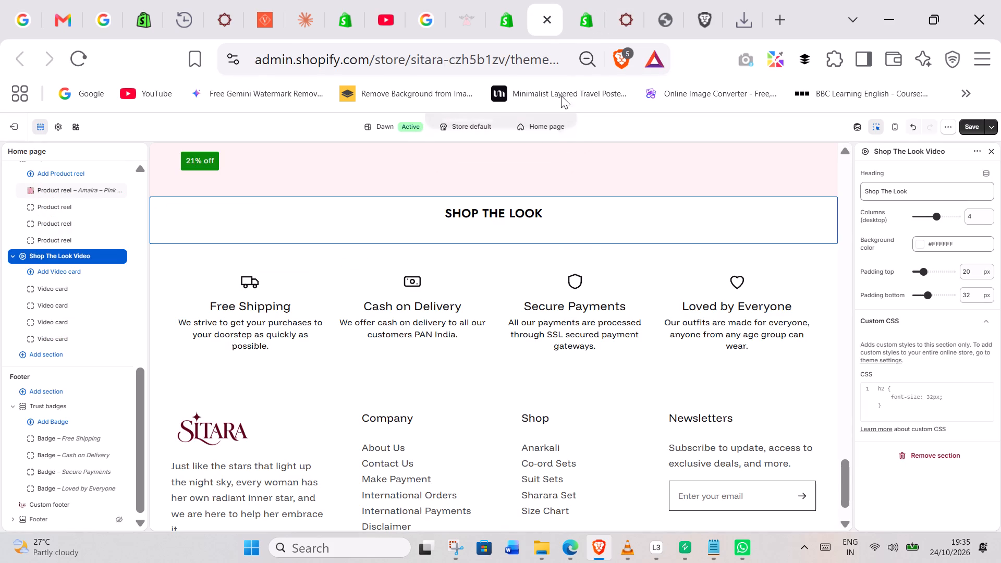
double_click(965, 126)
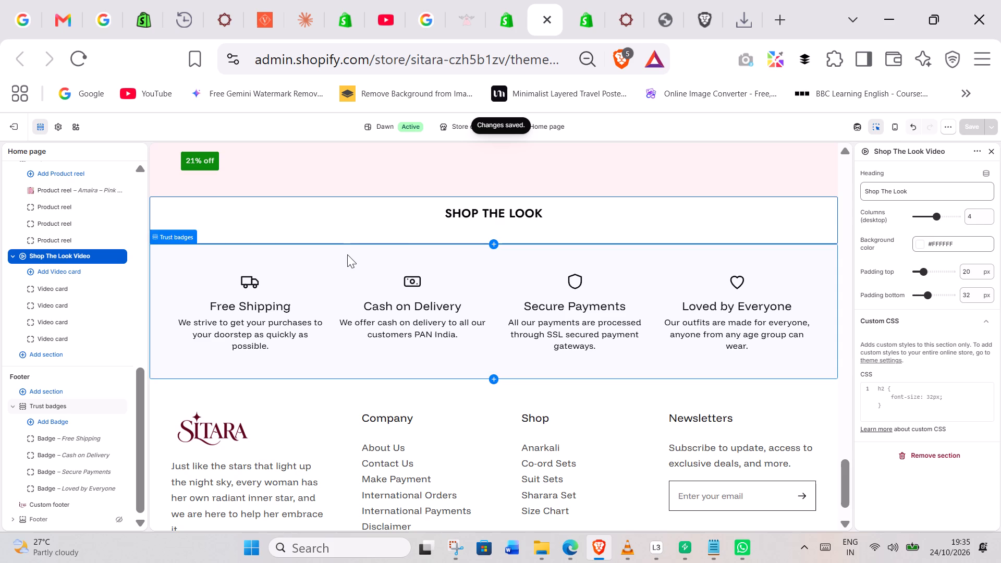
Open the poster image picker for the first video card in Shop The Look Video and start adding files from the computer.
click(338, 215)
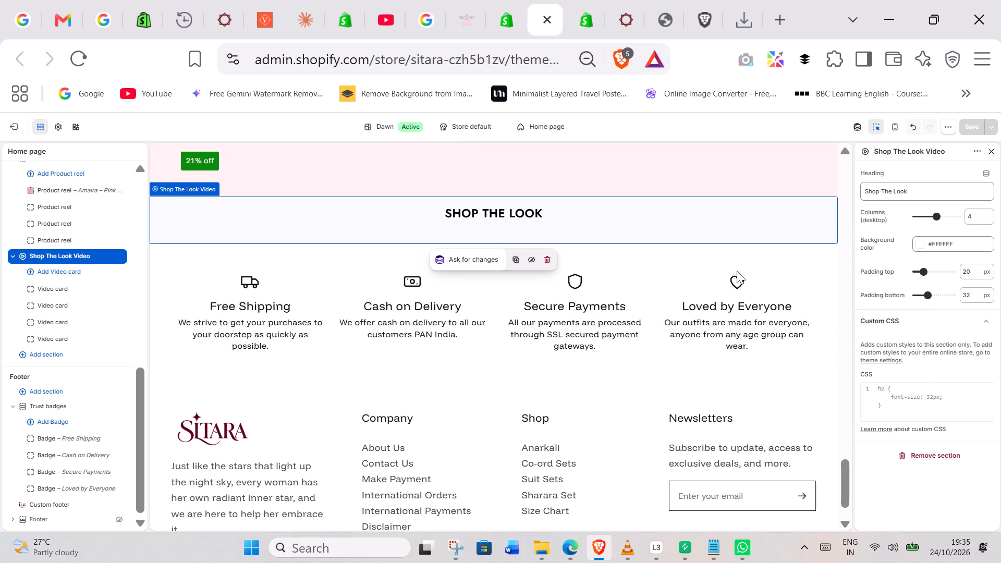
click(64, 288)
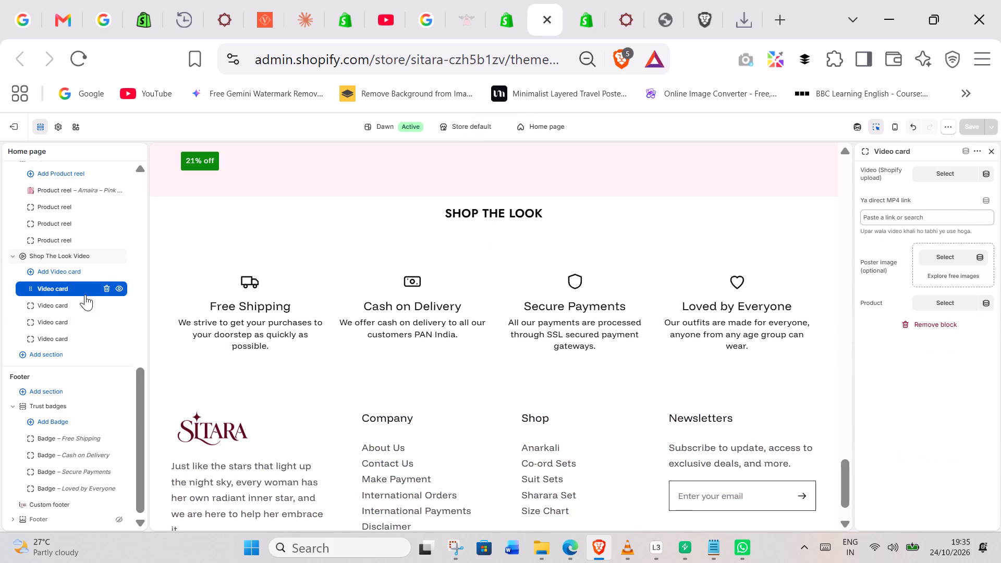
click(940, 257)
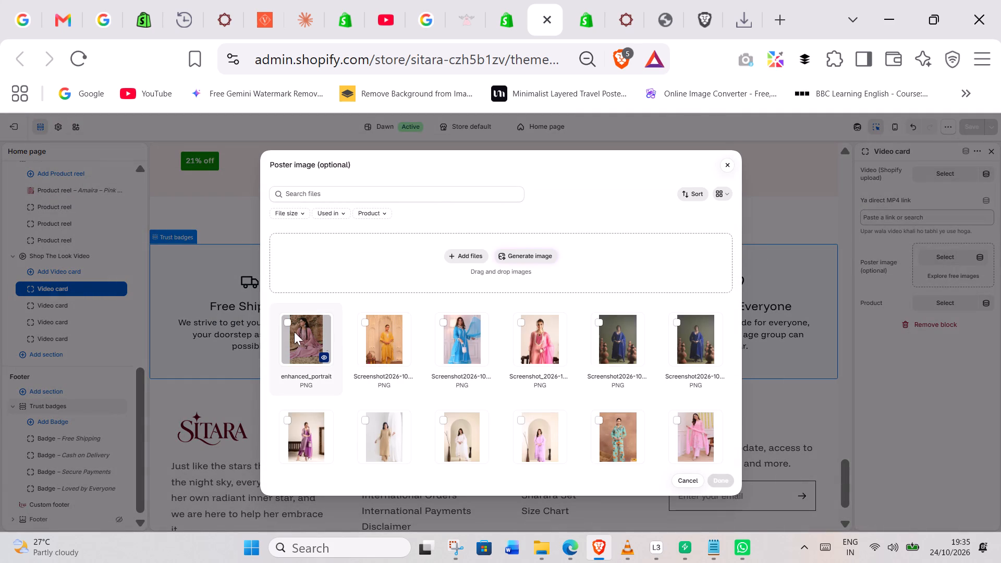
click(290, 331)
click(299, 328)
scroll(512, 292, down, 1)
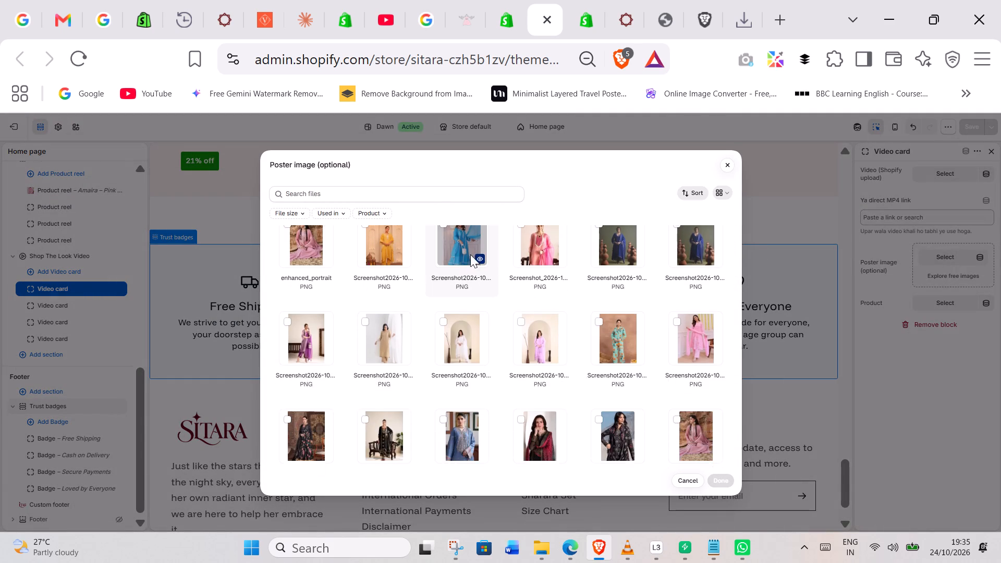
scroll(462, 284, down, 6)
scroll(463, 287, up, 6)
click(459, 256)
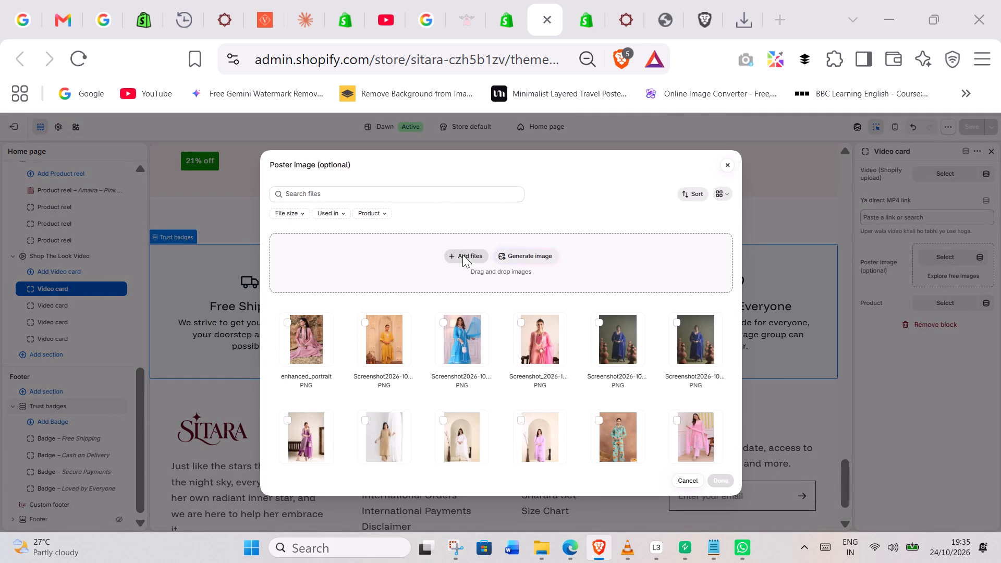
Browse drive D: through my work, OFFICE WORK and CMP WORK OFFICE to the VÉLINA folder.
click(52, 317)
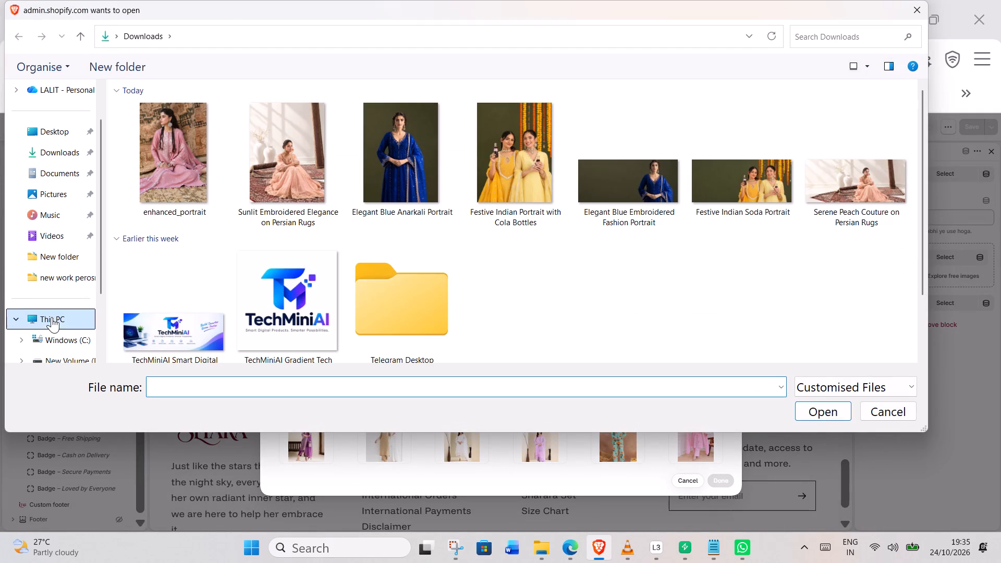
double_click(386, 129)
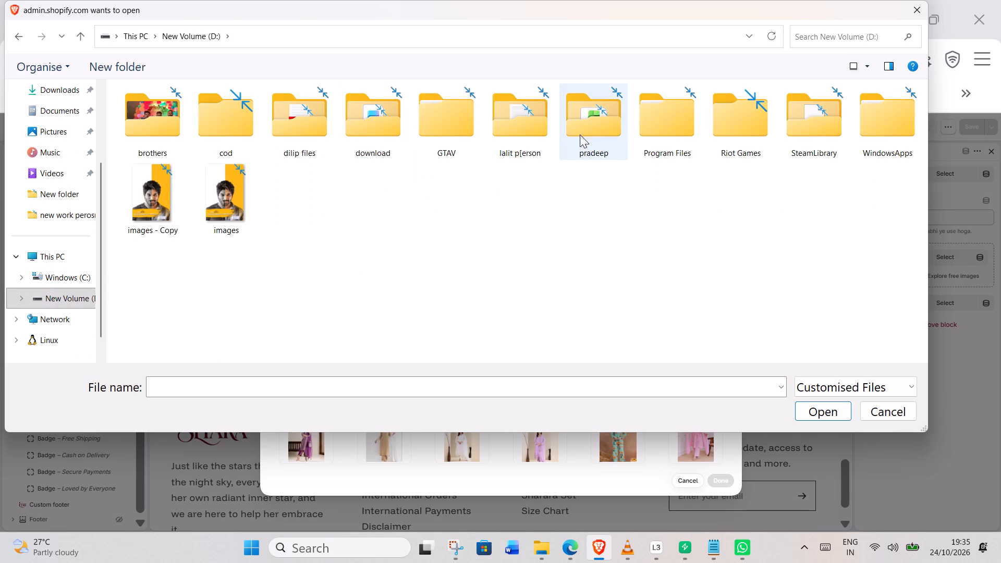
double_click(522, 129)
double_click(292, 118)
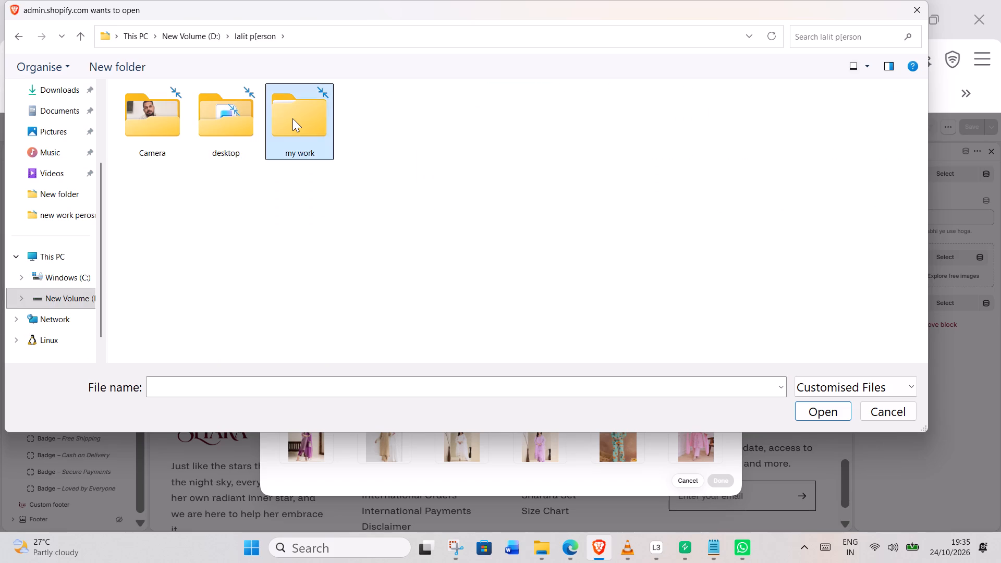
double_click(224, 126)
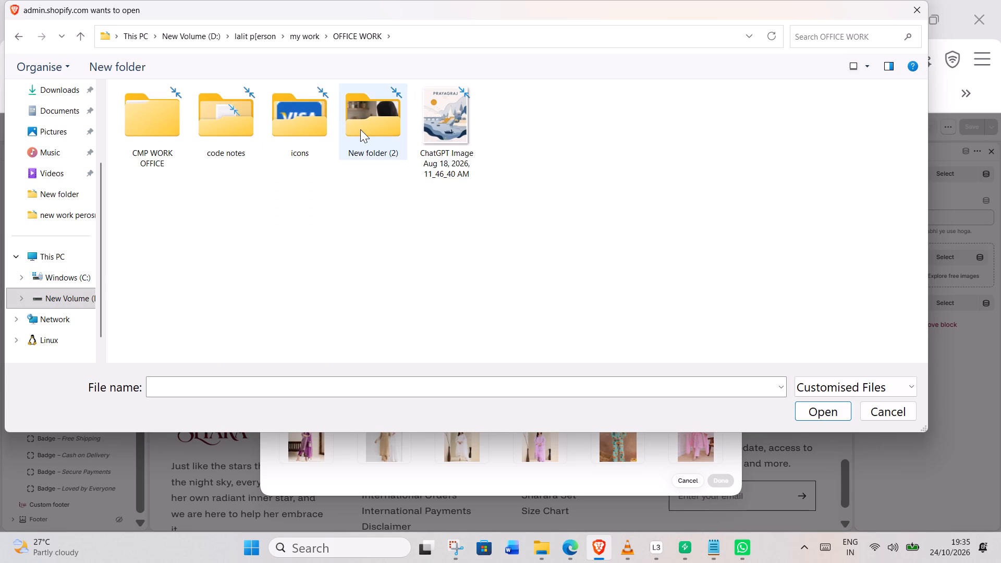
double_click(360, 129)
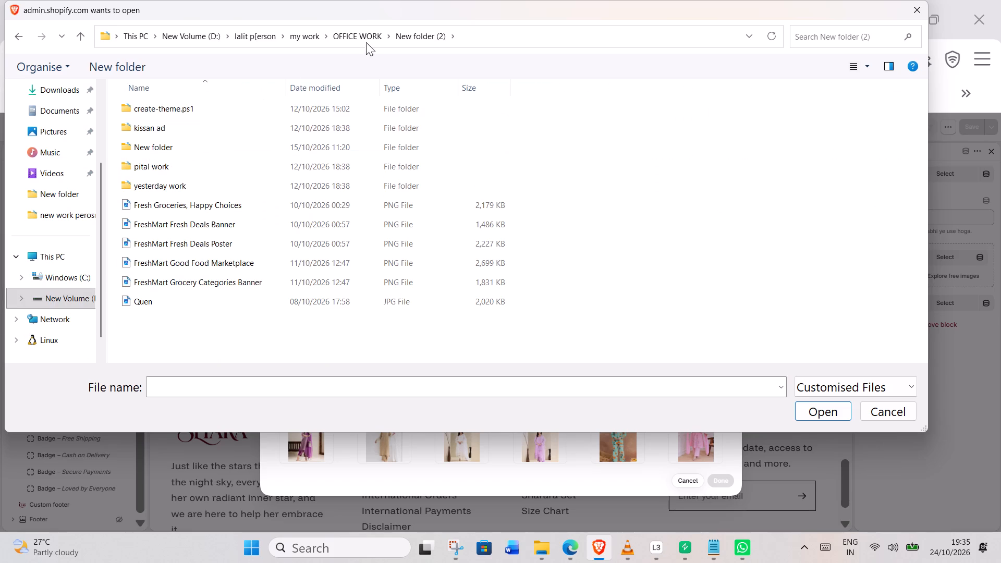
click(366, 37)
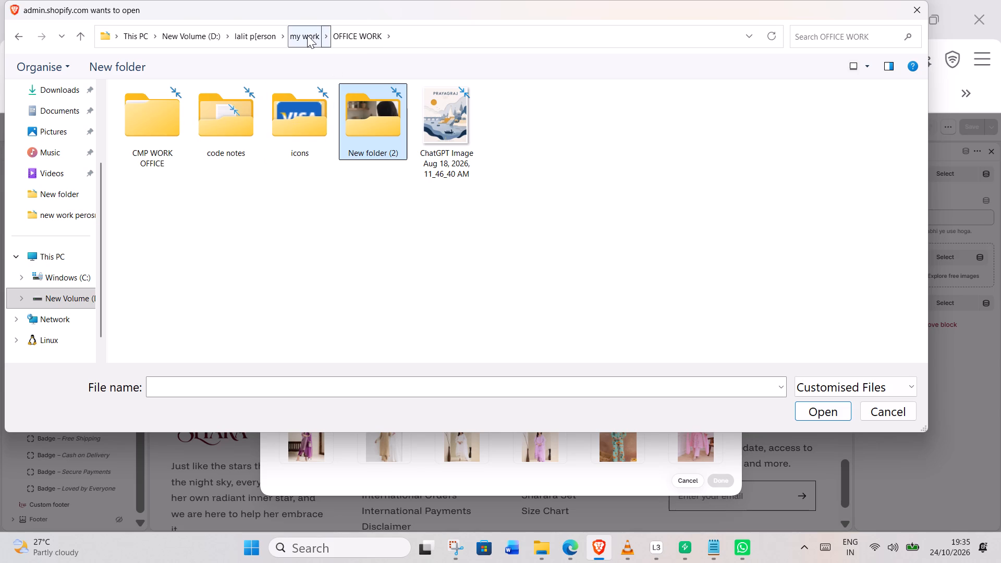
double_click(135, 127)
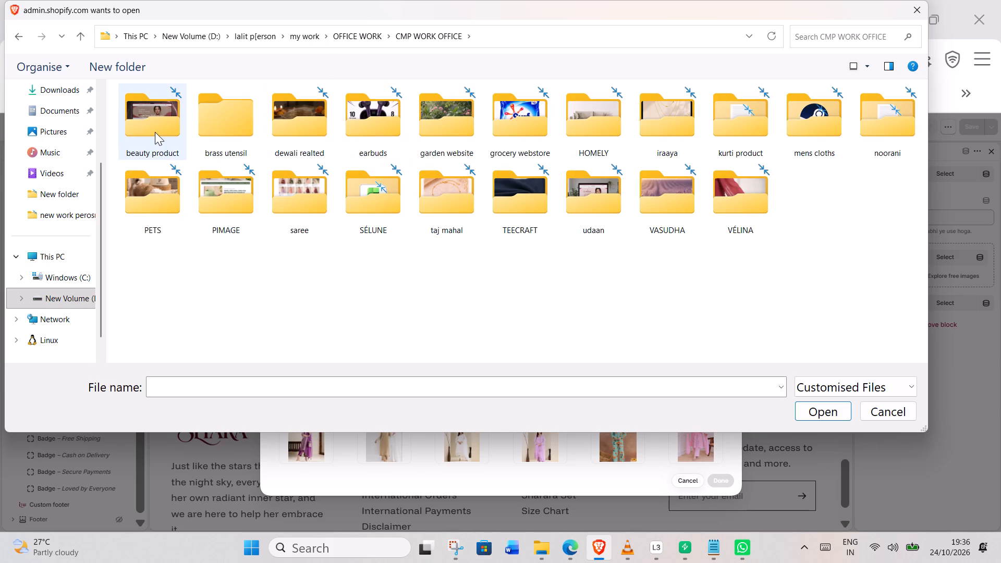
double_click(600, 203)
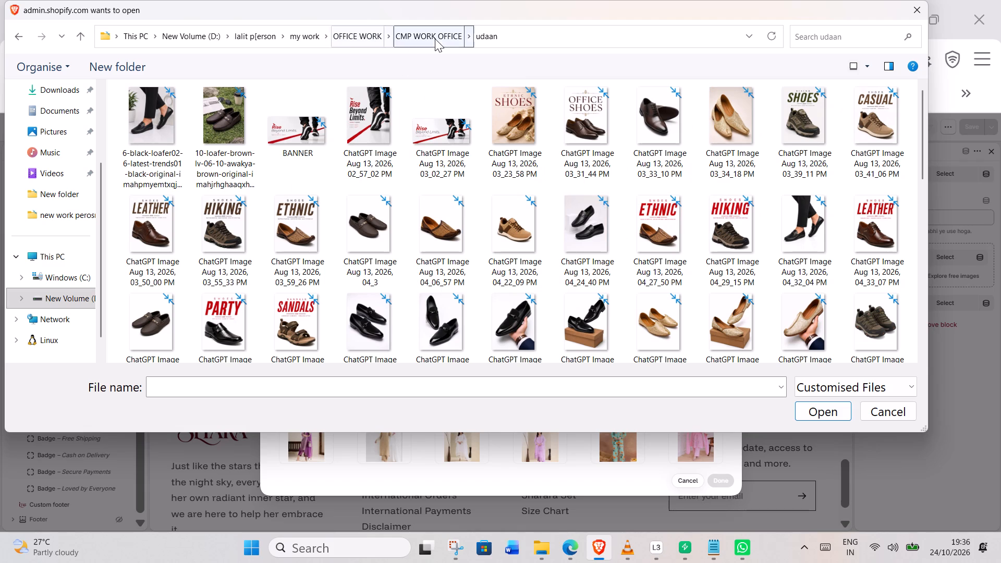
click(435, 39)
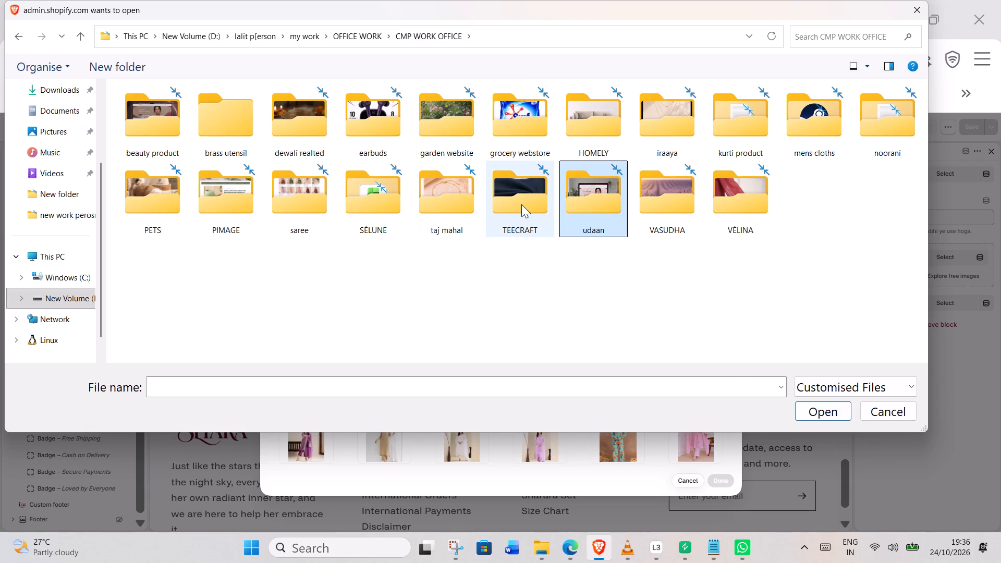
double_click(728, 195)
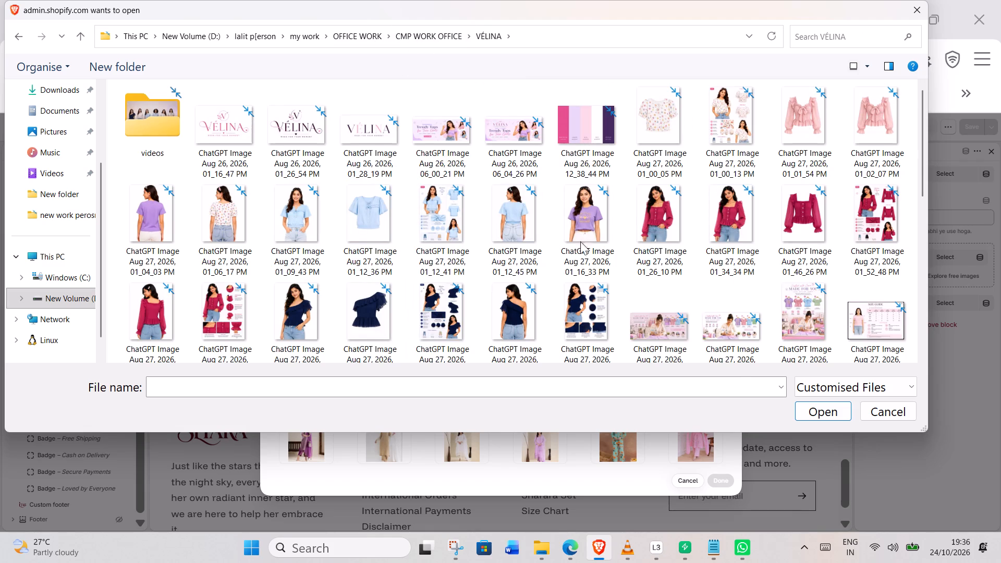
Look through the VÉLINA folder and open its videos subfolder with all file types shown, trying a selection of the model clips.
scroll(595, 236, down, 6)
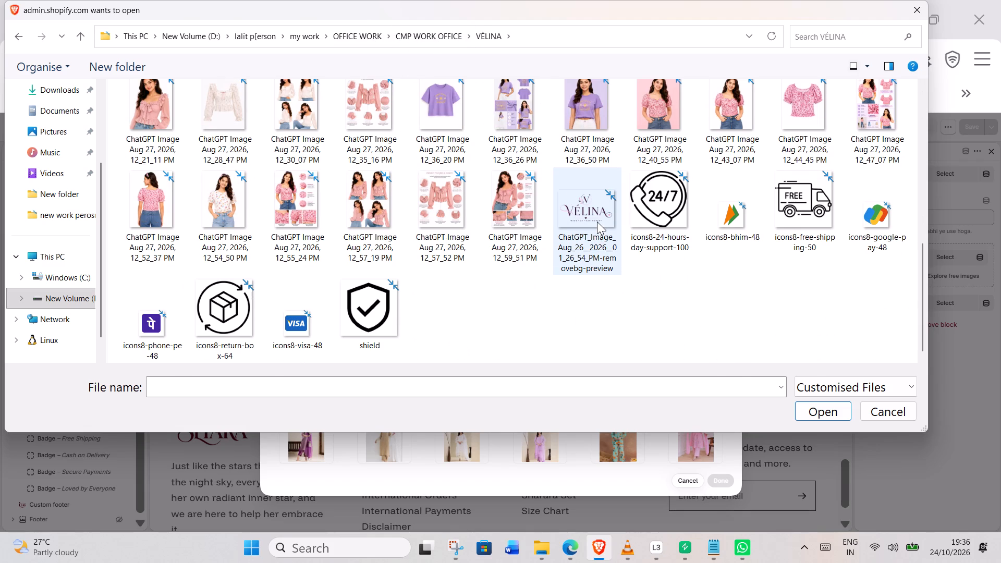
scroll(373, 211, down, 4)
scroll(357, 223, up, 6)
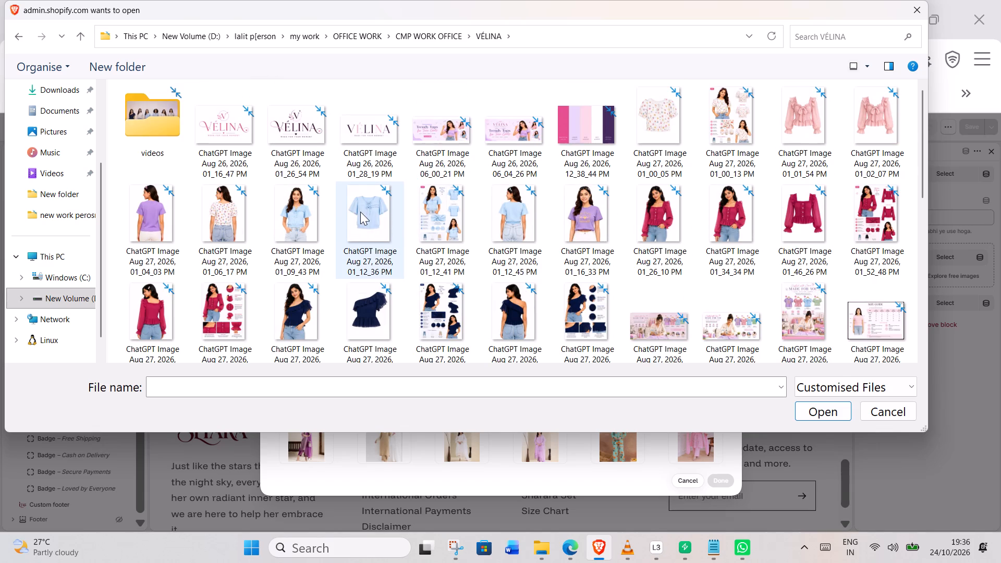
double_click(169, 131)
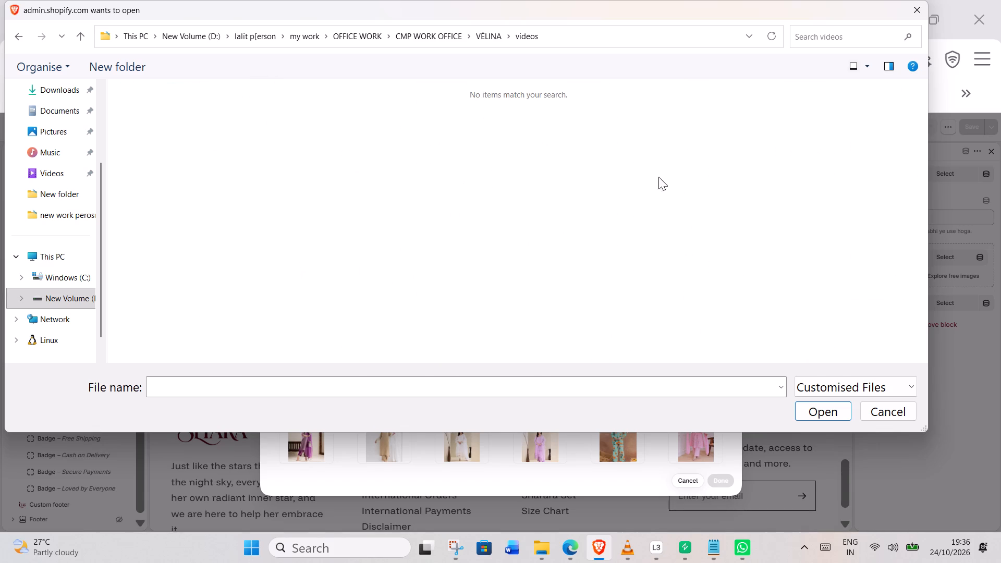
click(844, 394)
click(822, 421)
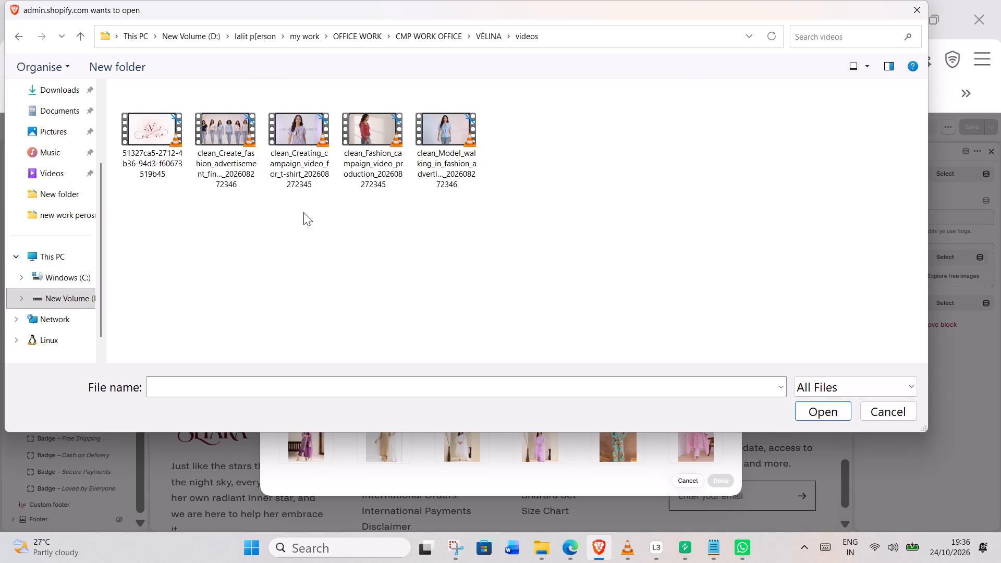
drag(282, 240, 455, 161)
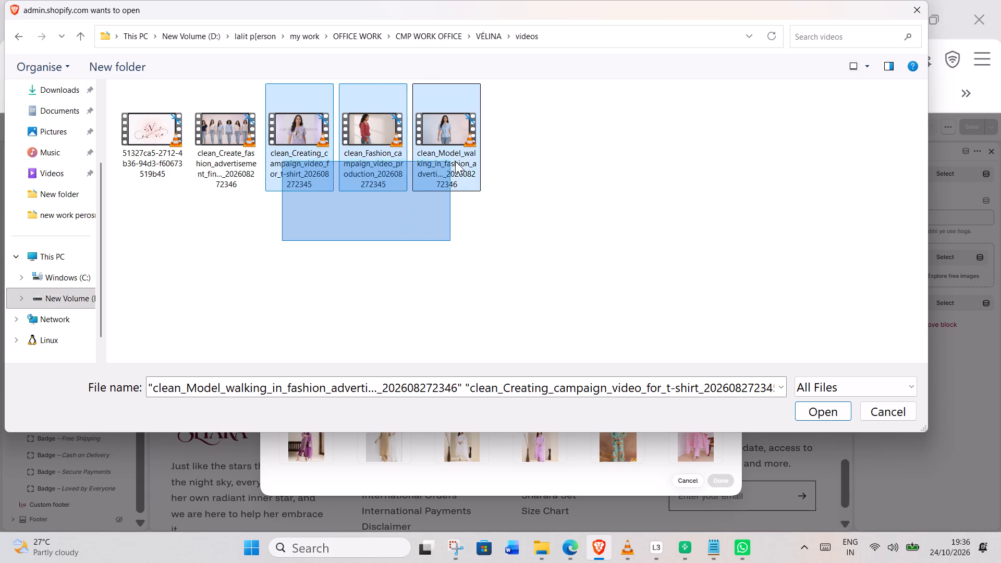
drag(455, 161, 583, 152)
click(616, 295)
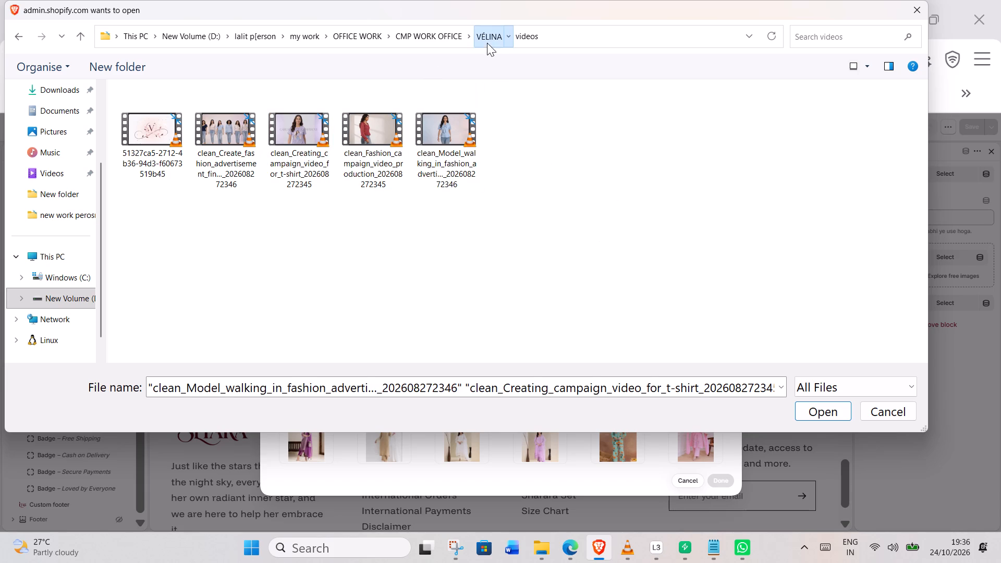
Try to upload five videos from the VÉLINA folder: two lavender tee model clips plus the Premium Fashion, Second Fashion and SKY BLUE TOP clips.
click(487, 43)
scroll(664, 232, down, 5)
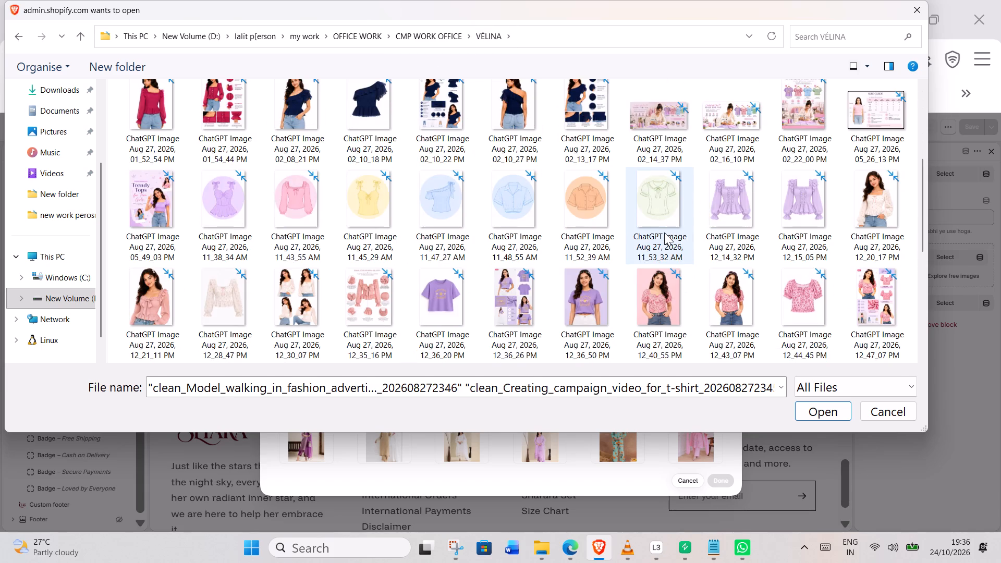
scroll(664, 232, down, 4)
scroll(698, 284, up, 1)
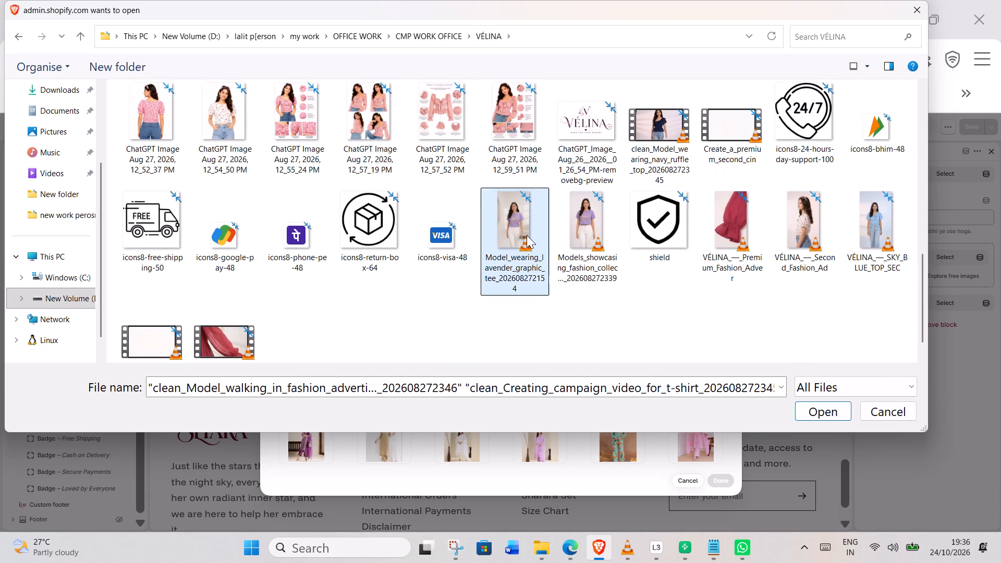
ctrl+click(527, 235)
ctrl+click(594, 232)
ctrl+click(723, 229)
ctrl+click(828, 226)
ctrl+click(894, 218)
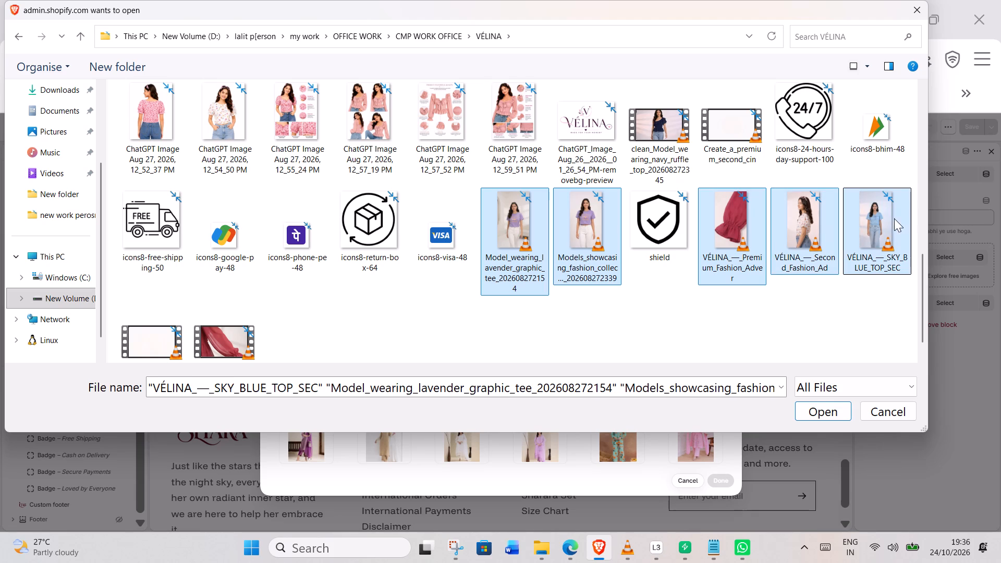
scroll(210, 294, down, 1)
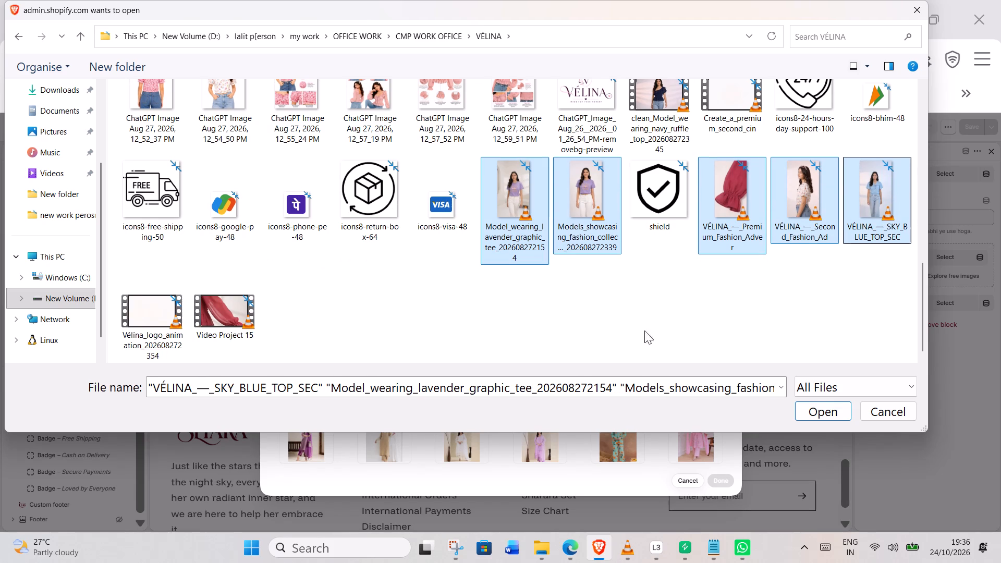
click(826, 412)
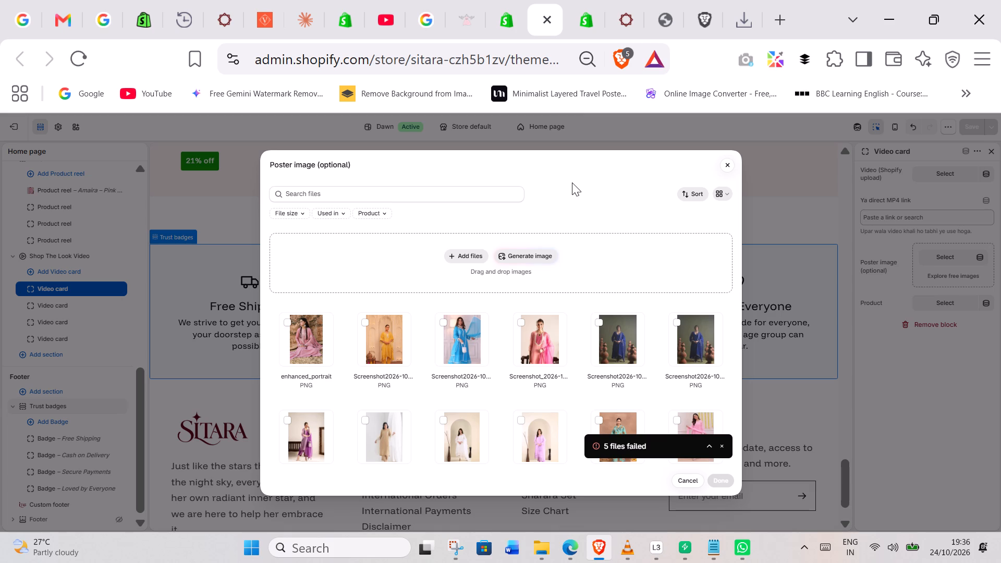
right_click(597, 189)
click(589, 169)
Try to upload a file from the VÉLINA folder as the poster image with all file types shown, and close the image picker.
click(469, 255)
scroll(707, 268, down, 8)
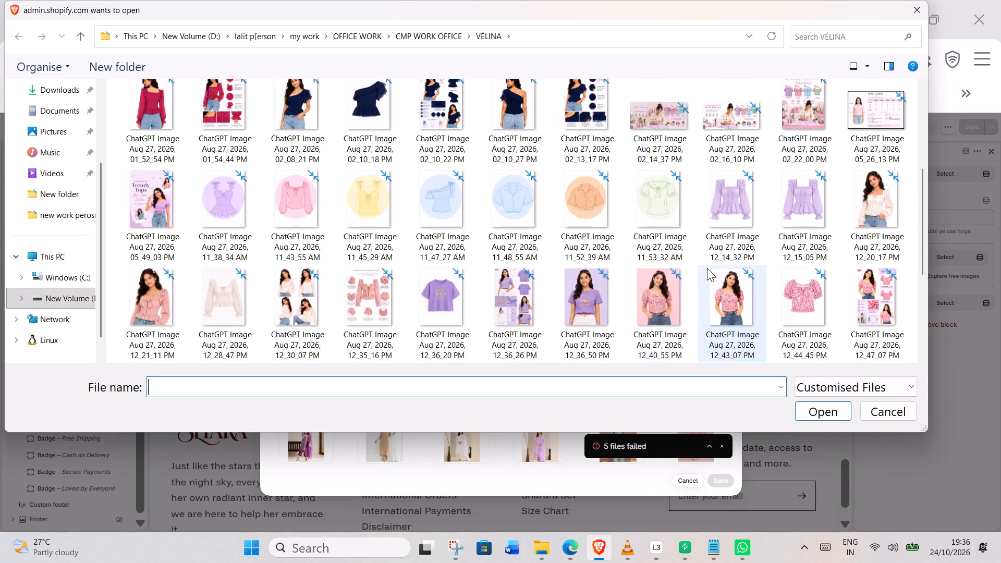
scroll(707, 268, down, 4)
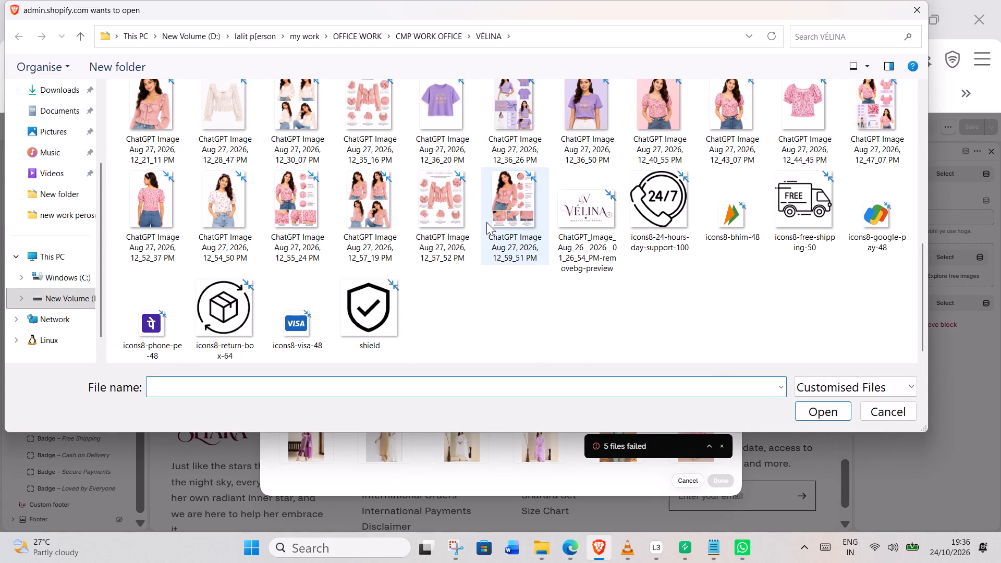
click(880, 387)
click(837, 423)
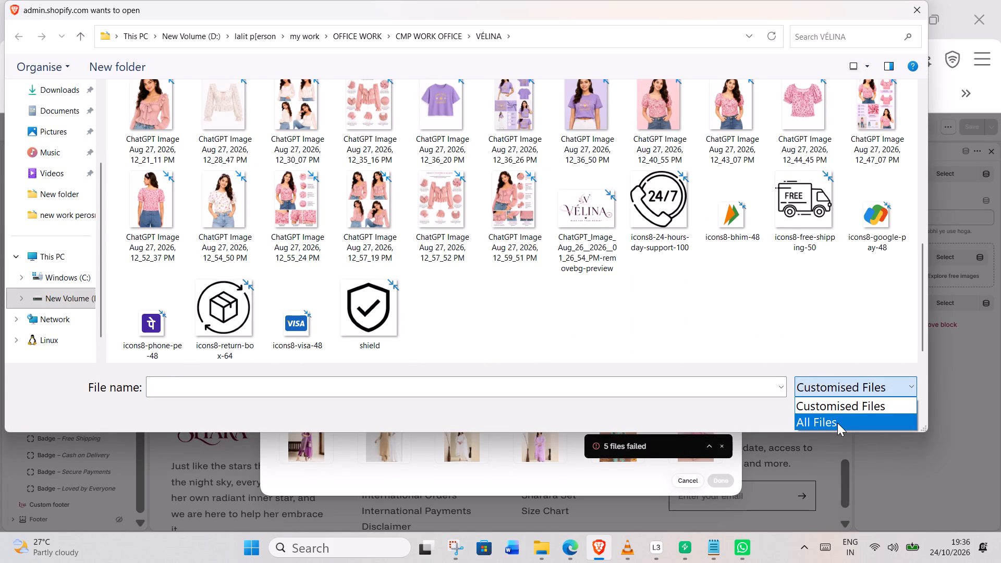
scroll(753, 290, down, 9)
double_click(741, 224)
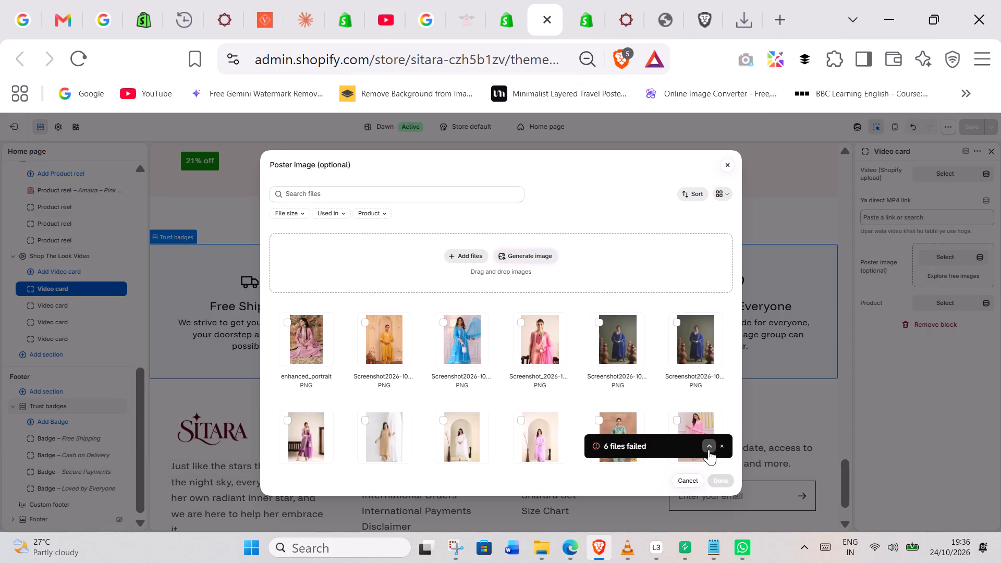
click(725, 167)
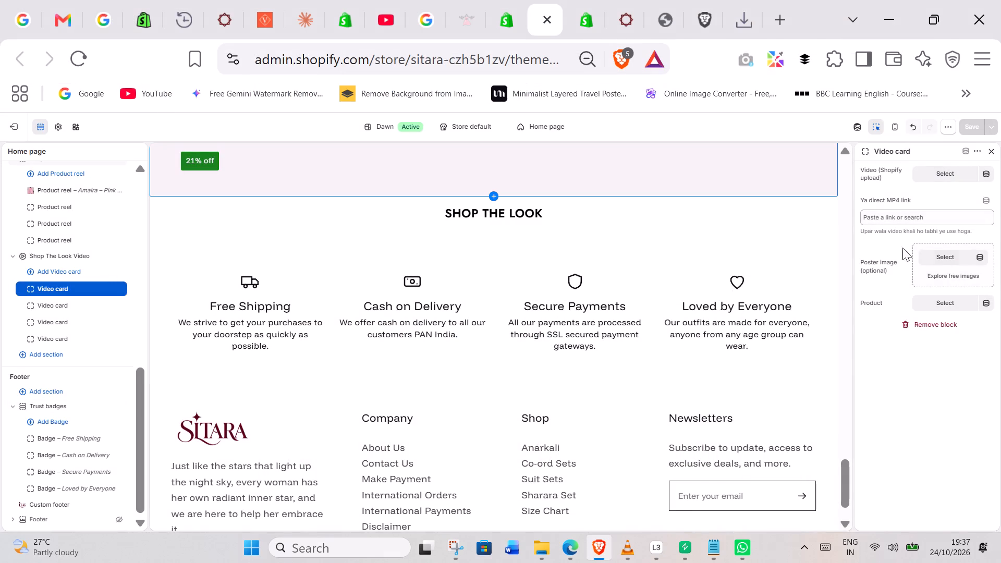
Switch to the store admin and open its Content section.
click(515, 0)
click(347, 0)
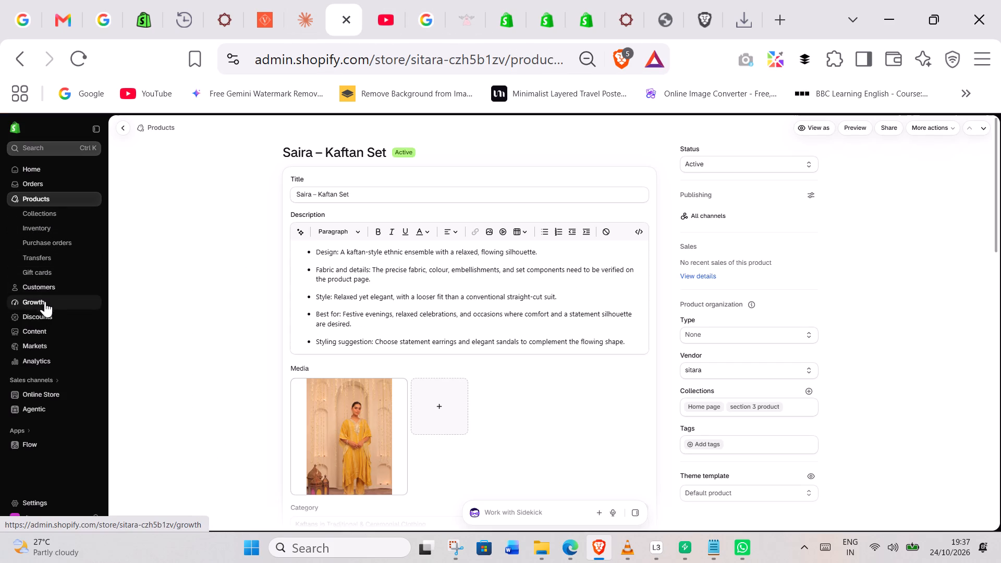
click(36, 332)
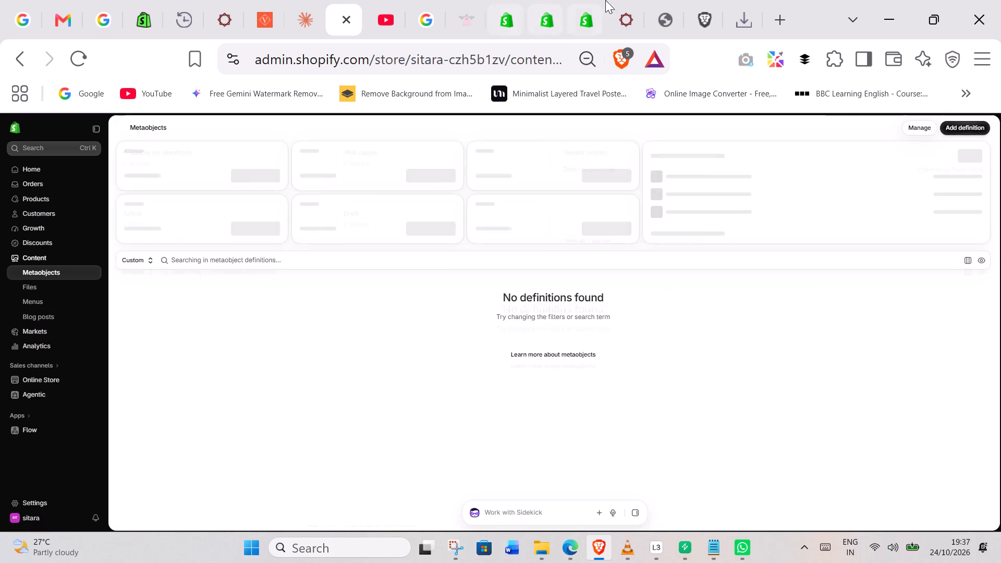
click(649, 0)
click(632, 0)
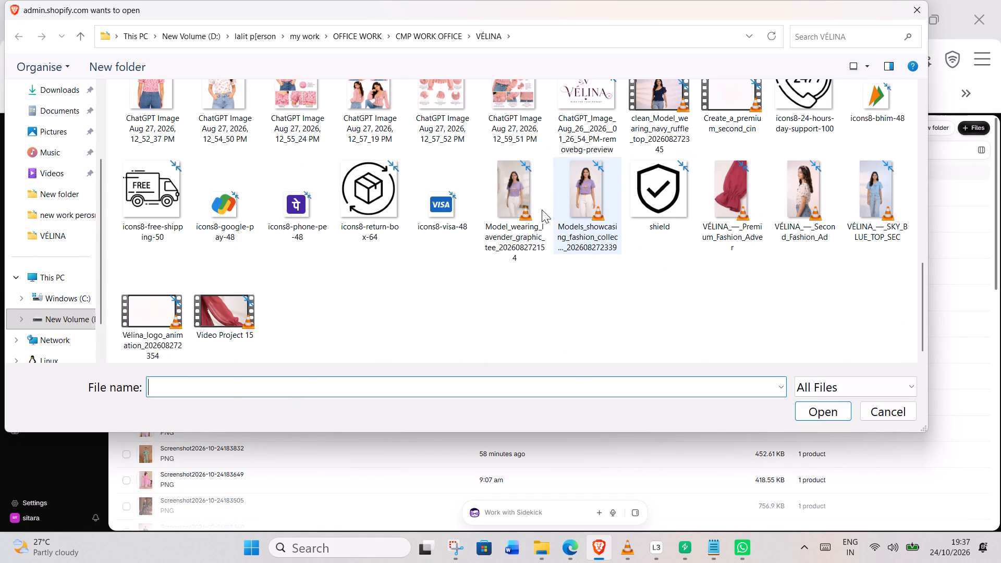
ctrl+click(536, 210)
ctrl+click(594, 204)
ctrl+click(760, 182)
ctrl+click(805, 182)
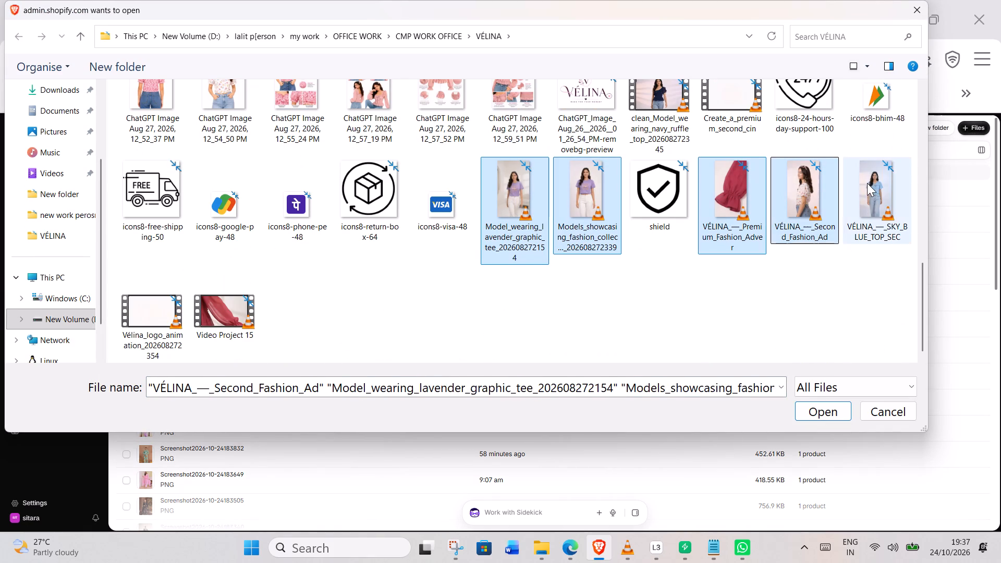
ctrl+click(868, 183)
click(825, 413)
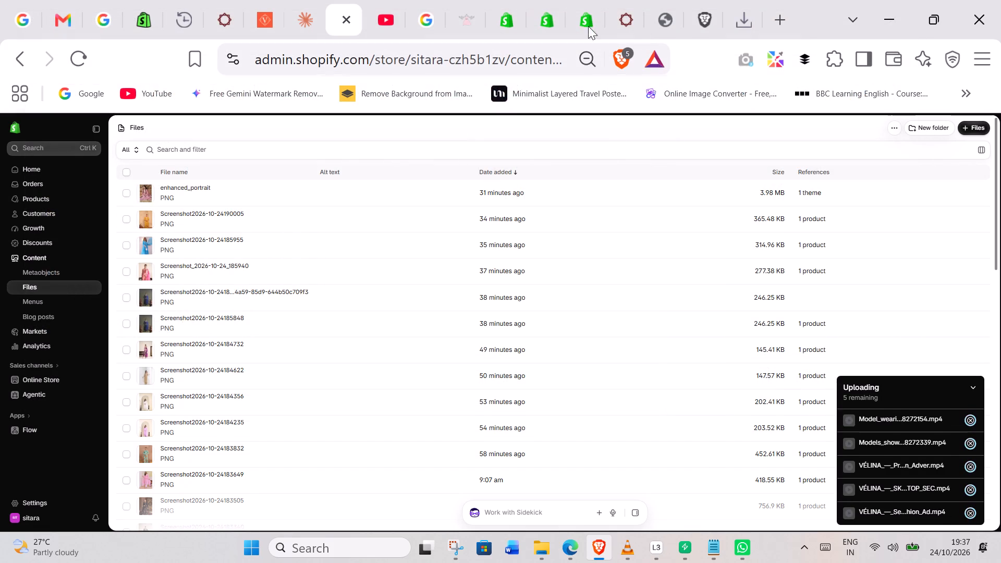
Return to the home page theme editor and select the Shop the Collection Live section.
click(670, 0)
click(616, 0)
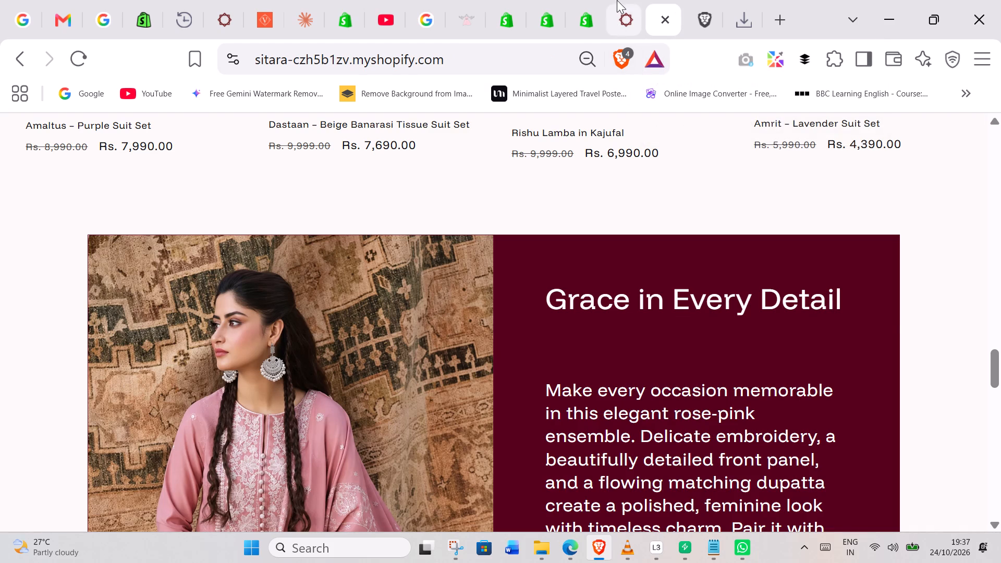
click(577, 9)
click(542, 0)
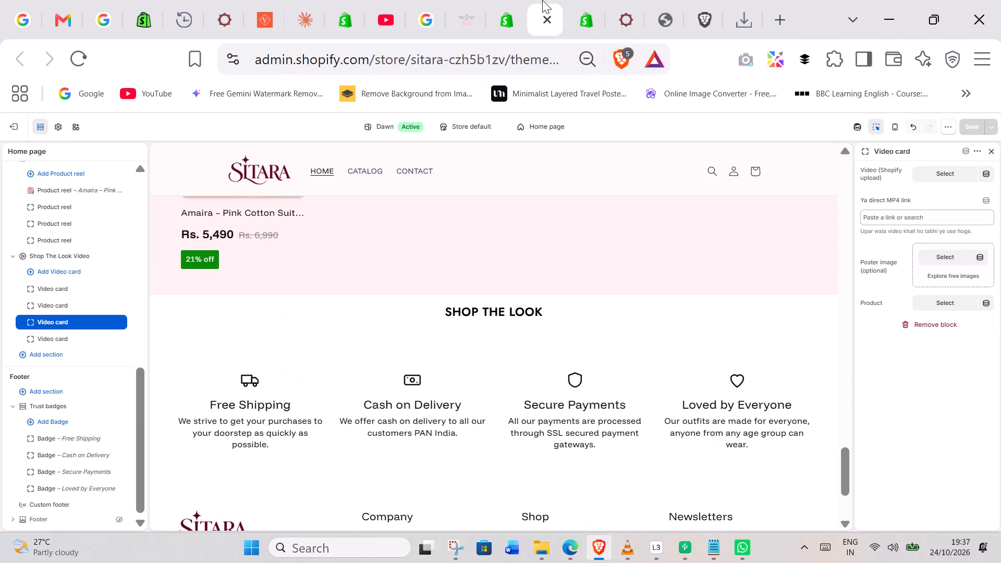
scroll(397, 296, up, 2)
click(414, 285)
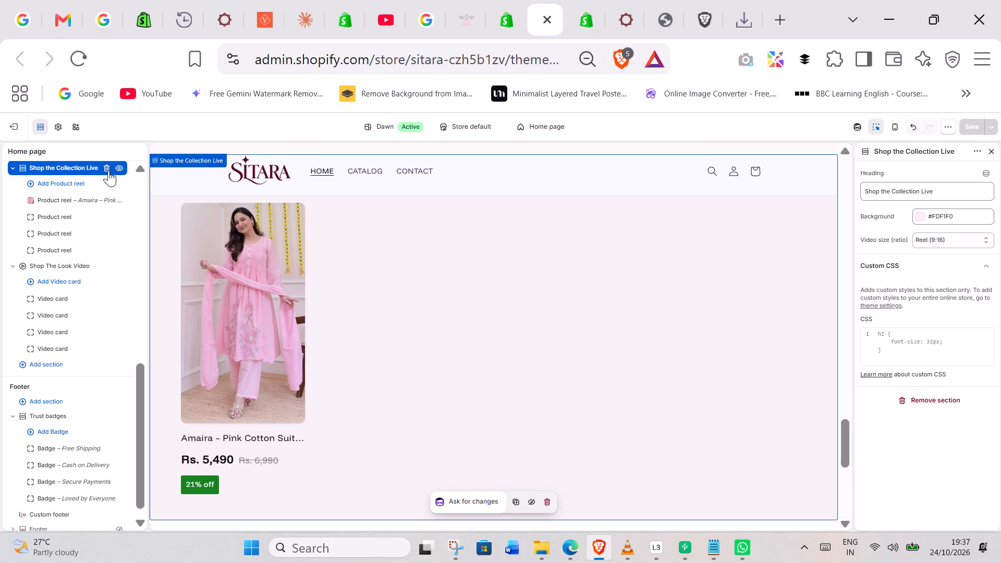
Open the Dawn theme's code for editing.
click(946, 129)
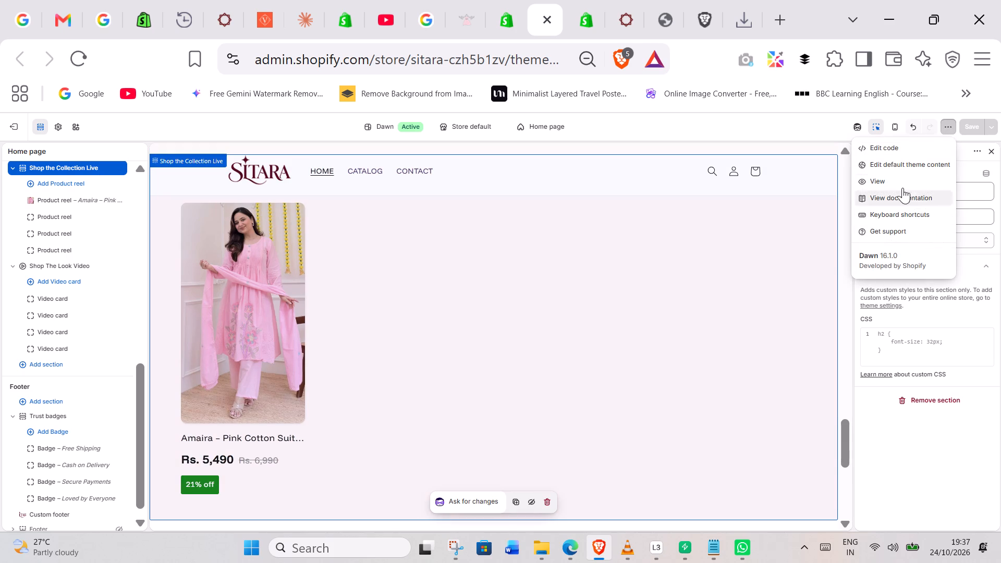
click(904, 151)
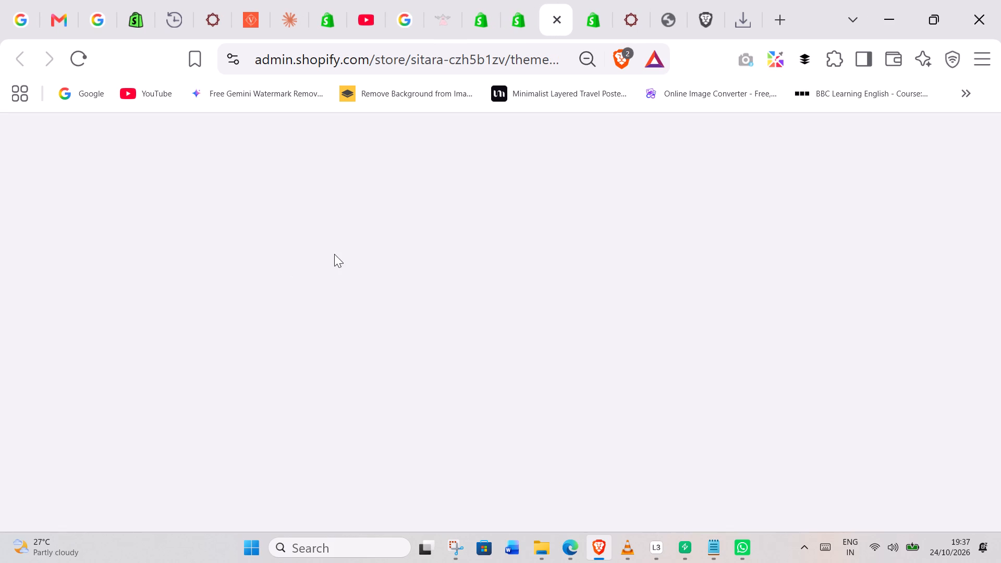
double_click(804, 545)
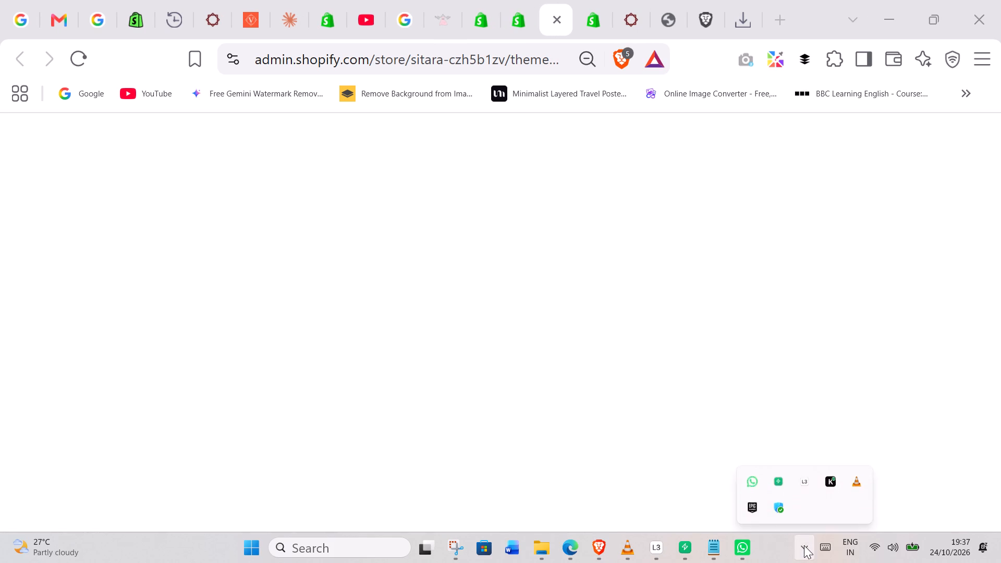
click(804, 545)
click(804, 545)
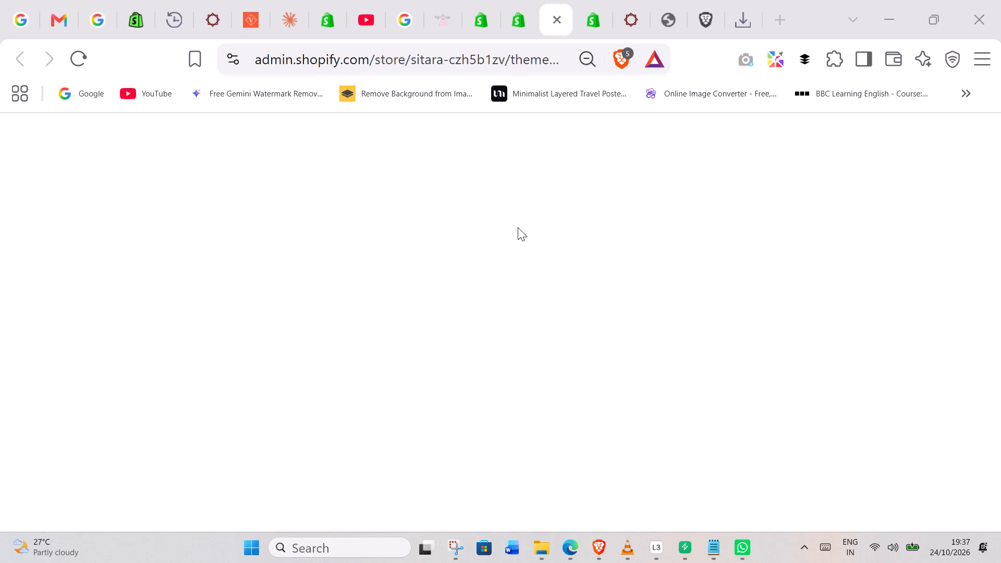
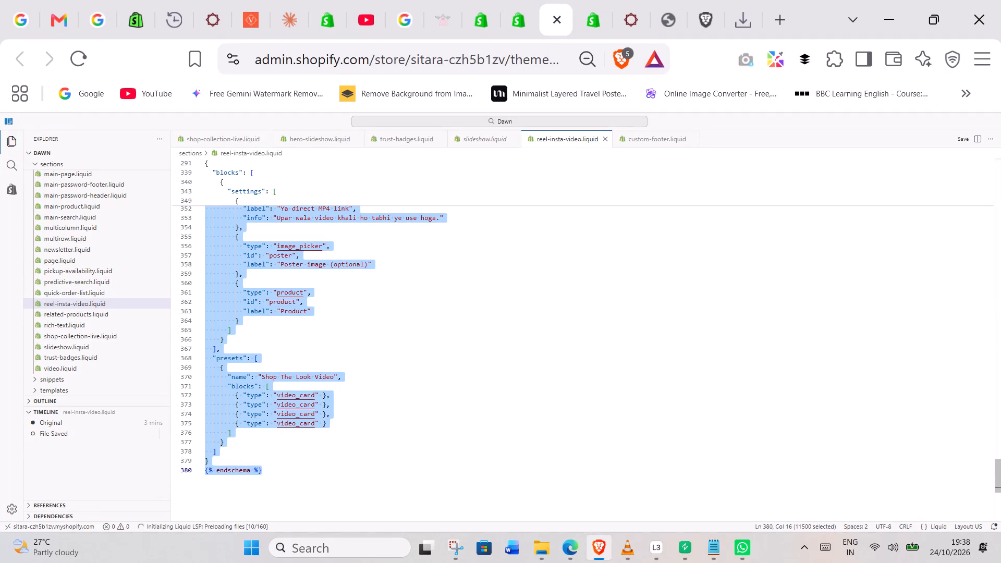
Replace all the code in reel-insta-video.liquid with the copied Shop The Look Video section code and save the file.
key(ctrl+v)
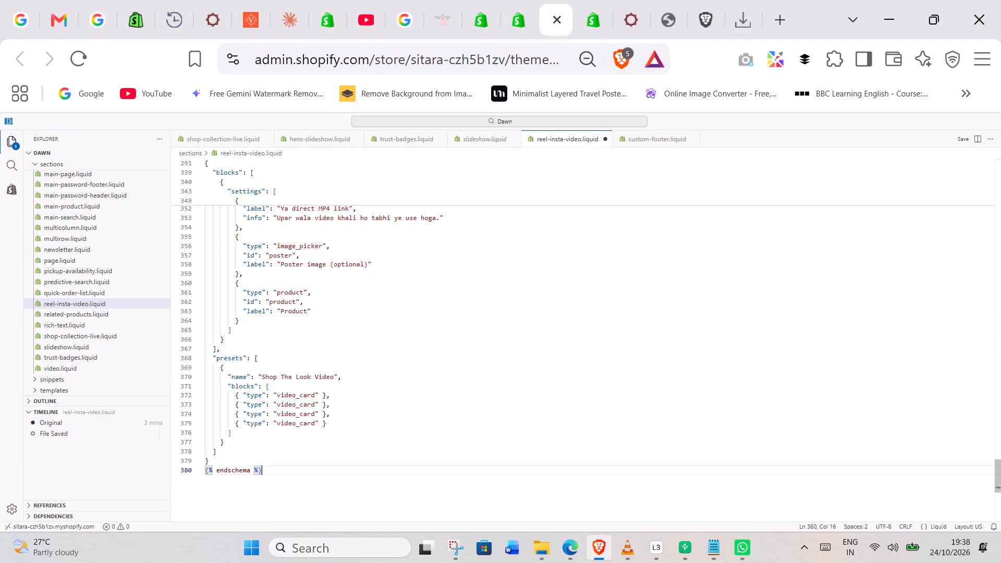
triple_click(963, 140)
triple_click(963, 140)
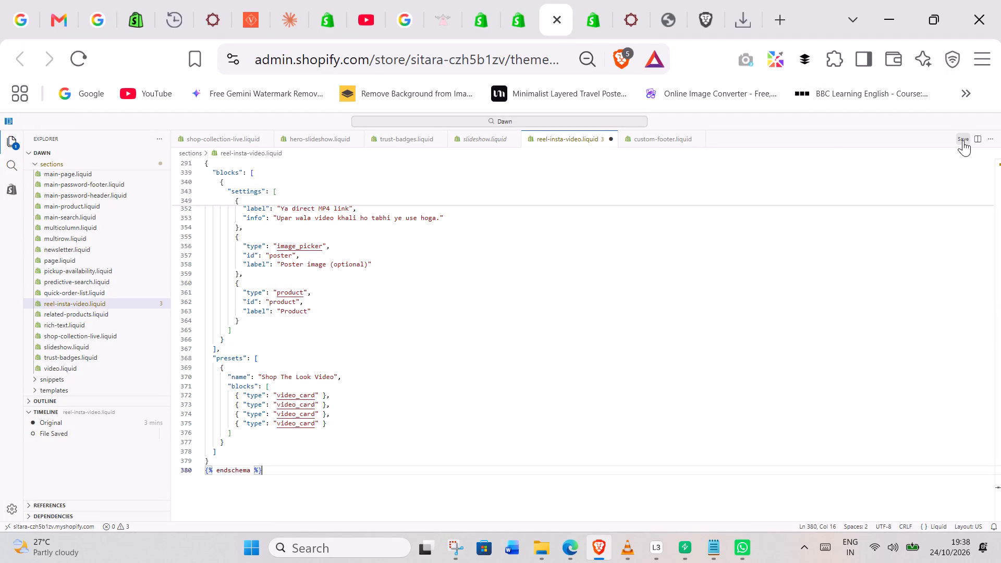
triple_click(963, 140)
double_click(963, 140)
In the home page theme editor, delete the Amaira – Pink Cotton product reel from the Shop the Collection Live section.
click(504, 0)
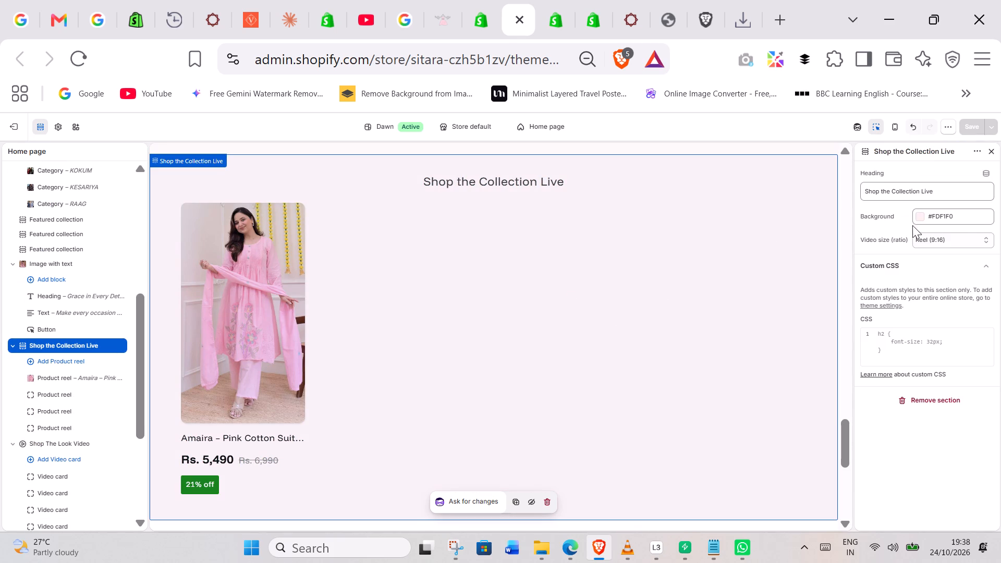
click(56, 348)
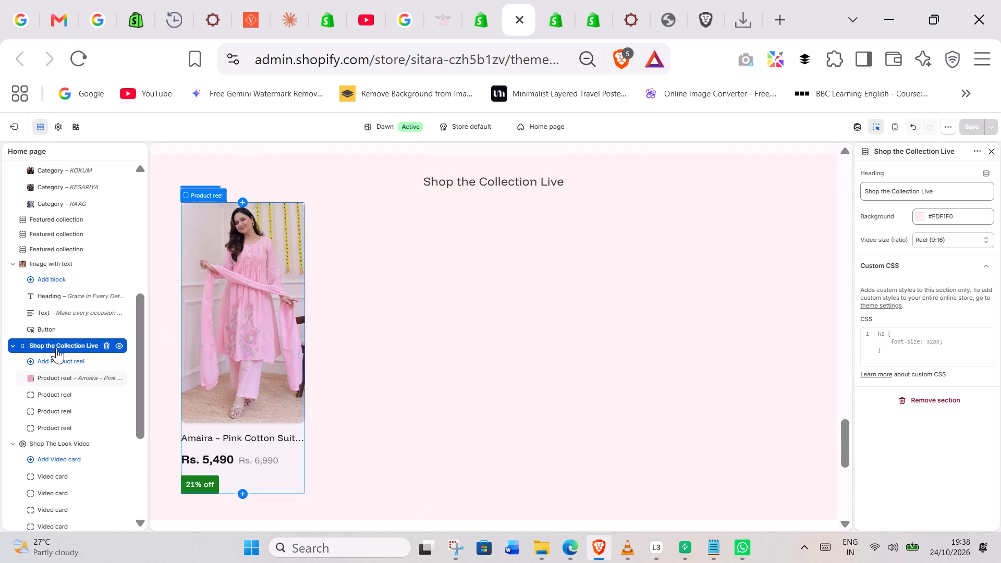
scroll(627, 325, up, 2)
scroll(625, 335, down, 2)
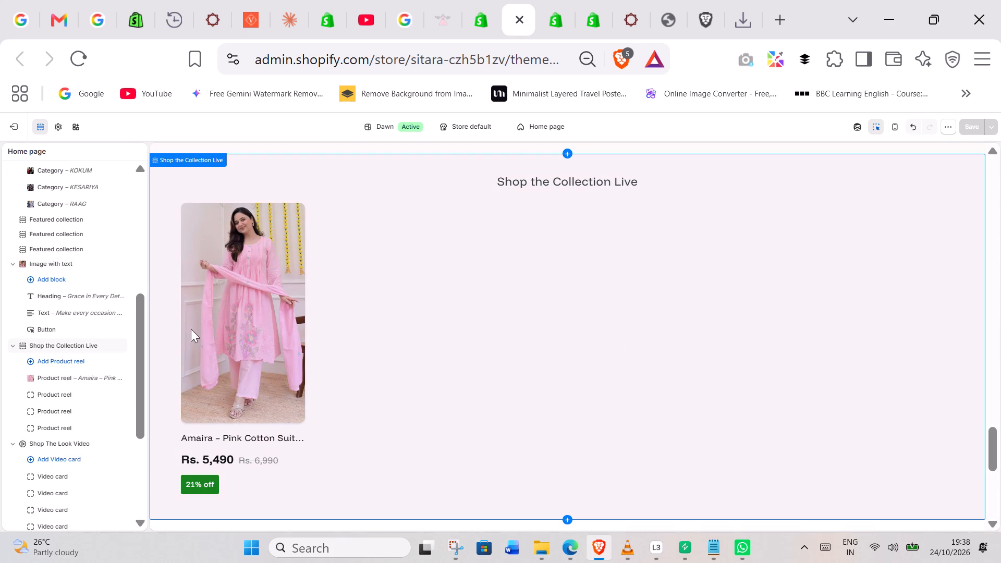
click(104, 379)
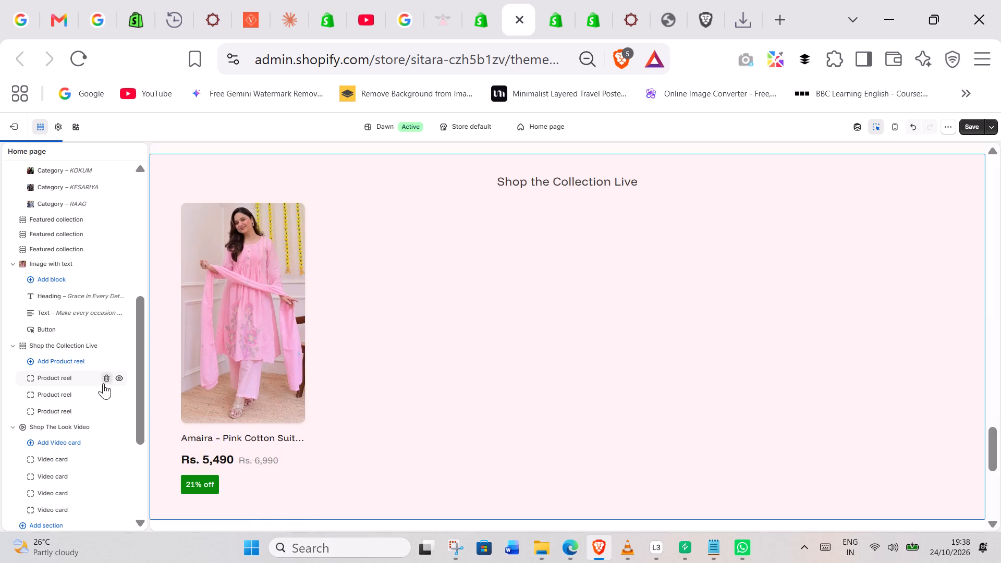
Hide the Shop the Collection Live section on the home page and select the Shop The Look Video section.
click(64, 426)
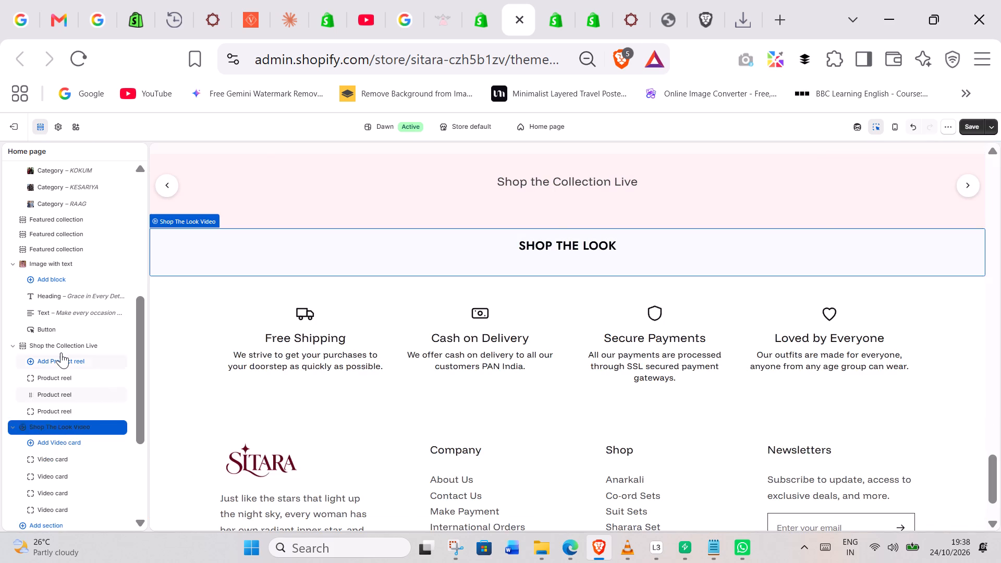
scroll(562, 328, up, 1)
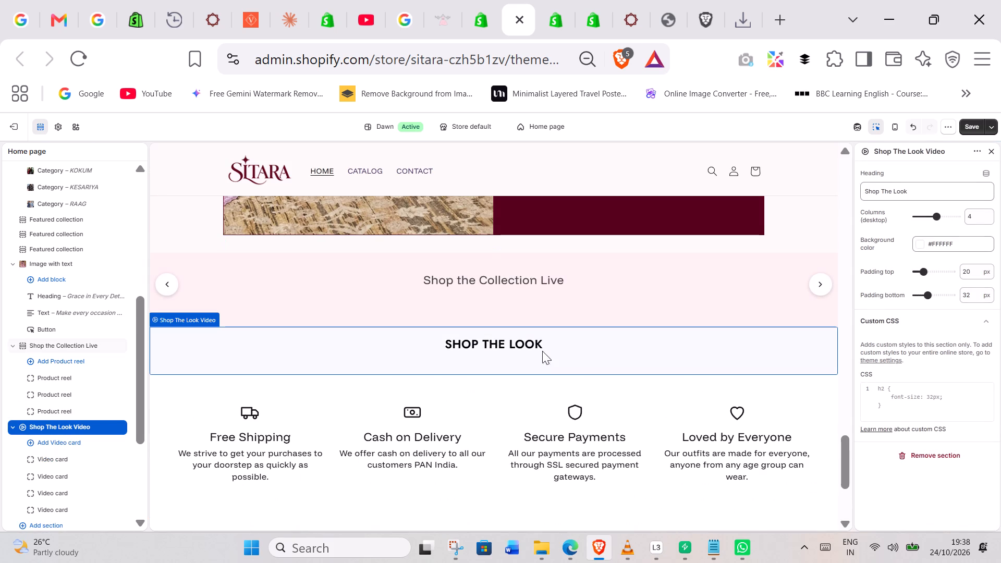
click(542, 357)
click(940, 193)
click(205, 271)
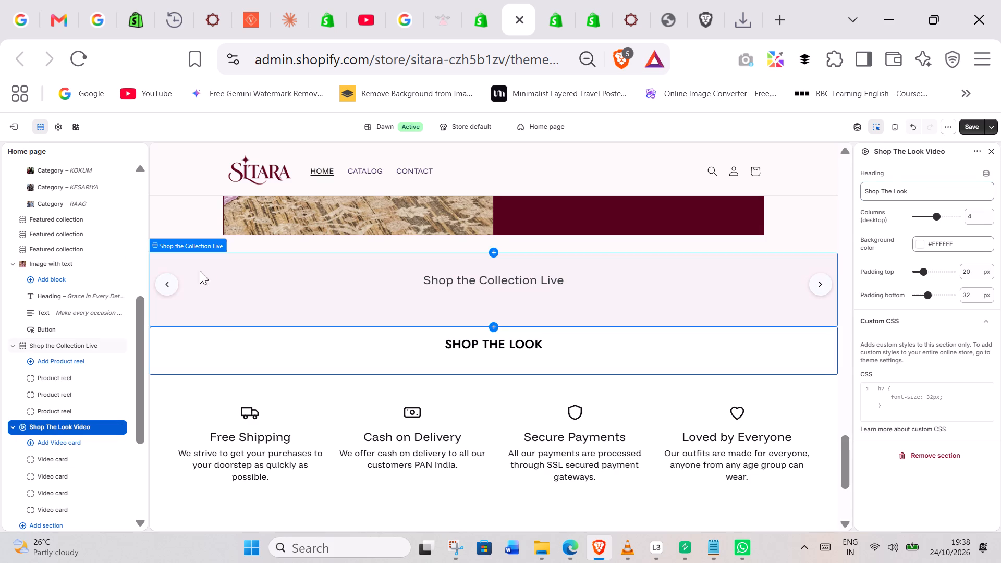
click(118, 348)
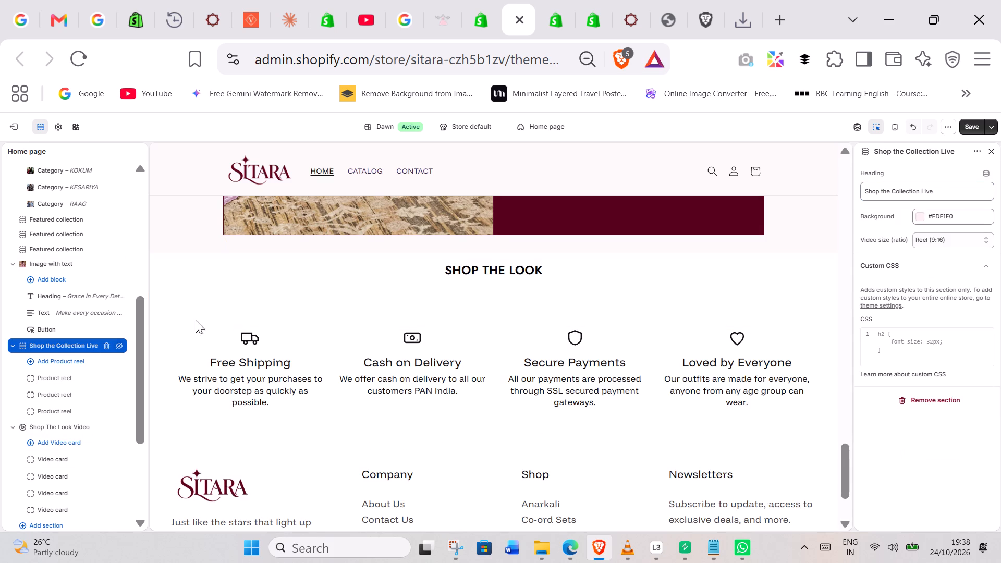
click(387, 276)
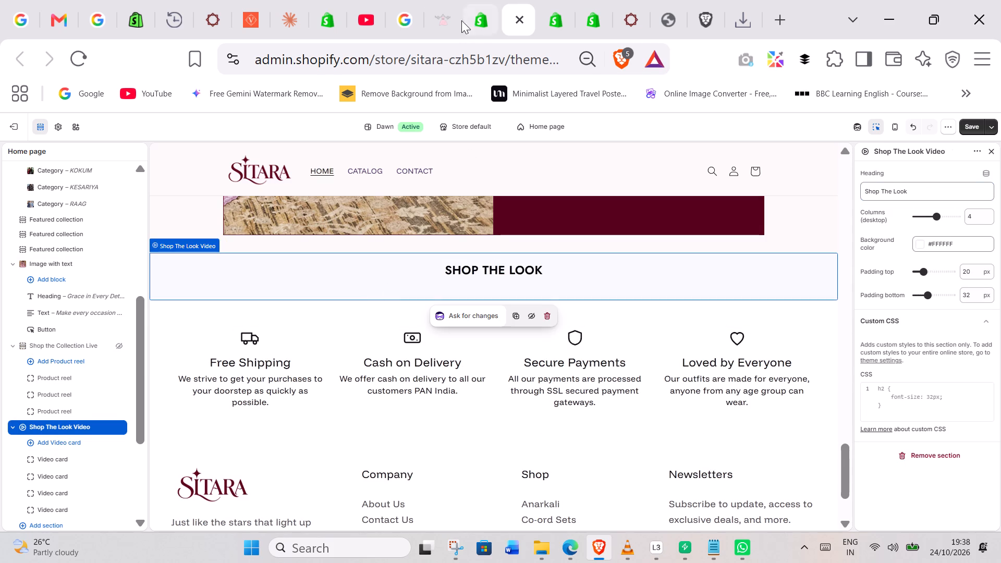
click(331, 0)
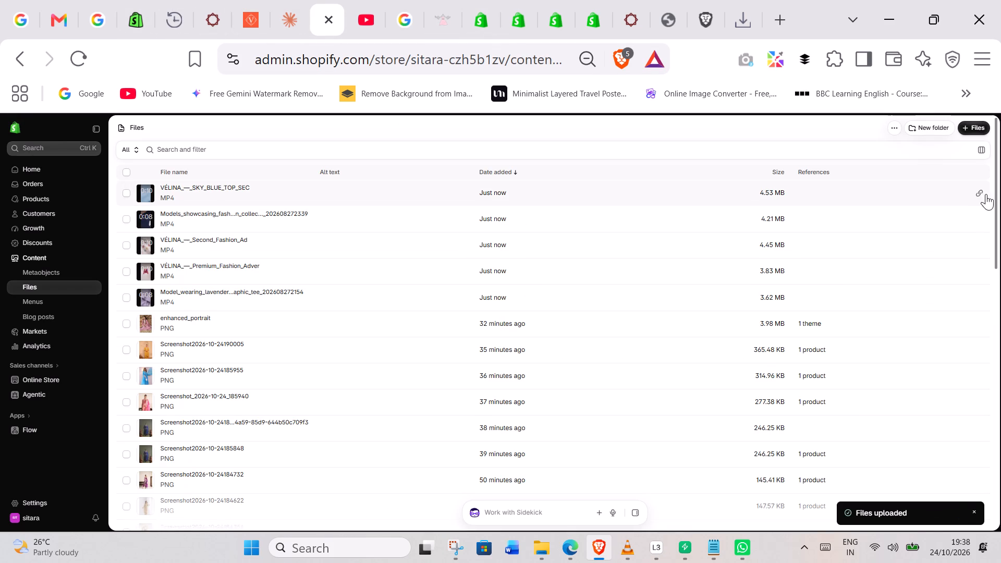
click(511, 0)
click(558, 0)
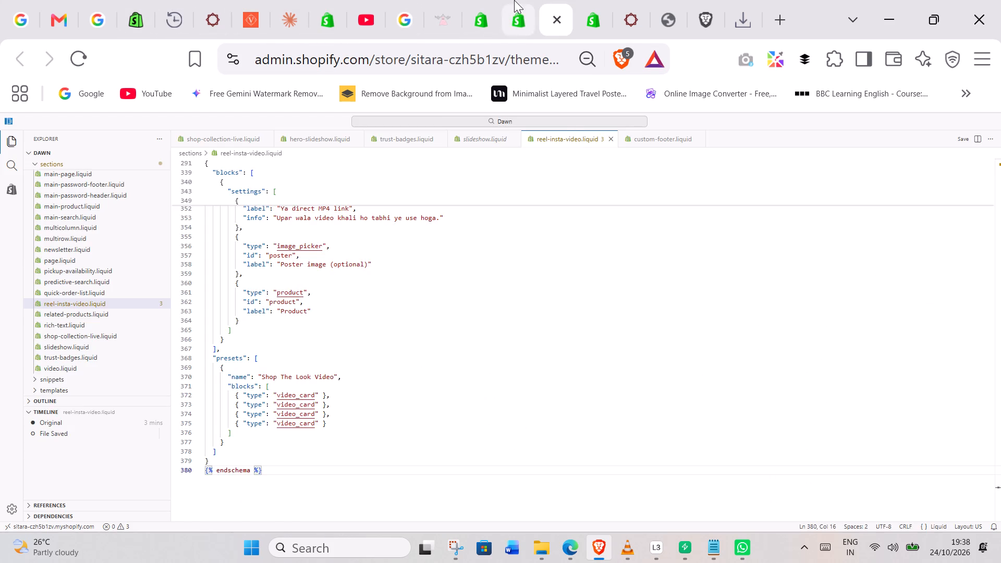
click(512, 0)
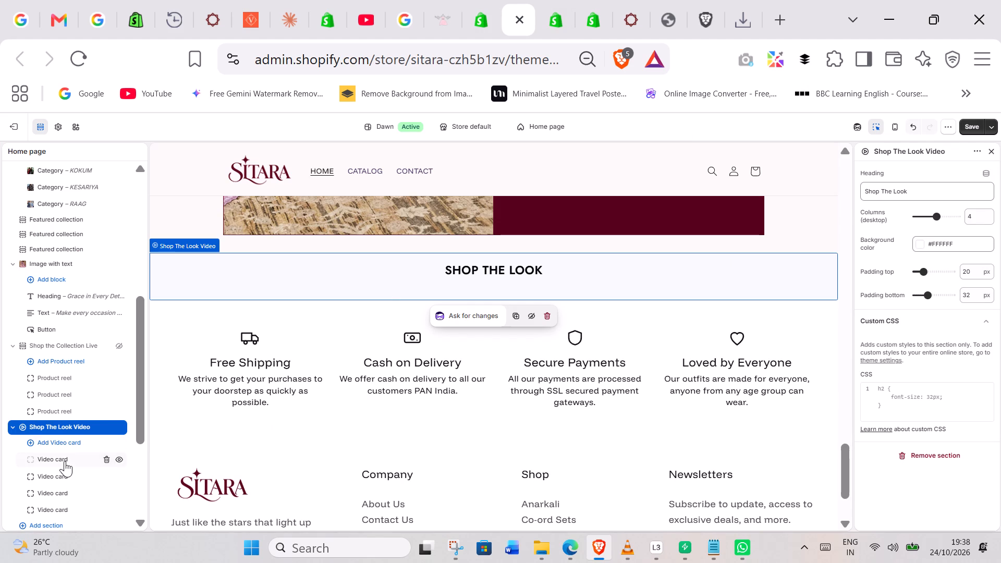
Assign the uploaded Model_wearing_lavender tee video to the first video card in Shop The Look Video.
click(65, 461)
click(941, 176)
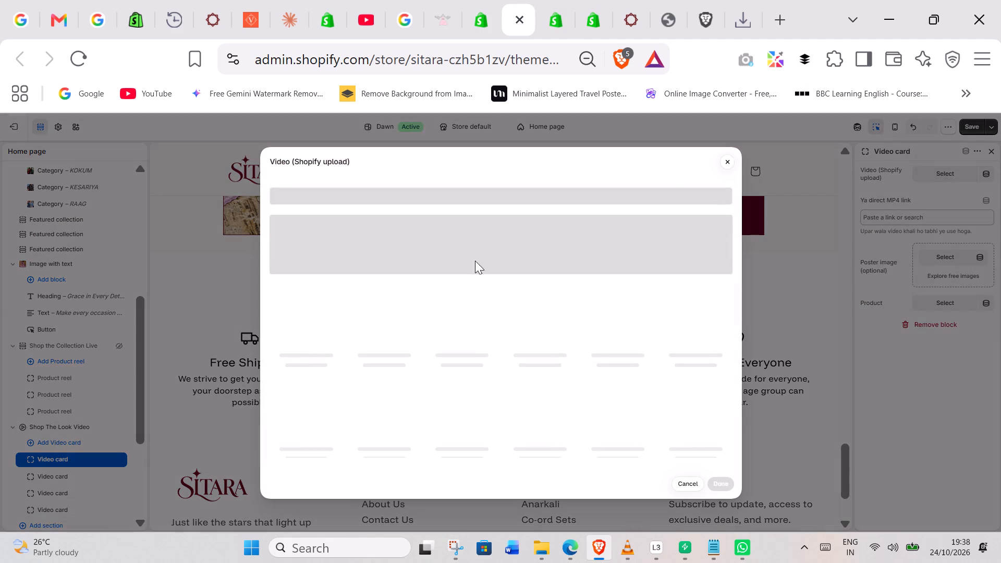
click(597, 323)
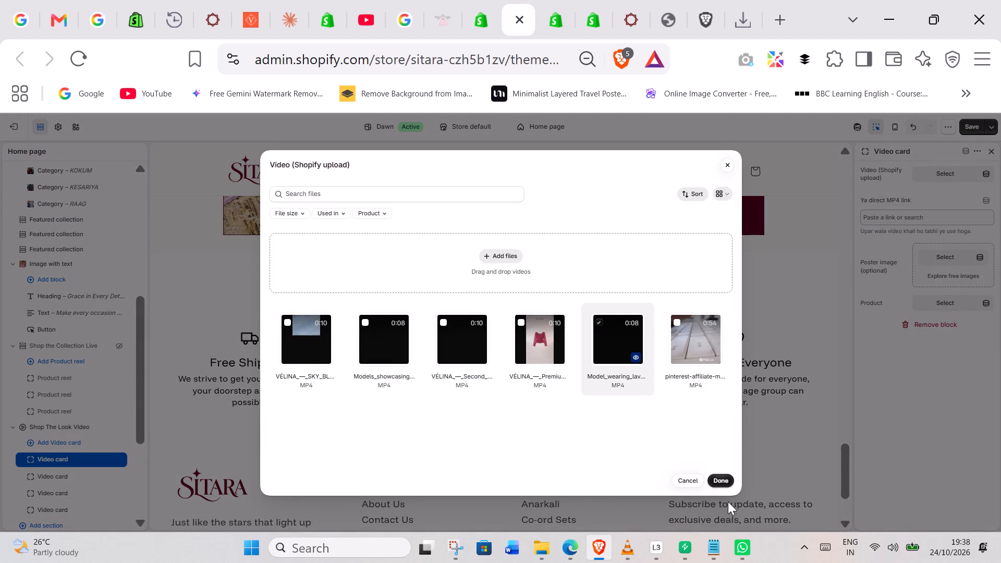
click(723, 475)
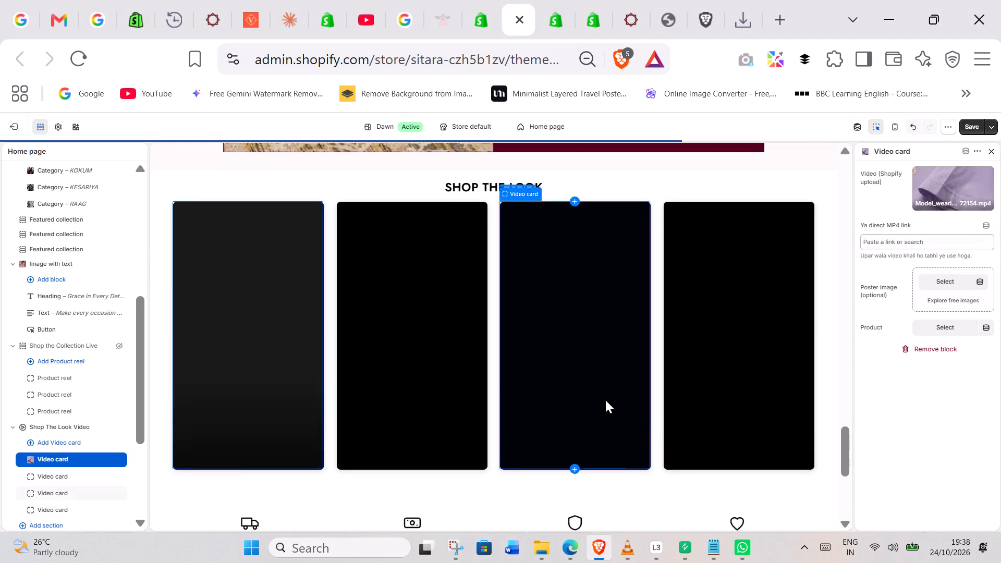
scroll(658, 390, down, 1)
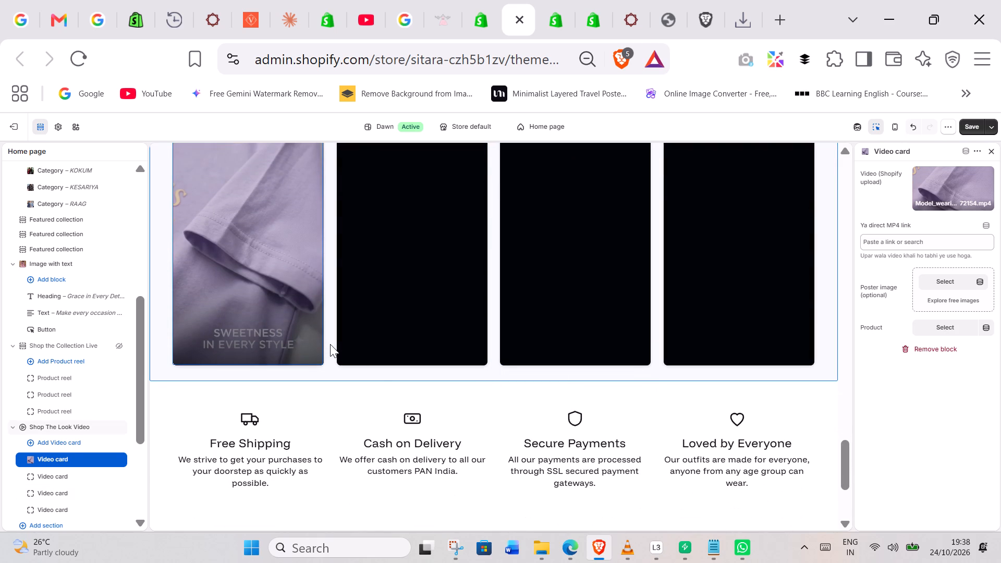
Assign the VÉLINA Premium Fashion video to the second video card in Shop The Look Video.
click(70, 476)
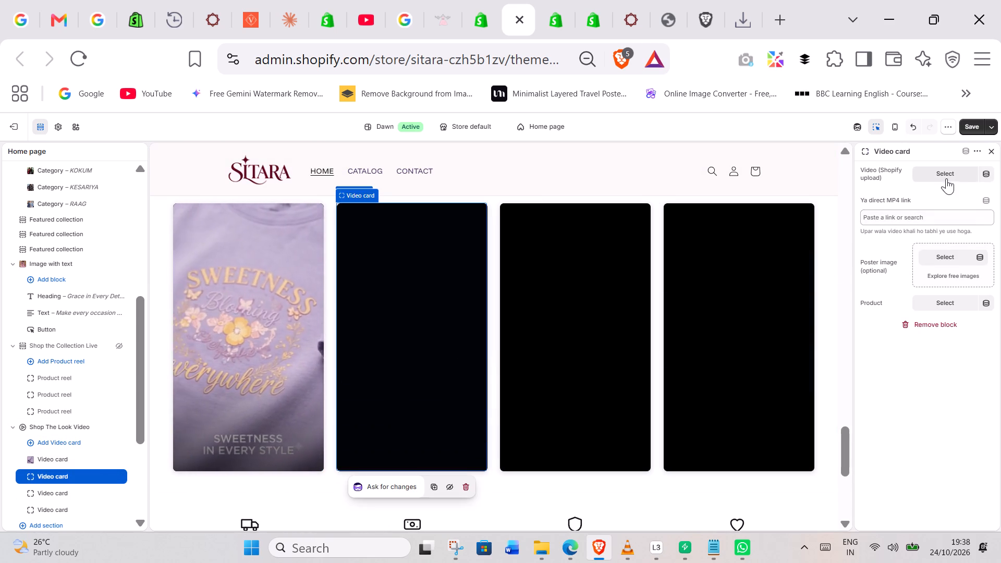
click(946, 176)
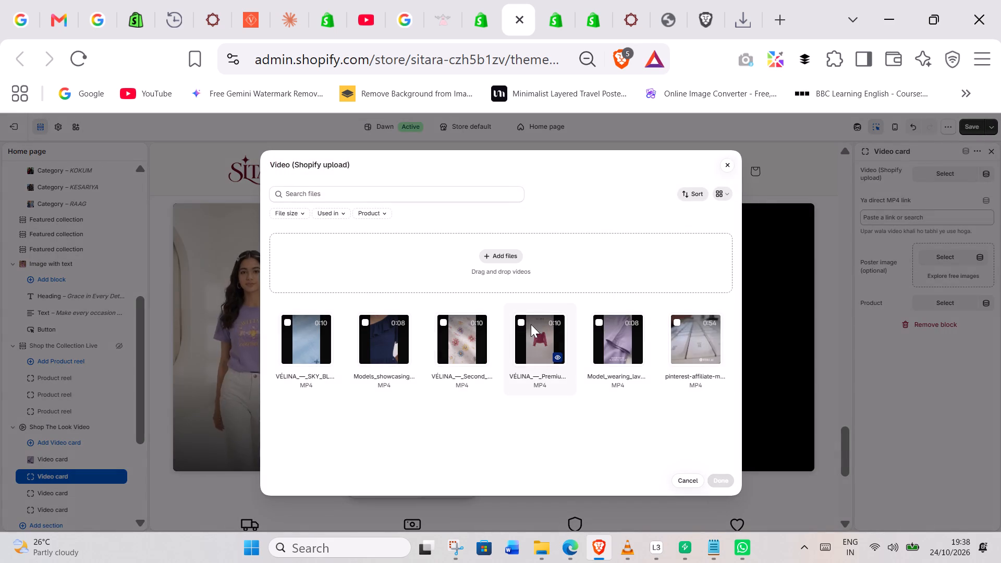
click(531, 324)
click(723, 481)
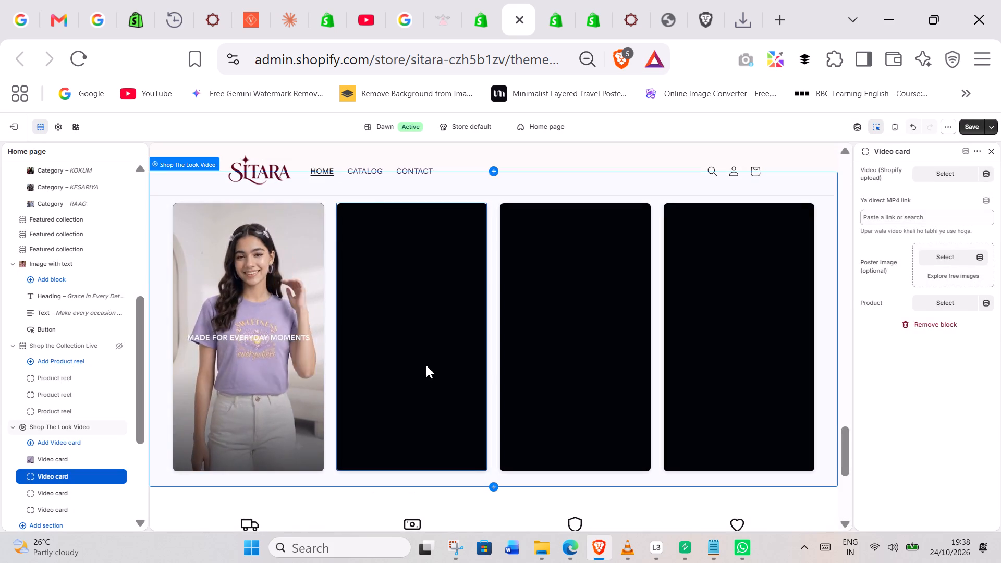
scroll(429, 365, up, 3)
scroll(429, 365, down, 1)
scroll(681, 391, up, 1)
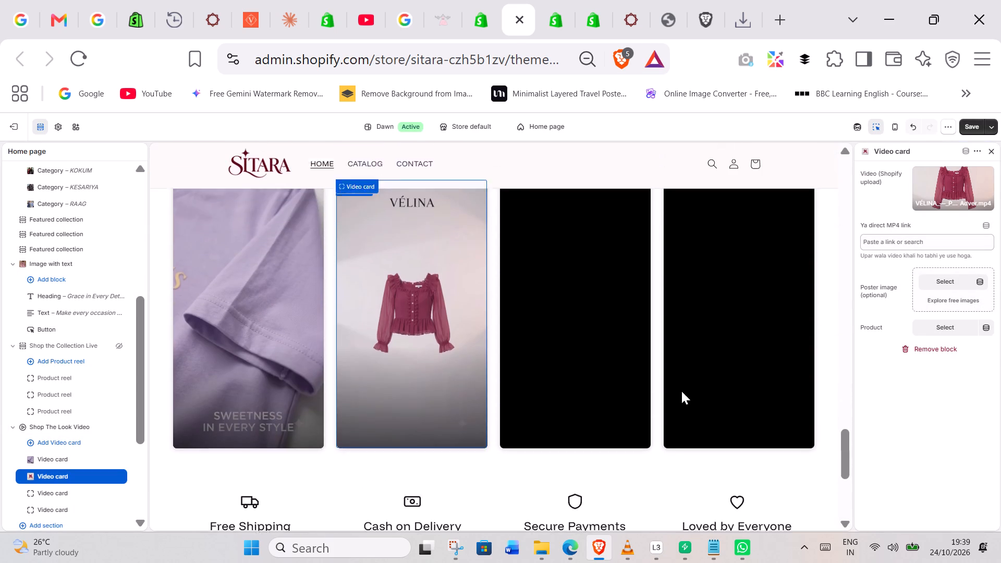
scroll(394, 368, up, 1)
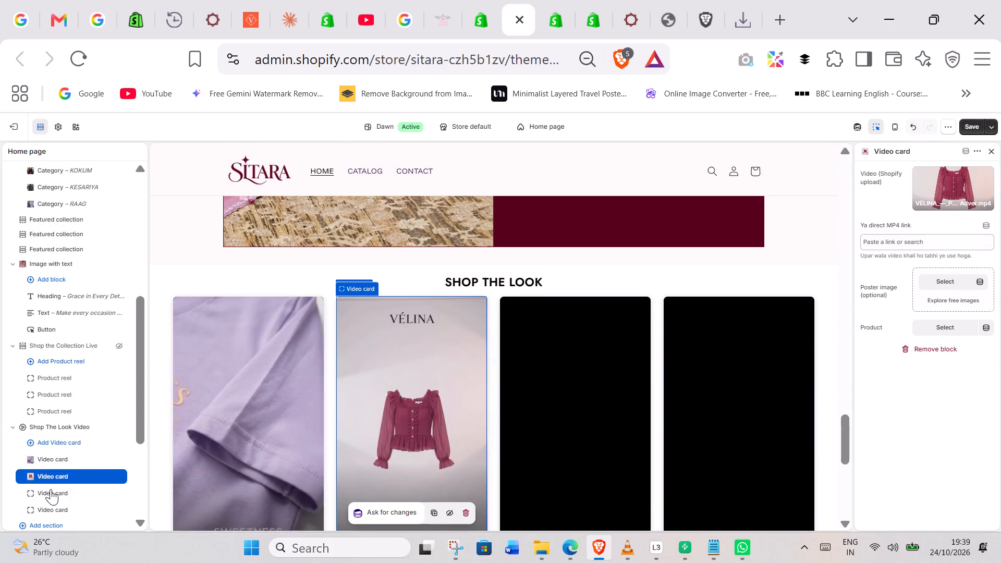
Assign the Models_showcasing video to the third video card in Shop The Look Video.
click(51, 491)
click(941, 176)
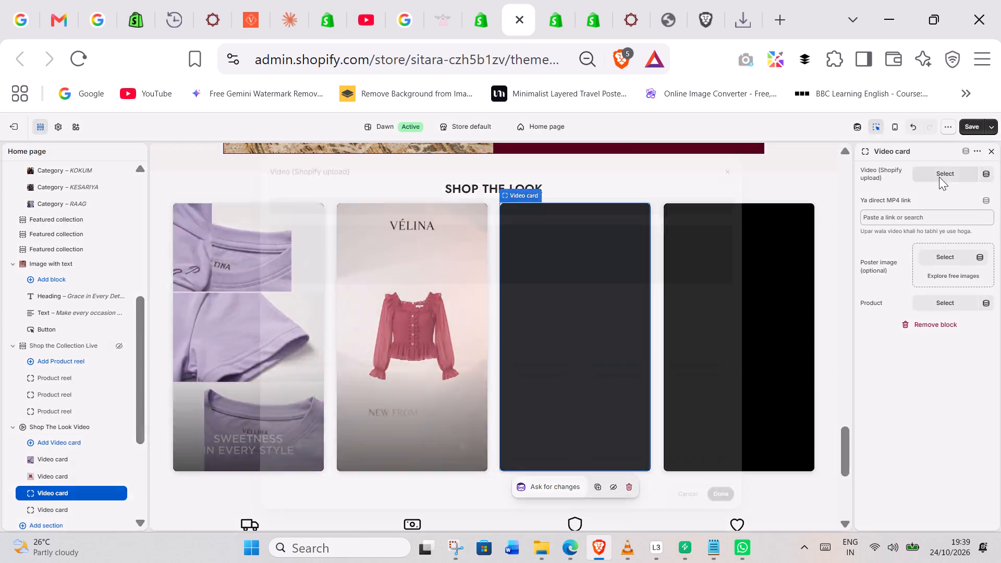
click(370, 337)
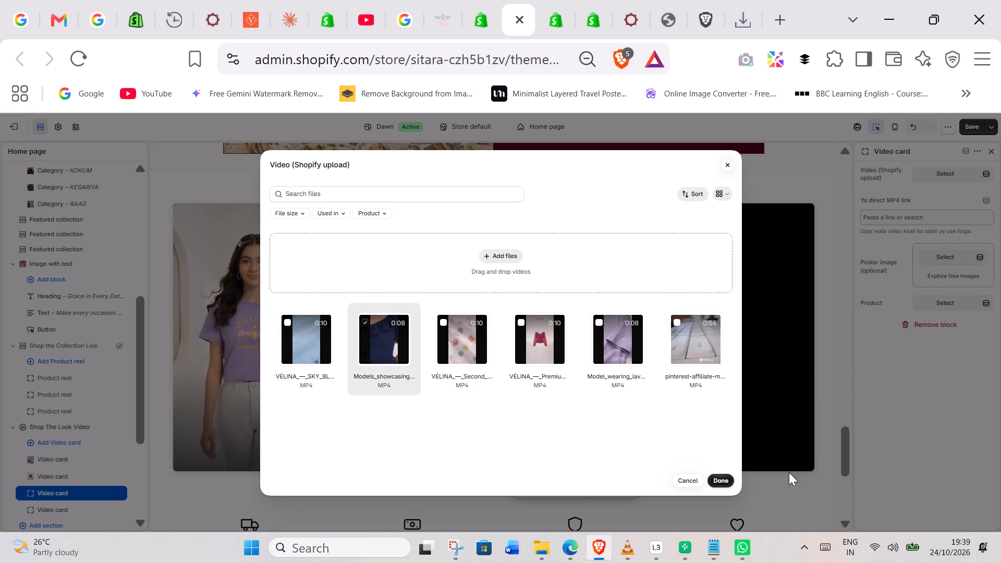
click(716, 481)
Assign the VÉLINA Second Fashion Ad video to the fourth video card in Shop The Look Video.
click(59, 511)
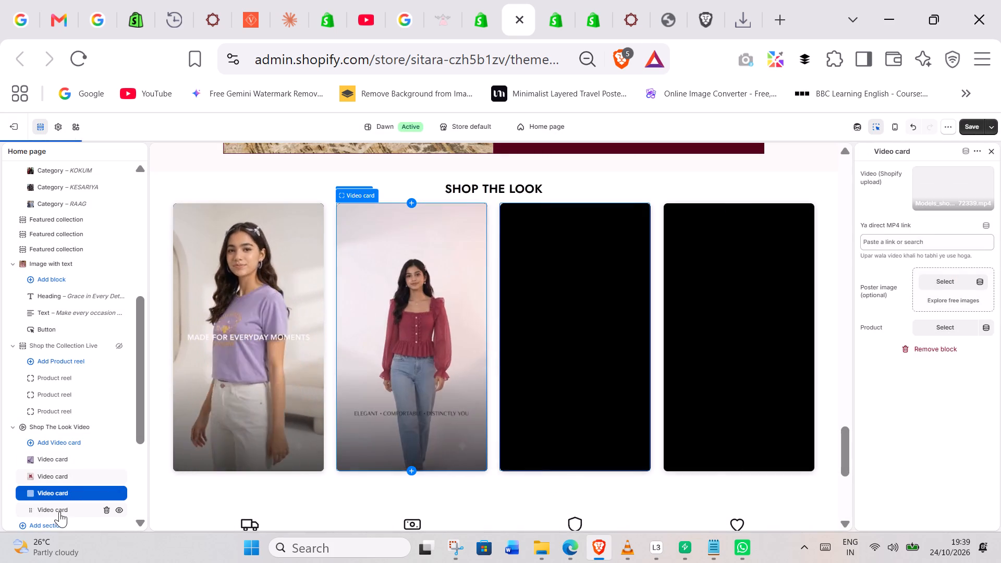
click(922, 177)
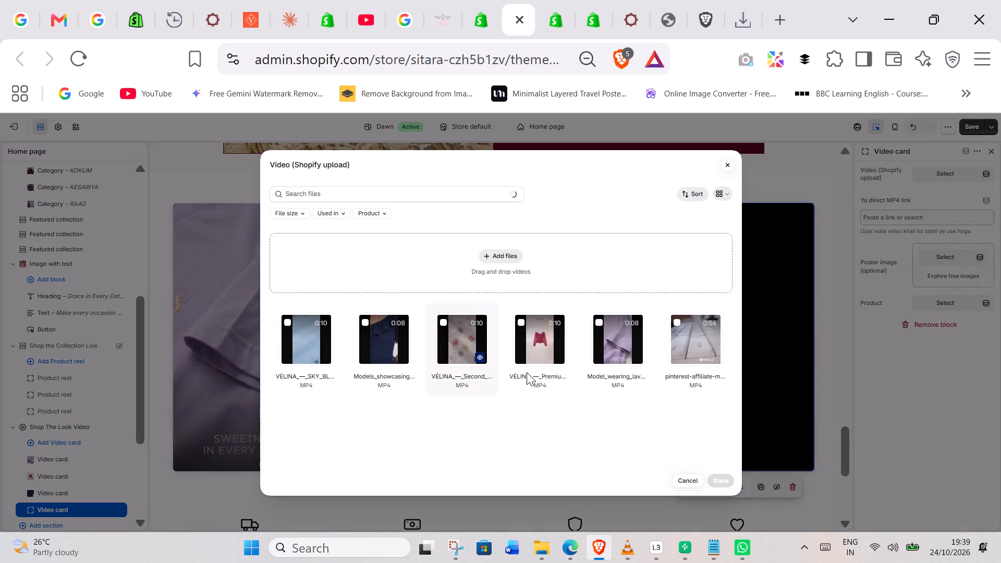
click(452, 347)
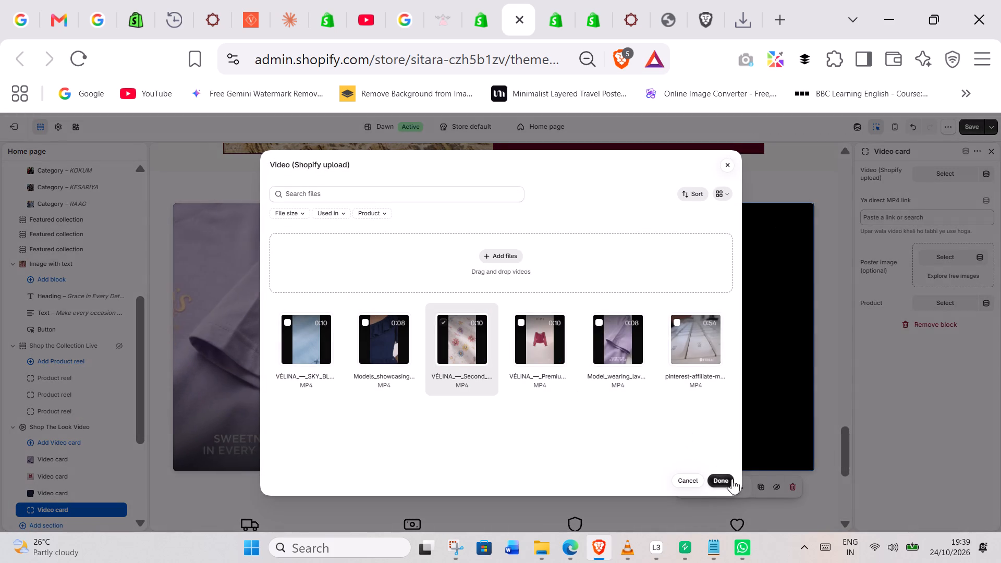
click(716, 479)
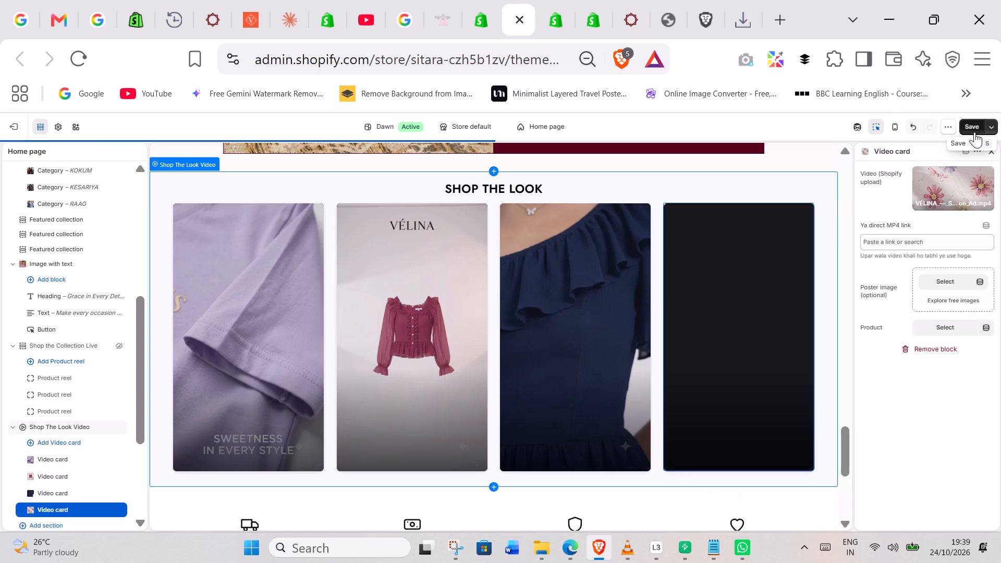
Save the home page theme changes.
triple_click(967, 127)
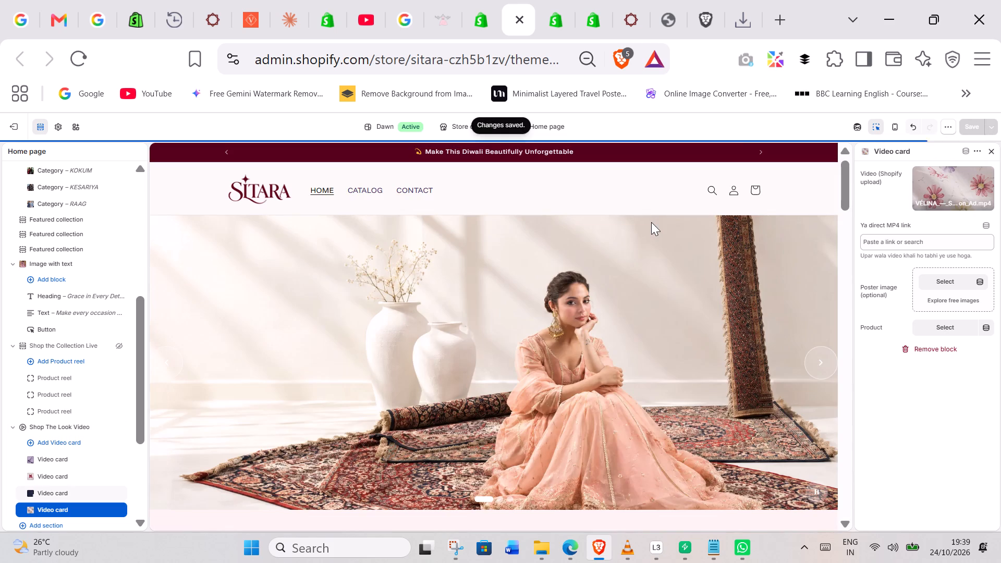
Reload the live storefront home page and check the four videos in the Shop The Look section.
click(668, 0)
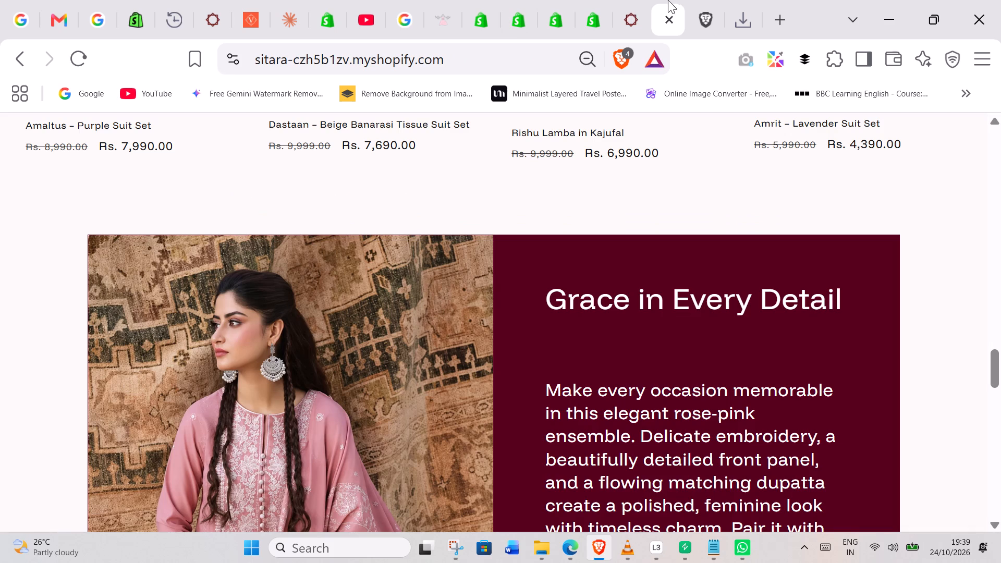
click(88, 65)
drag(995, 376, 976, 562)
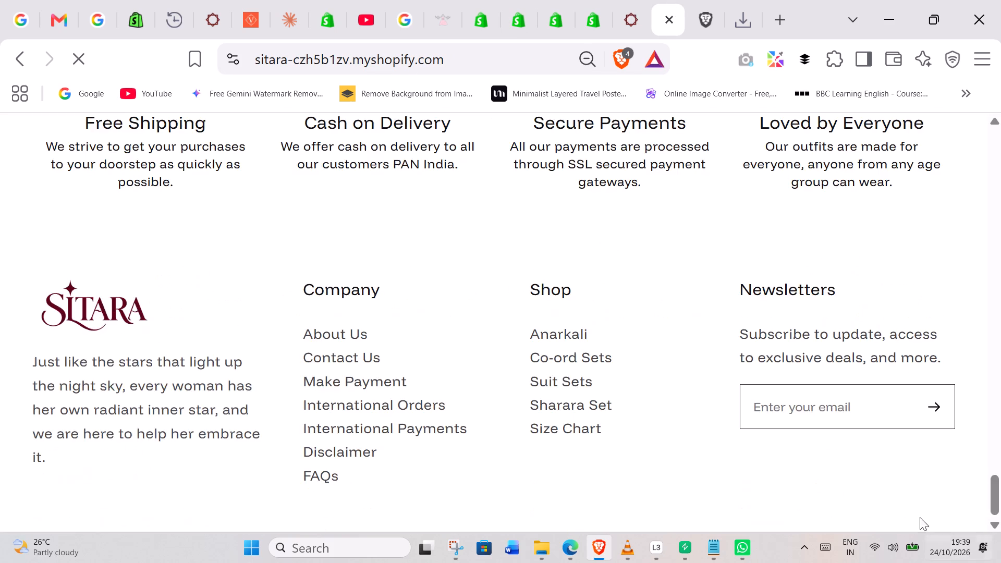
scroll(692, 393, up, 6)
click(549, 329)
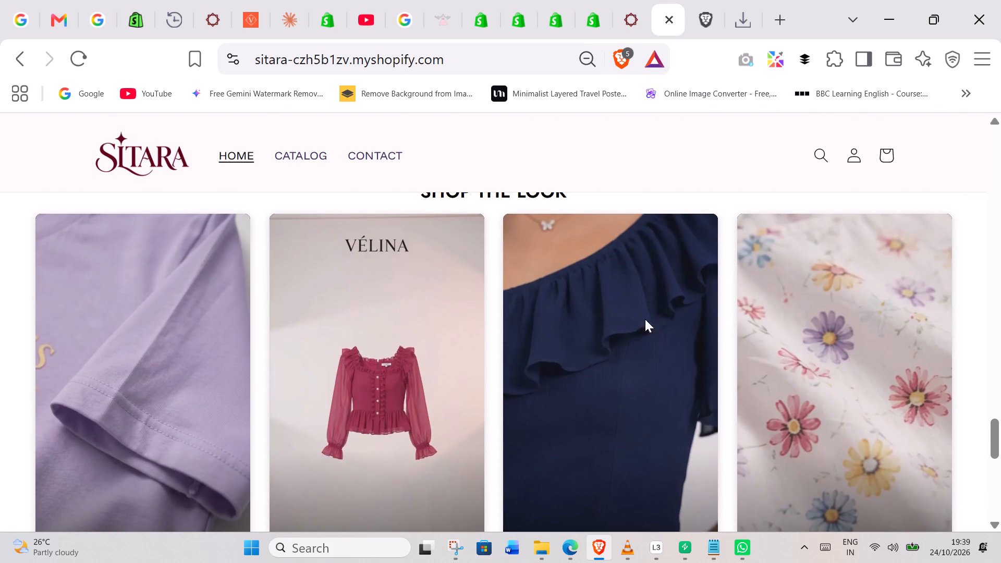
Return to the theme editor and examine the Shop The Look section in the mobile preview.
click(602, 0)
click(543, 0)
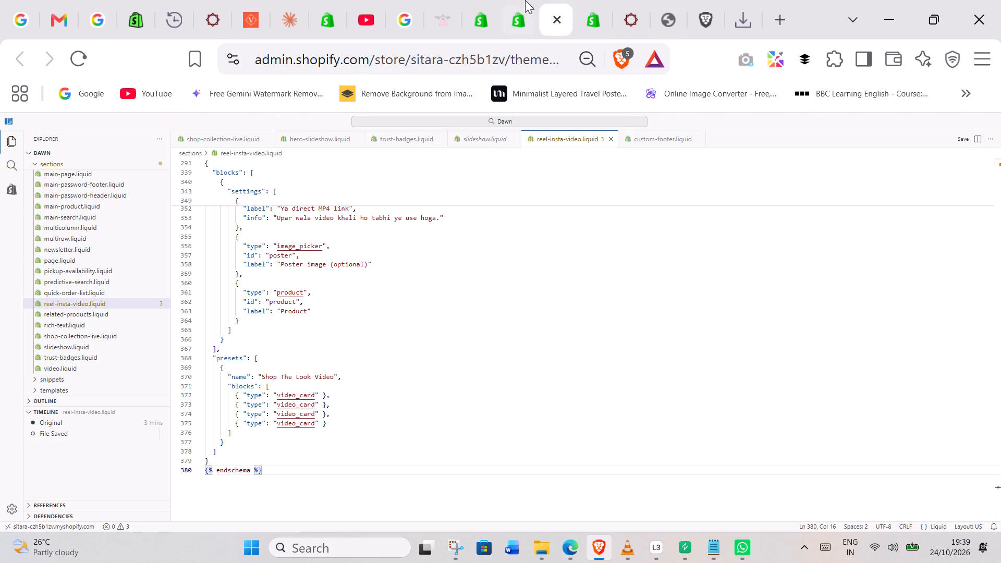
click(515, 0)
click(902, 130)
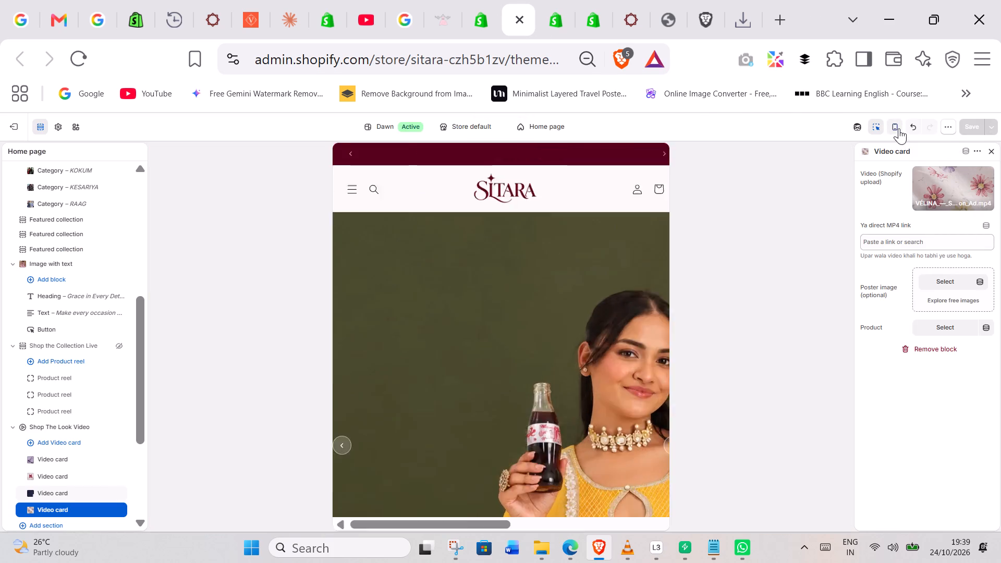
scroll(414, 263, down, 4)
drag(585, 216, 576, 452)
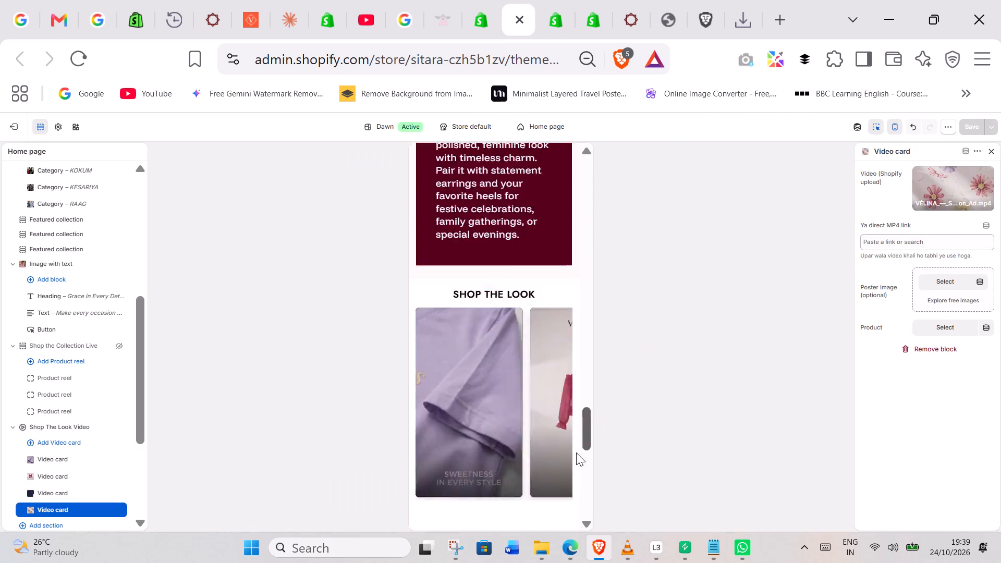
drag(576, 452, 575, 492)
scroll(494, 293, up, 5)
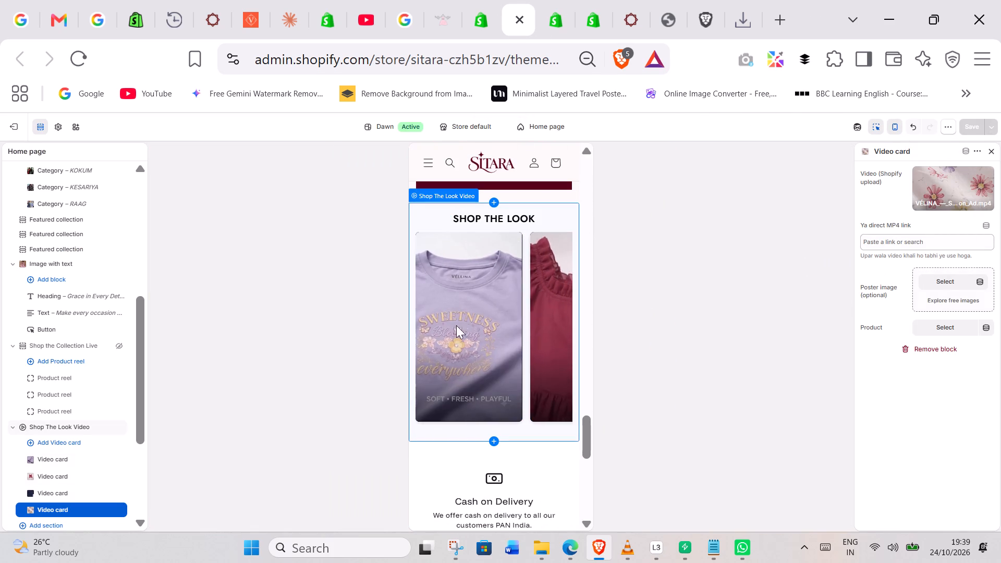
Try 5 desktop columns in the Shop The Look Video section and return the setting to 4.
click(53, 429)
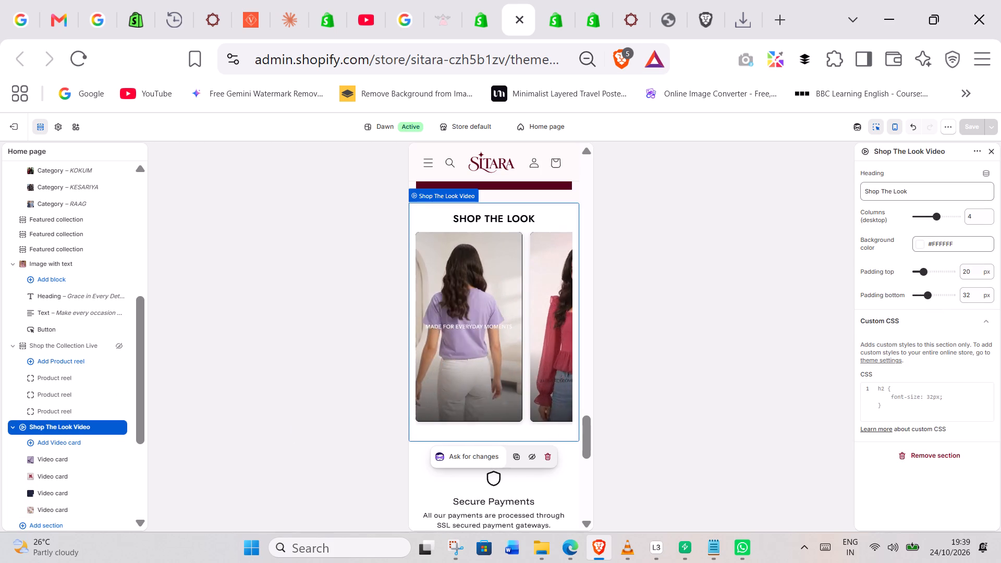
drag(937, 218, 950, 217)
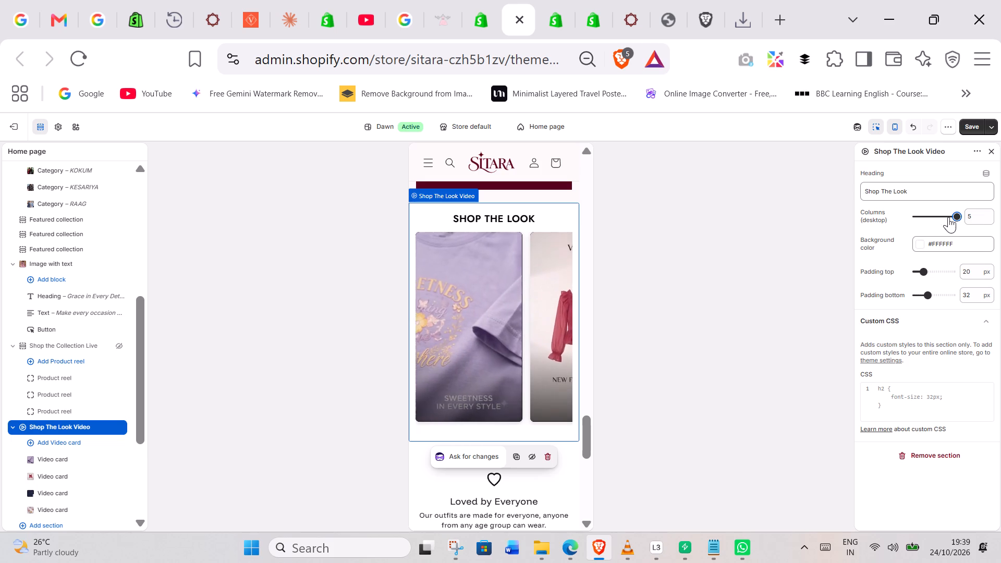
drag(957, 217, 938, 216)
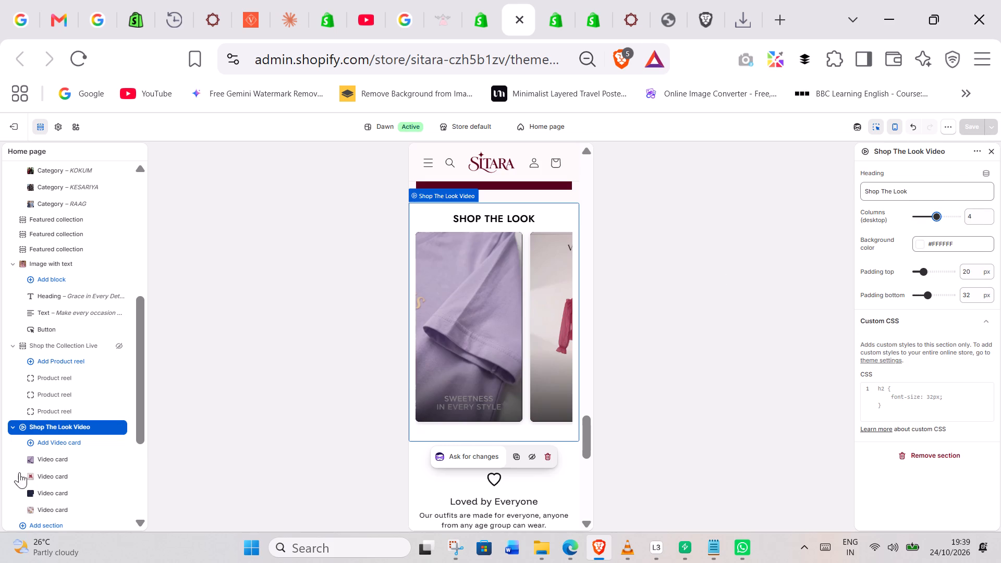
Assign the product Amaira – Pink Cotton Suit Set to the first video card in Shop The Look Video.
click(55, 458)
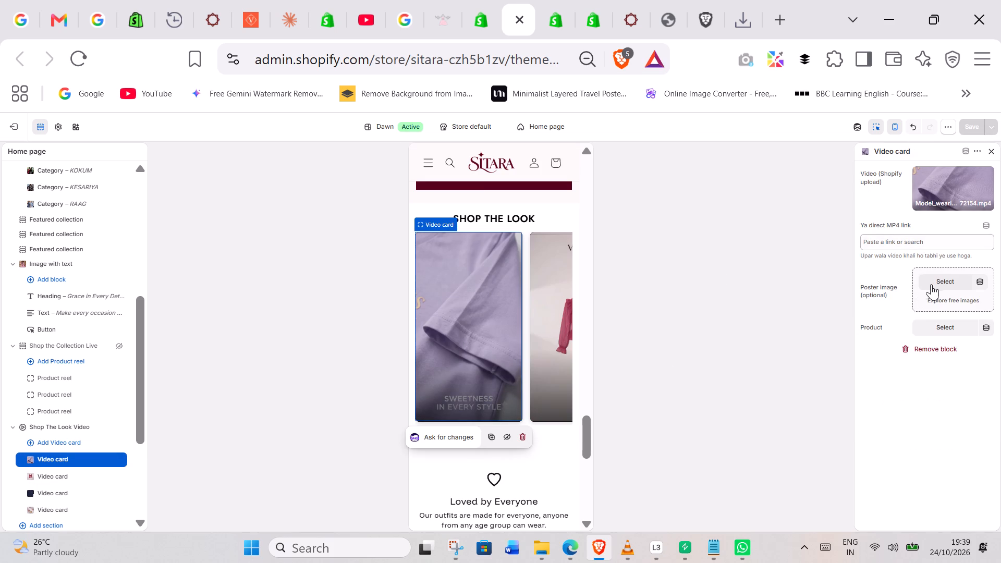
click(935, 283)
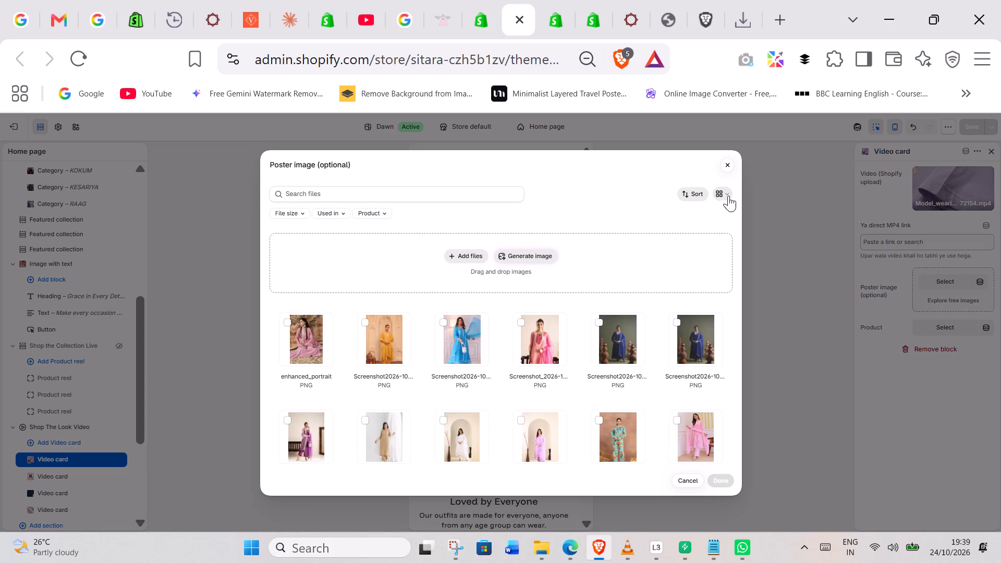
click(728, 163)
click(931, 326)
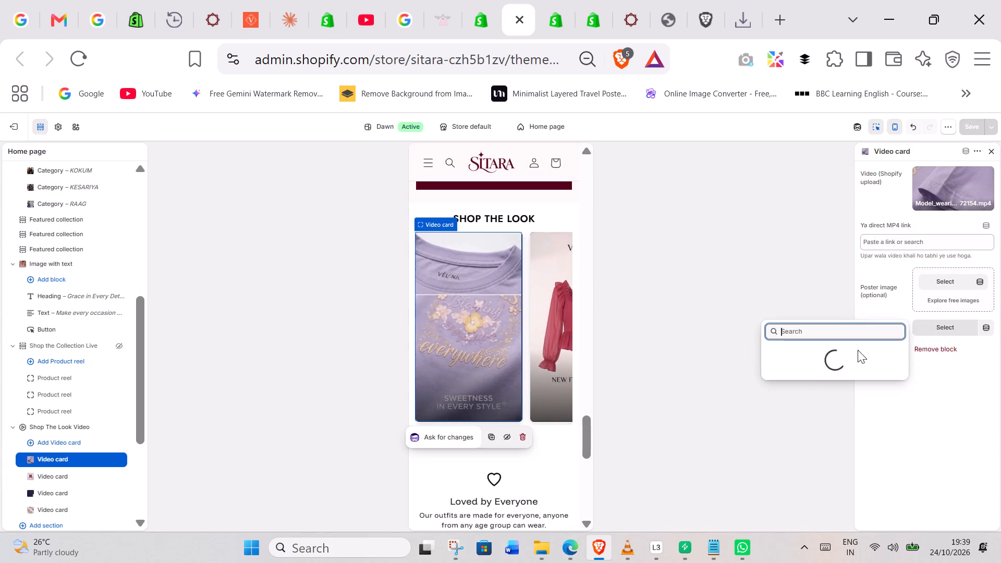
click(811, 350)
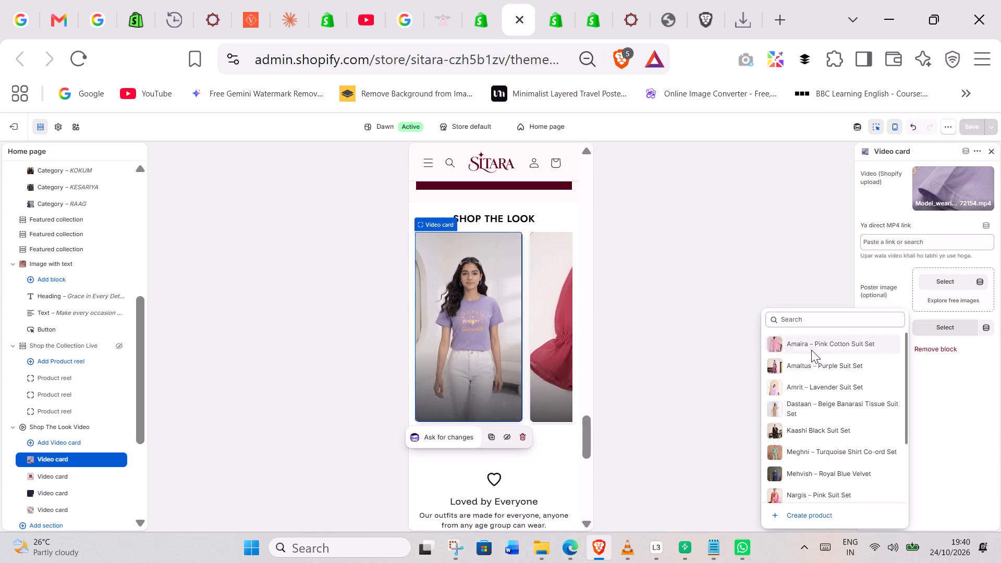
Assign the product Amaltus – Purple Suit Set to the second video card in Shop The Look Video.
click(549, 387)
click(935, 320)
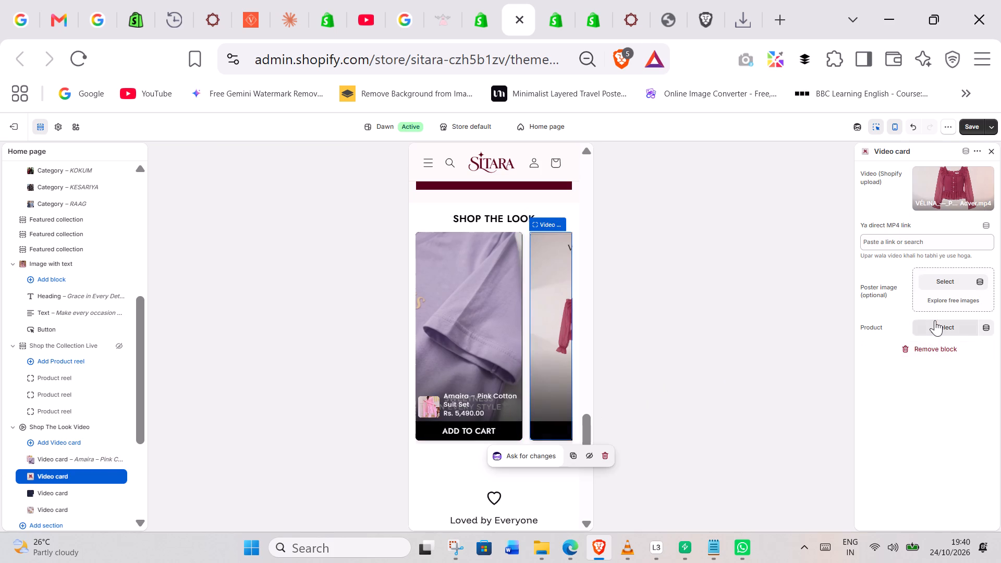
click(819, 369)
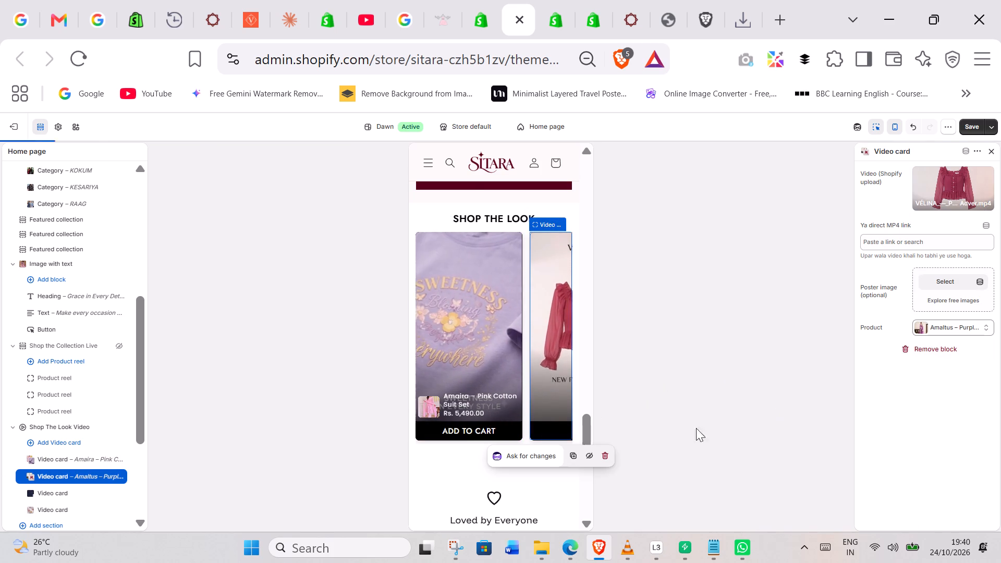
Assign the product Amrit – Lavender Suit Set to the third video card in Shop The Look Video.
click(60, 497)
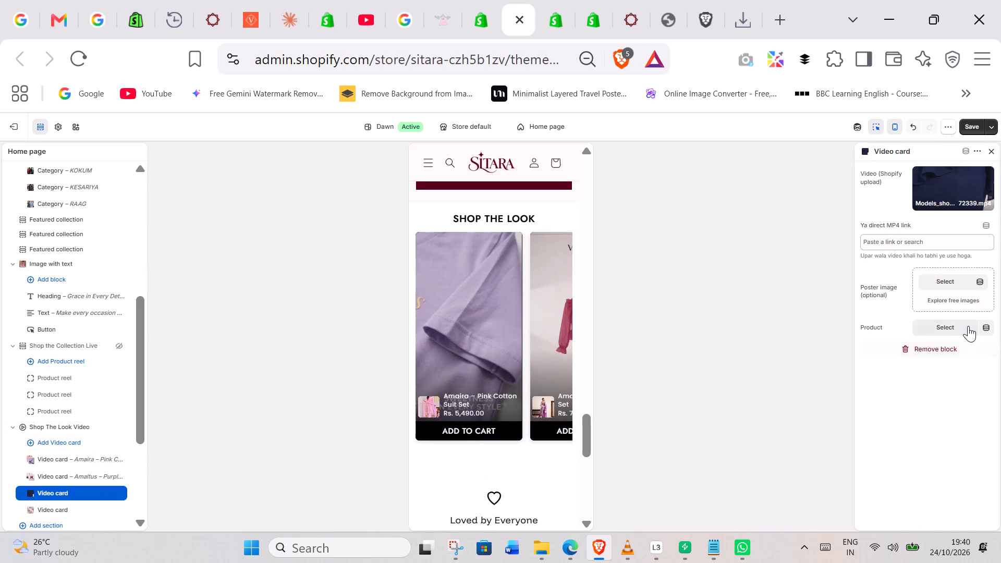
click(967, 326)
click(809, 389)
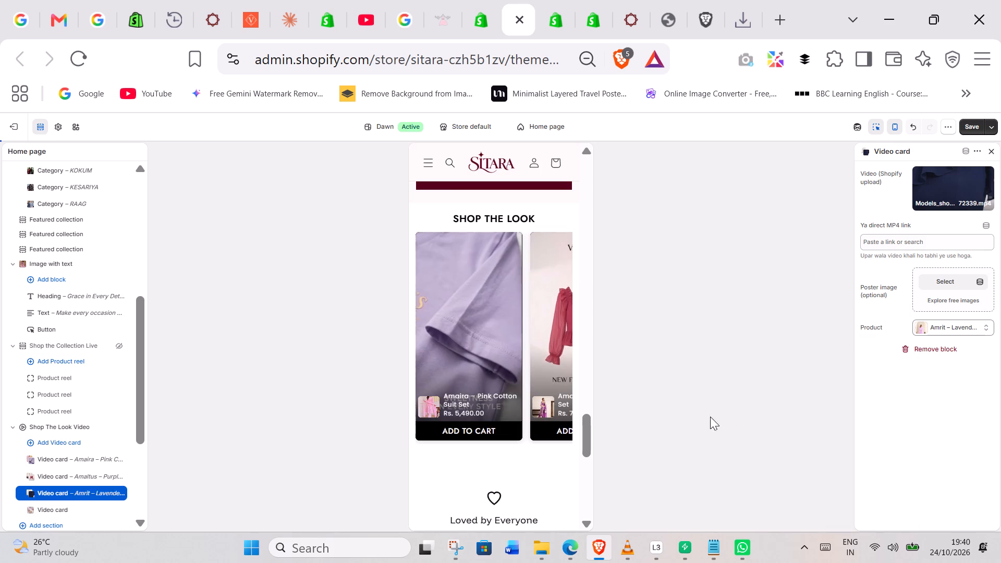
Assign the product Dastaan – Beige Banarasi Tissue Suit Set to the fourth video card in Shop The Look Video.
click(52, 511)
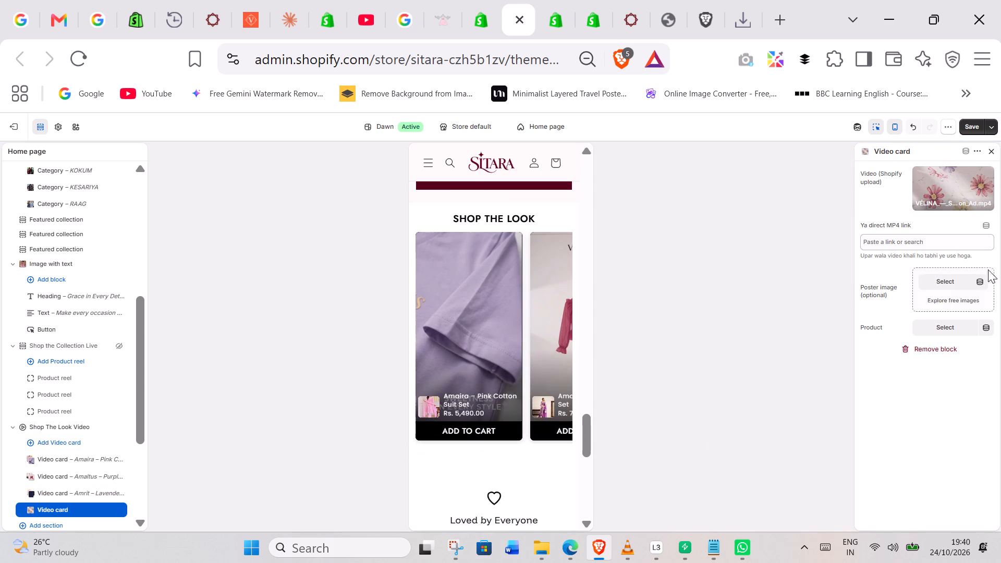
click(926, 323)
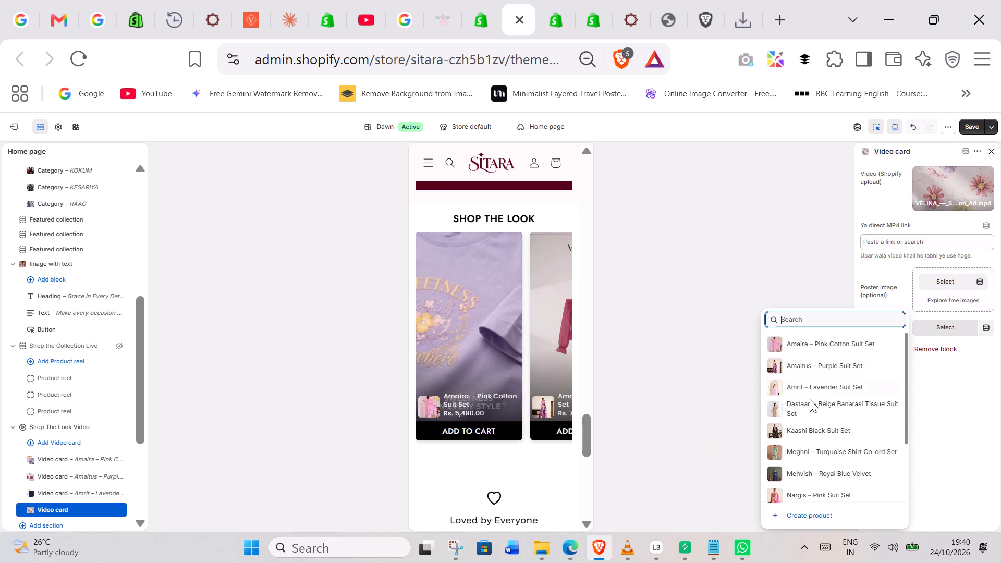
click(810, 401)
Save the home page theme changes.
triple_click(967, 131)
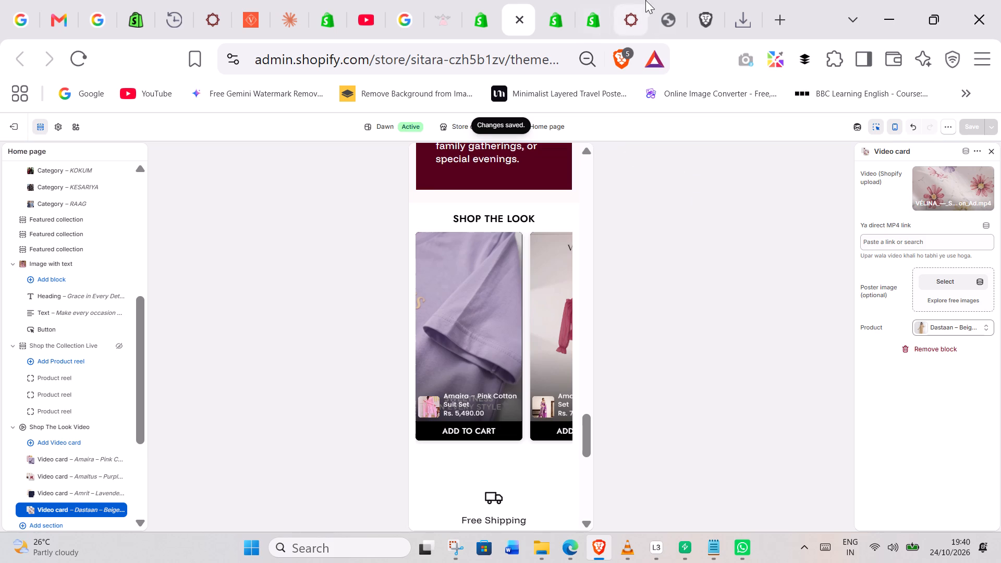
Reload the live storefront home page and check the product details on the Shop The Look video cards.
click(666, 0)
click(80, 54)
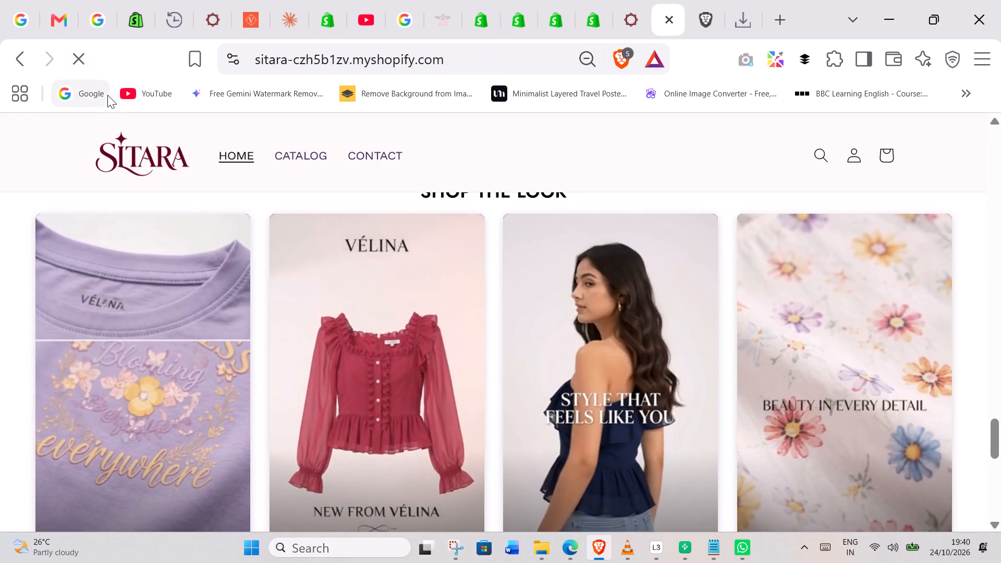
scroll(104, 88, down, 3)
scroll(0, 209, down, 2)
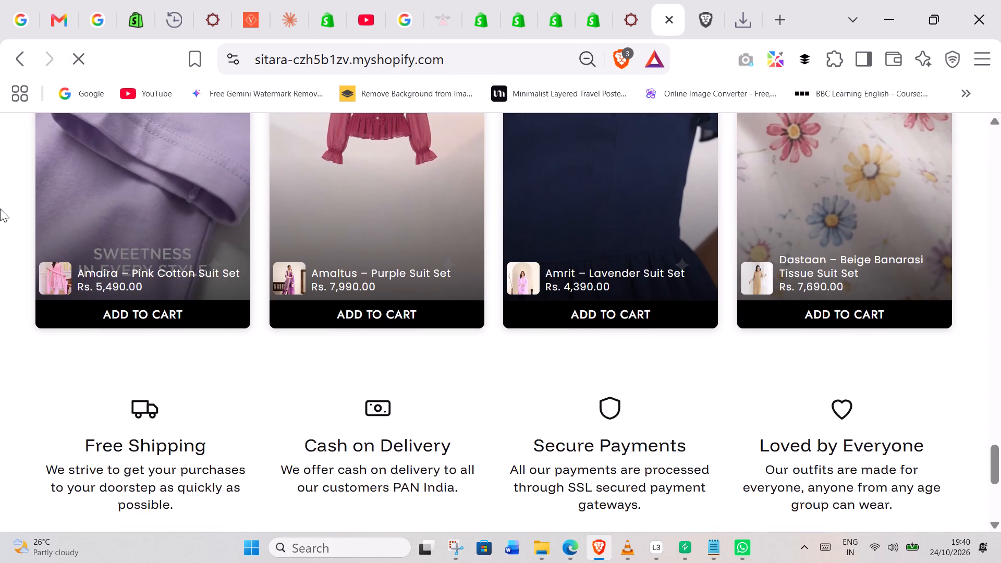
scroll(560, 267, up, 3)
scroll(637, 265, down, 2)
scroll(621, 250, up, 1)
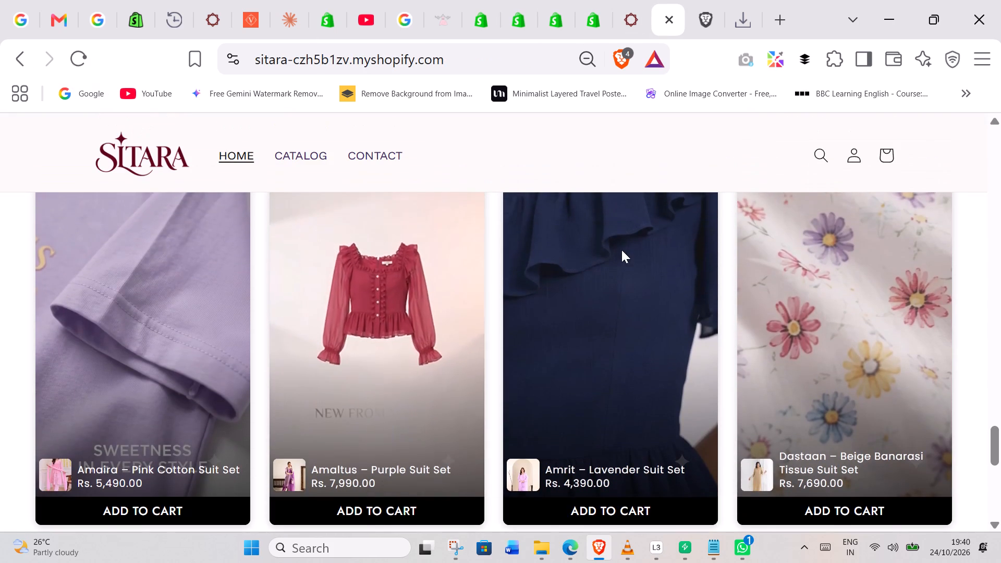